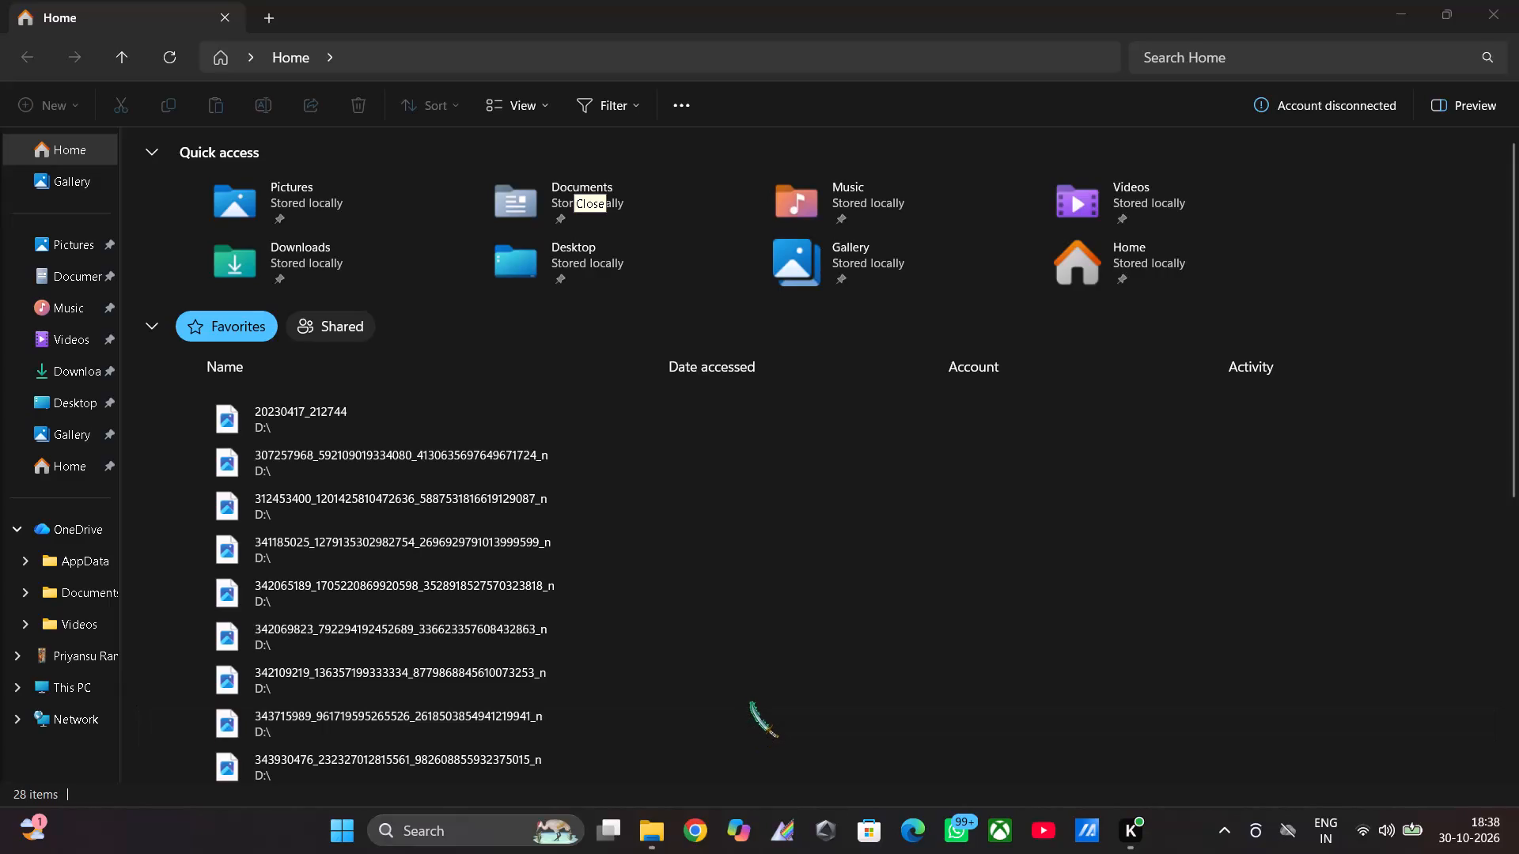
double_click(696, 848)
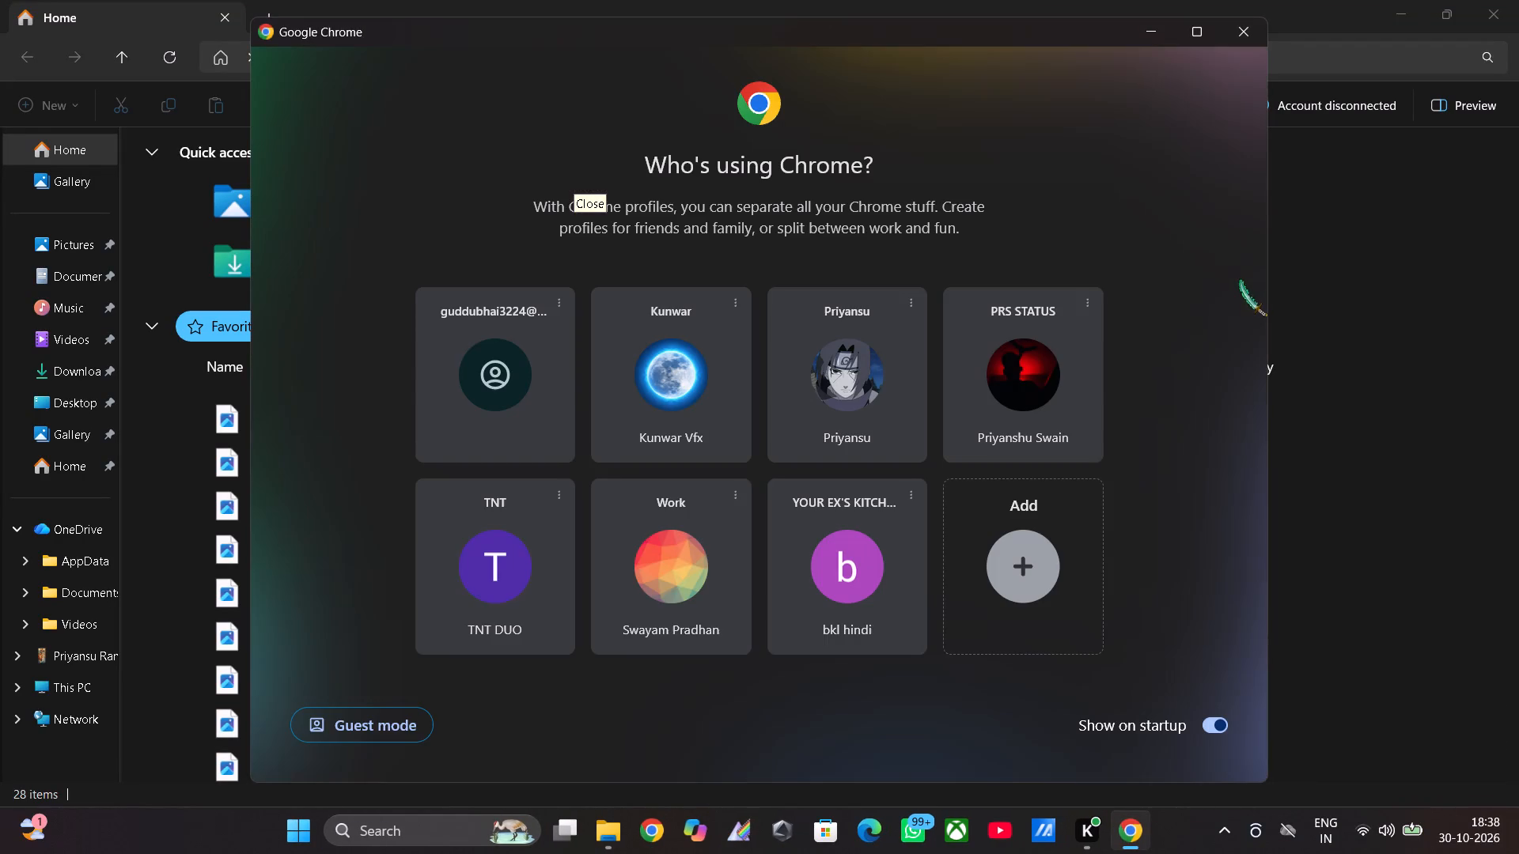
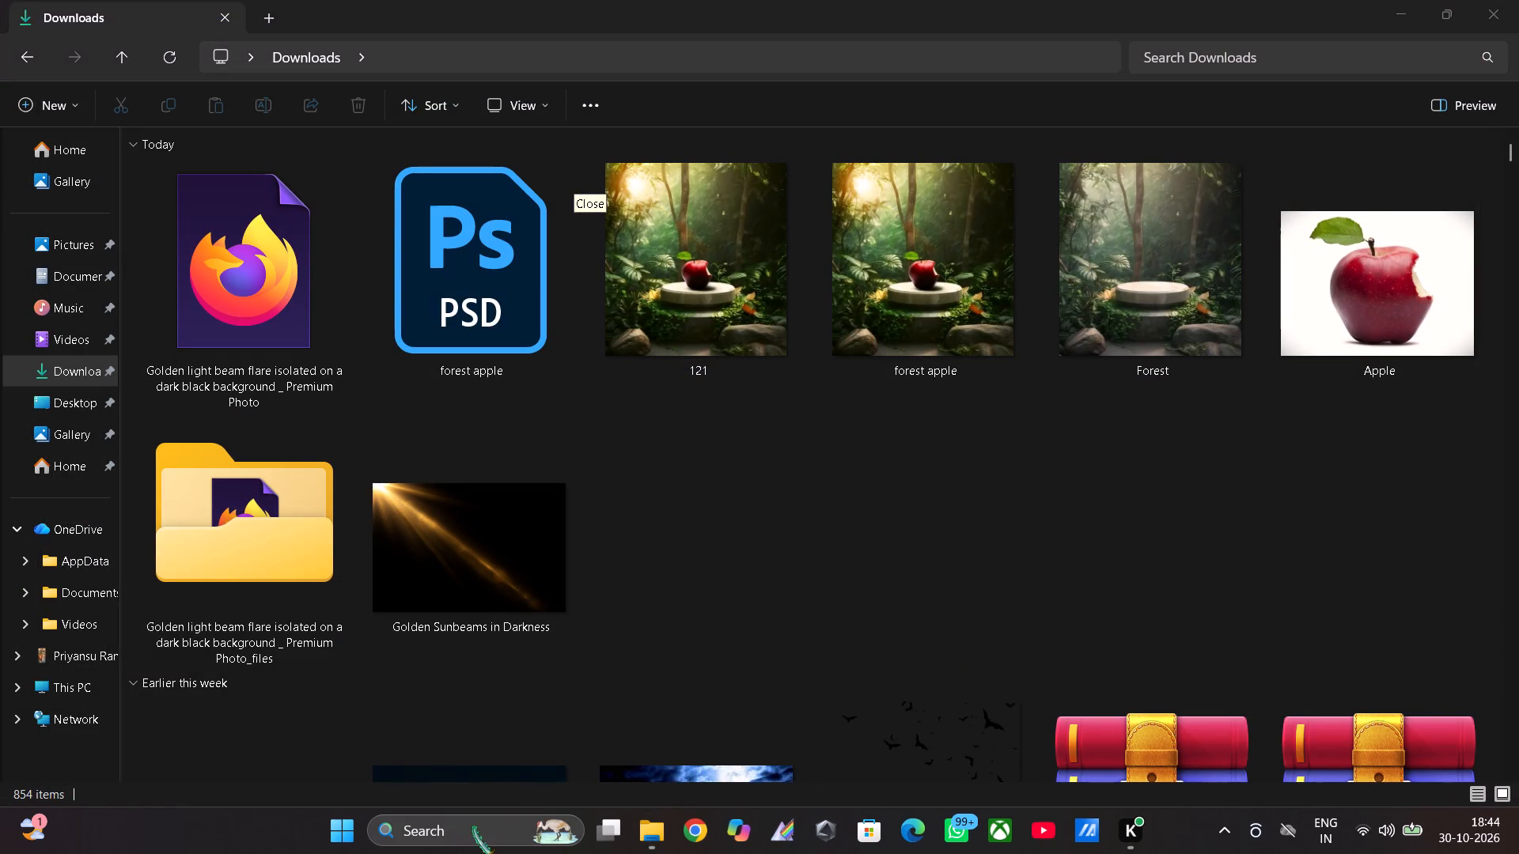
click(474, 827)
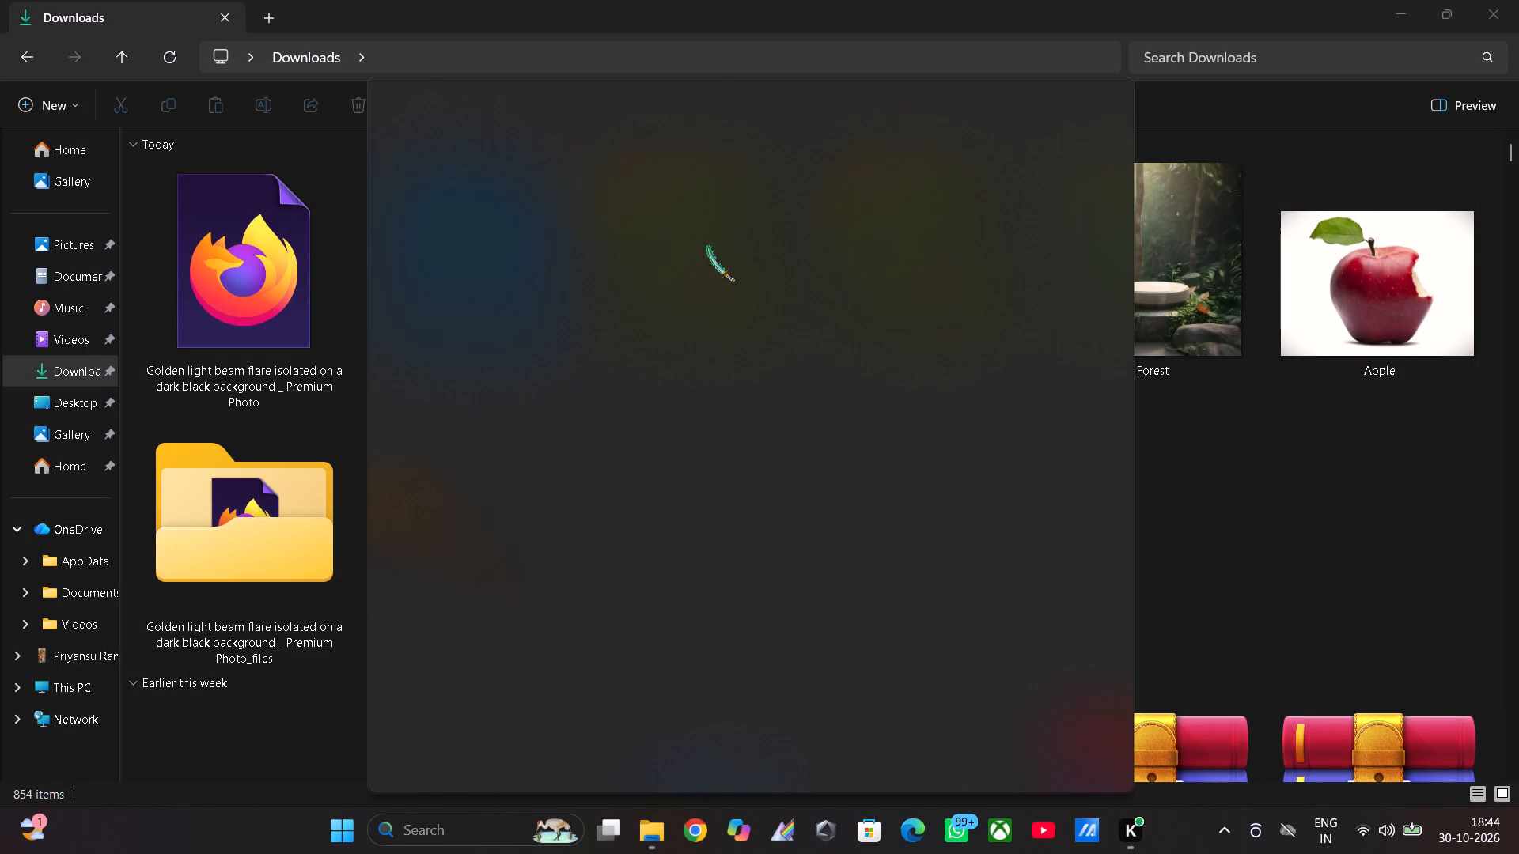
text(photoshop)
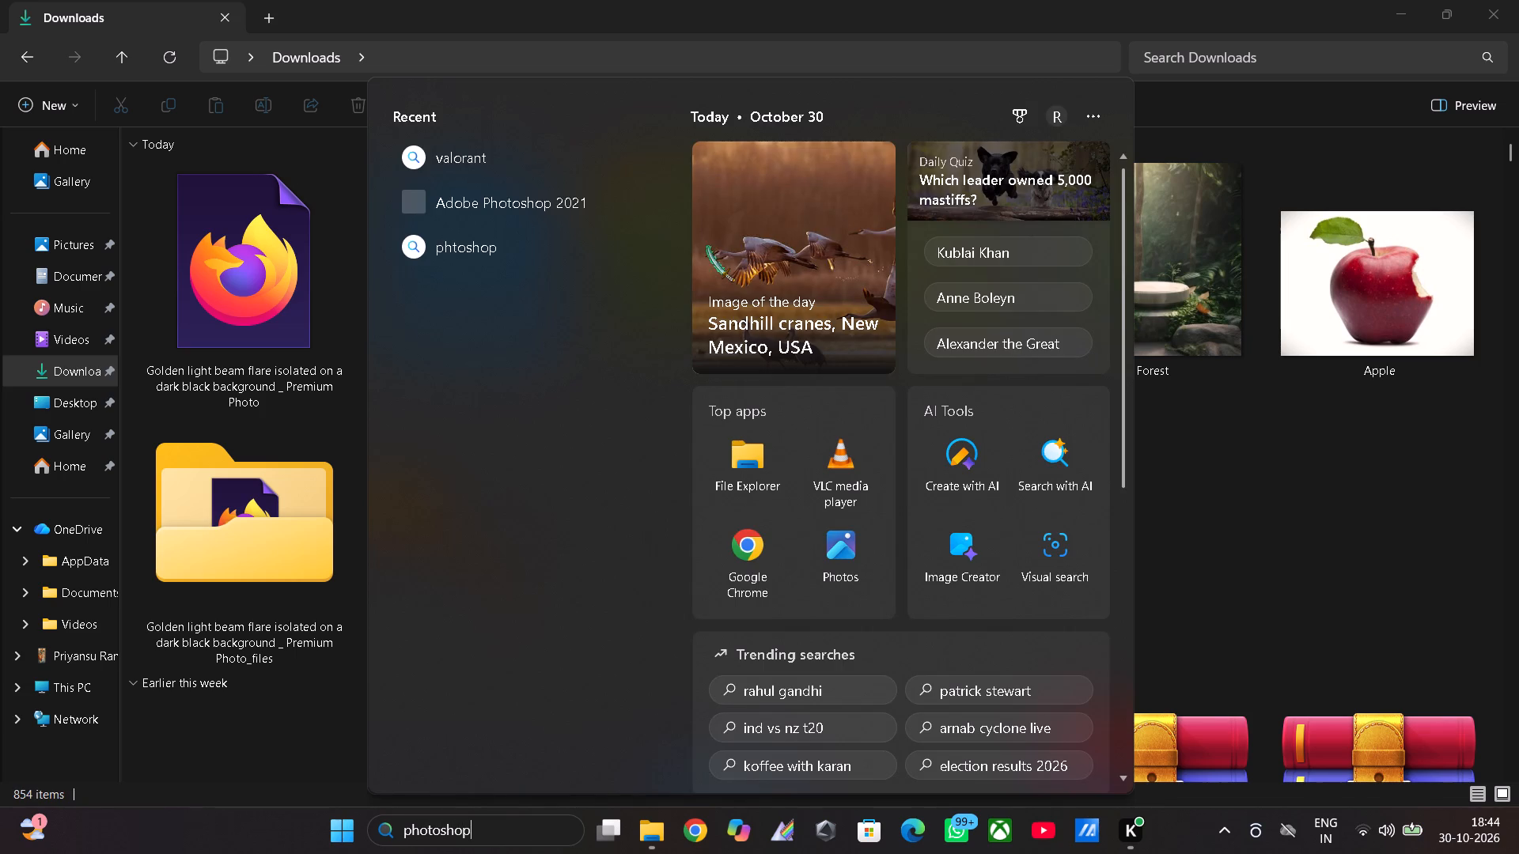
key(Return)
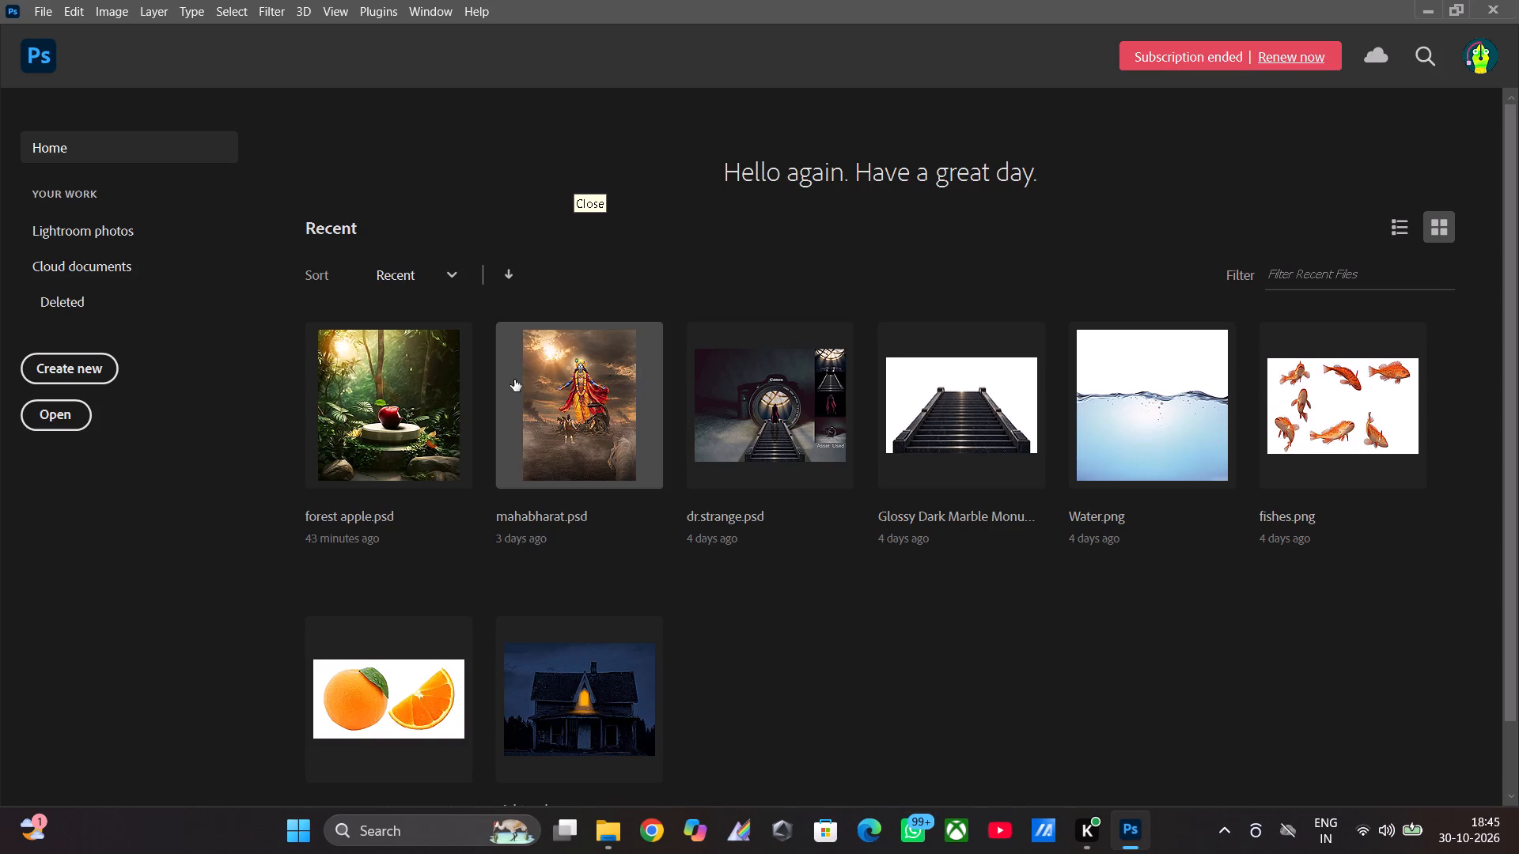
Create a new white RGB document from the recent 1700 x 1890 px preset, with its height set to 1795 px.
click(81, 364)
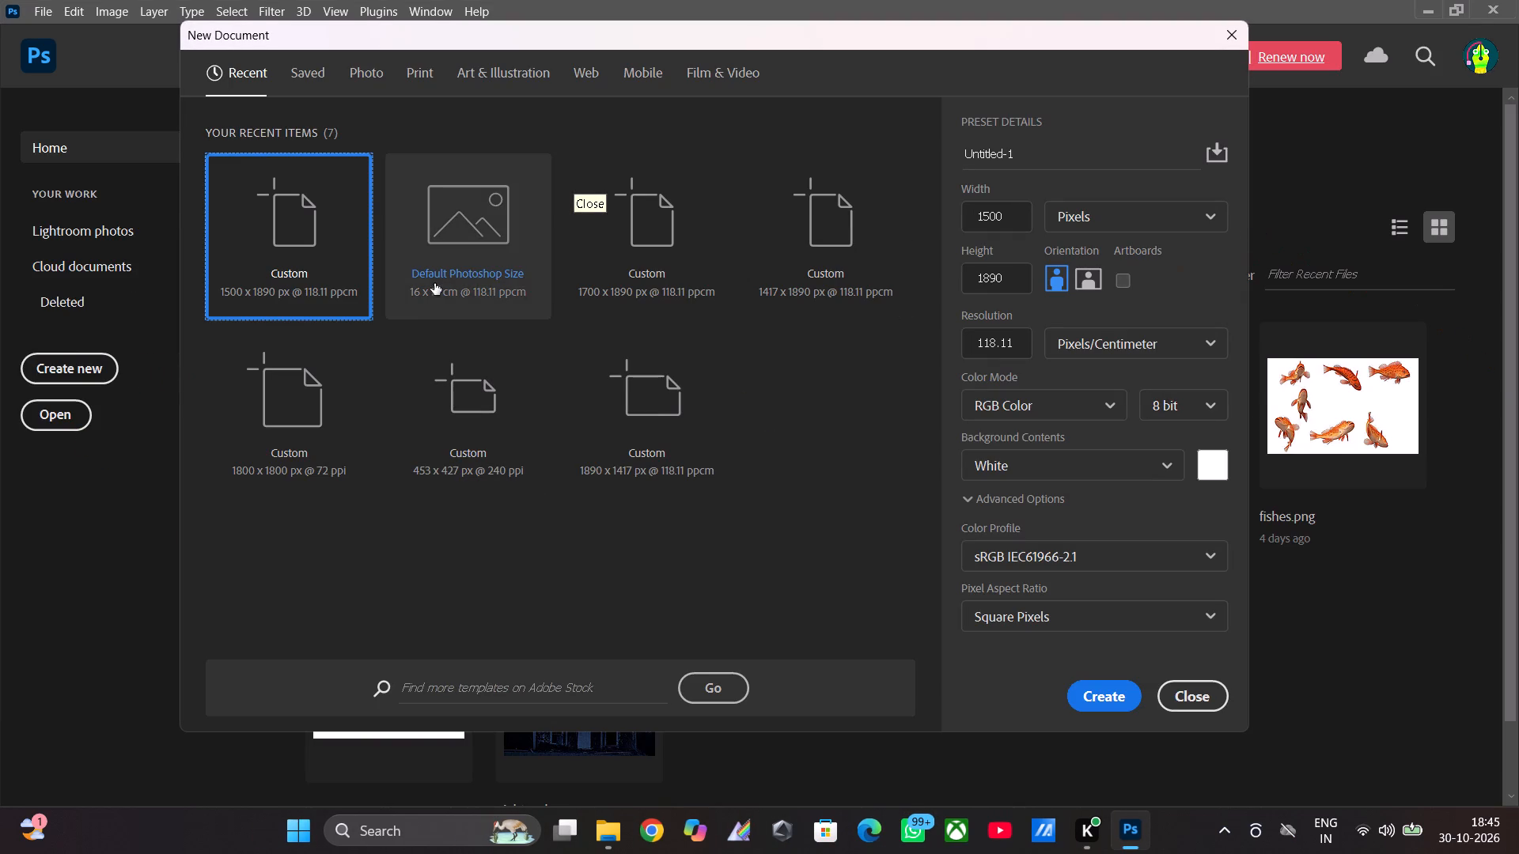
click(646, 244)
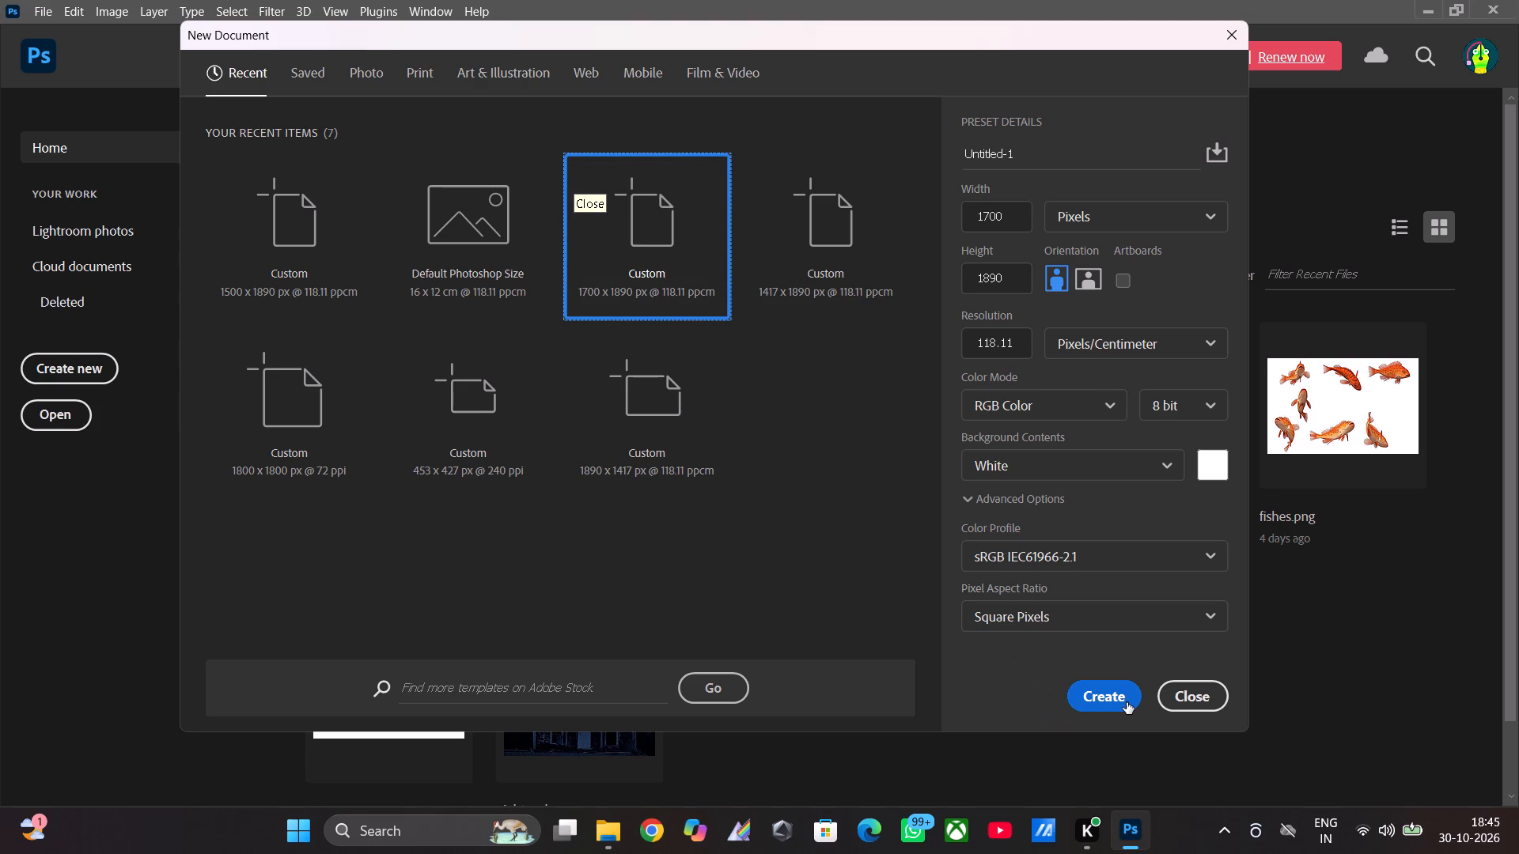
drag(1127, 702, 843, 209)
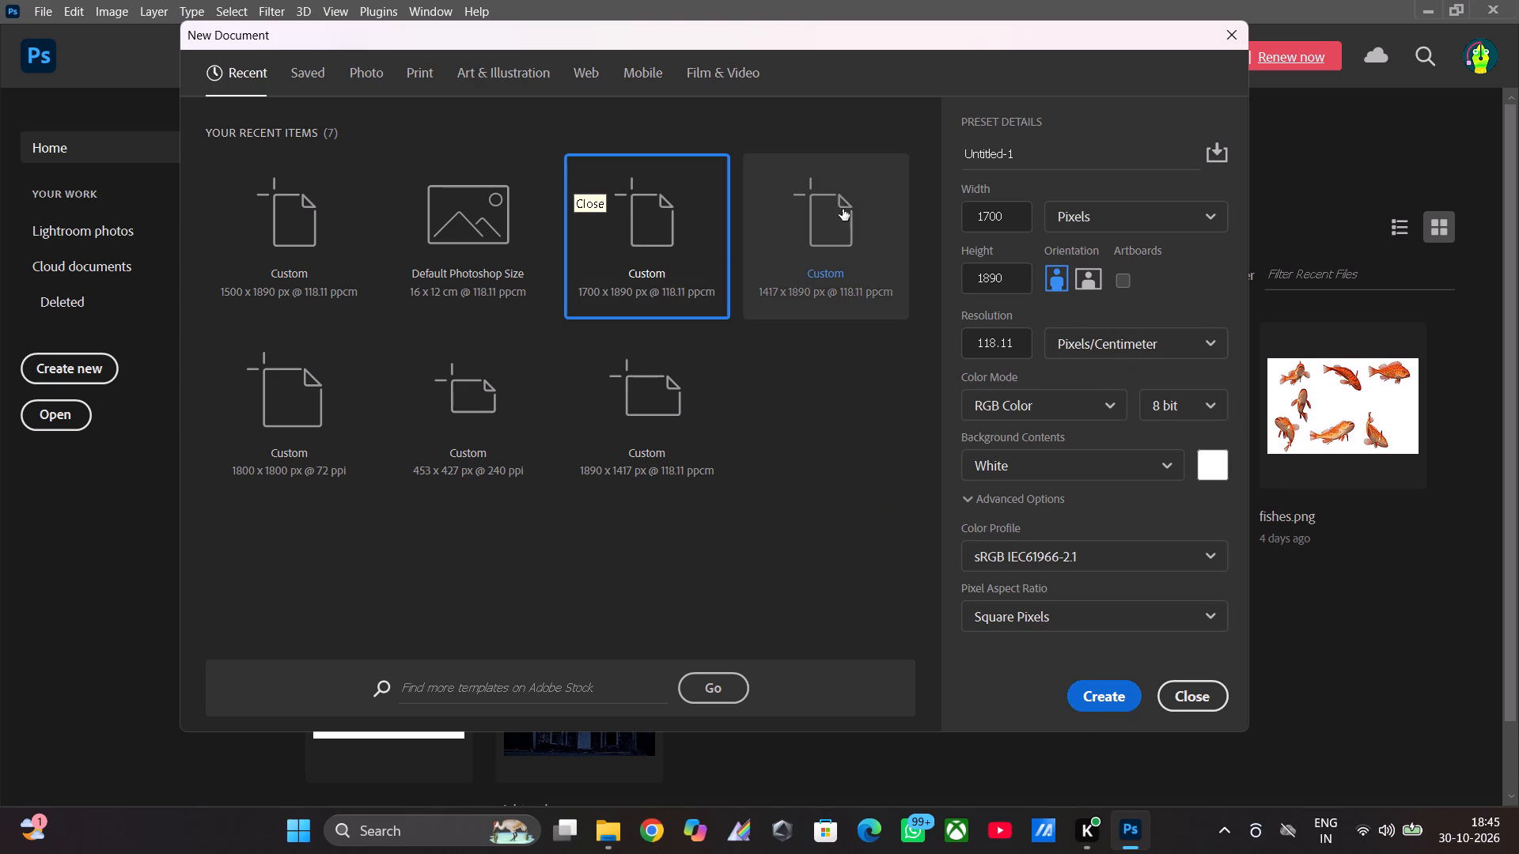
drag(843, 209, 1052, 251)
click(1008, 275)
key(BackSpace)
key(BackSpace)
key(BackSpace)
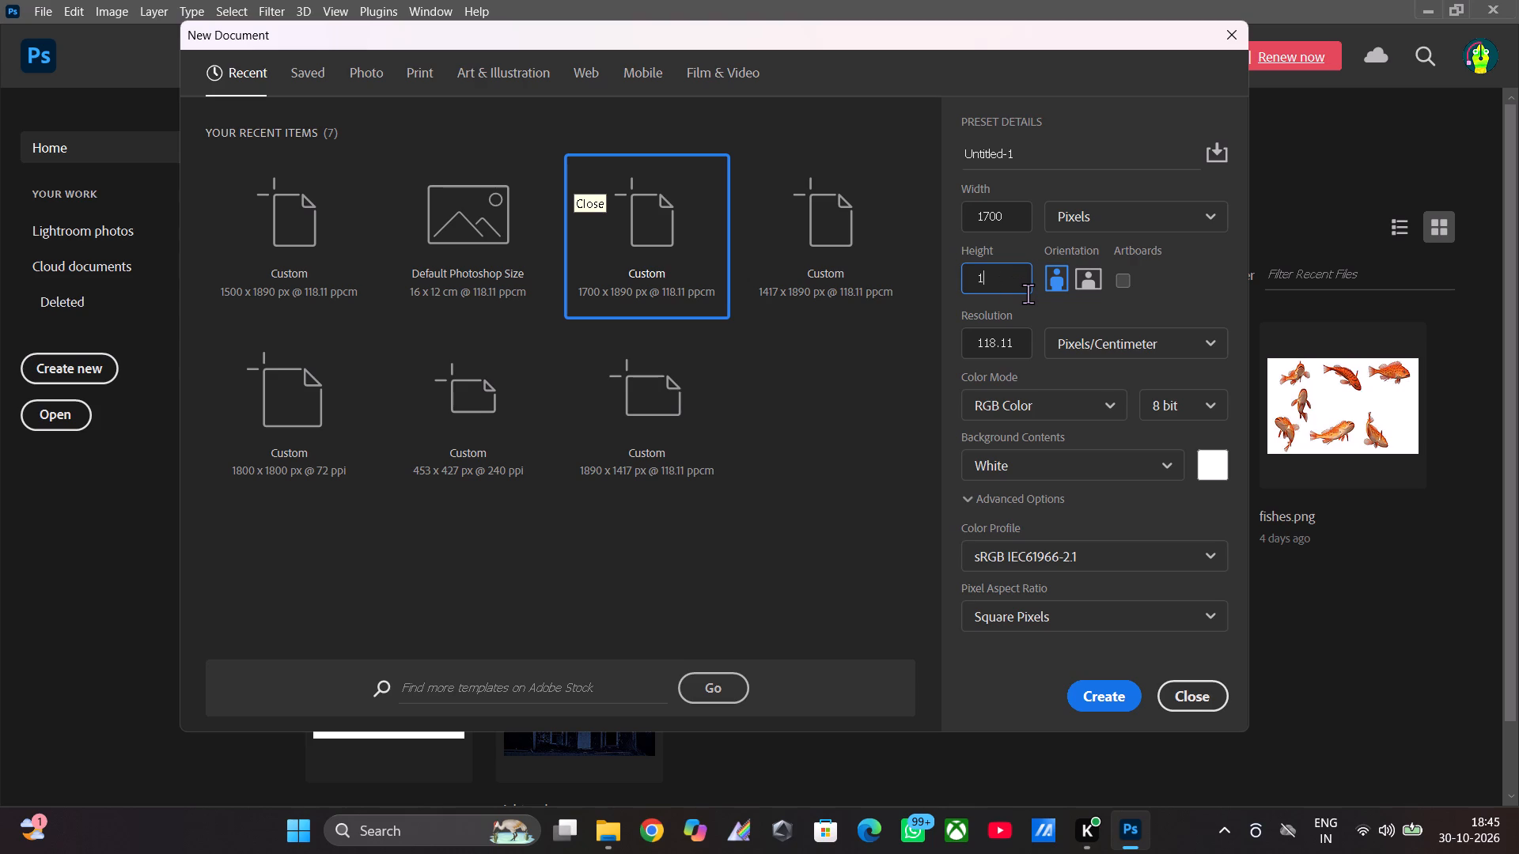
key(1)
key(BackSpace)
key(8)
key(BackSpace)
key(7)
key(9)
key(5)
click(1104, 697)
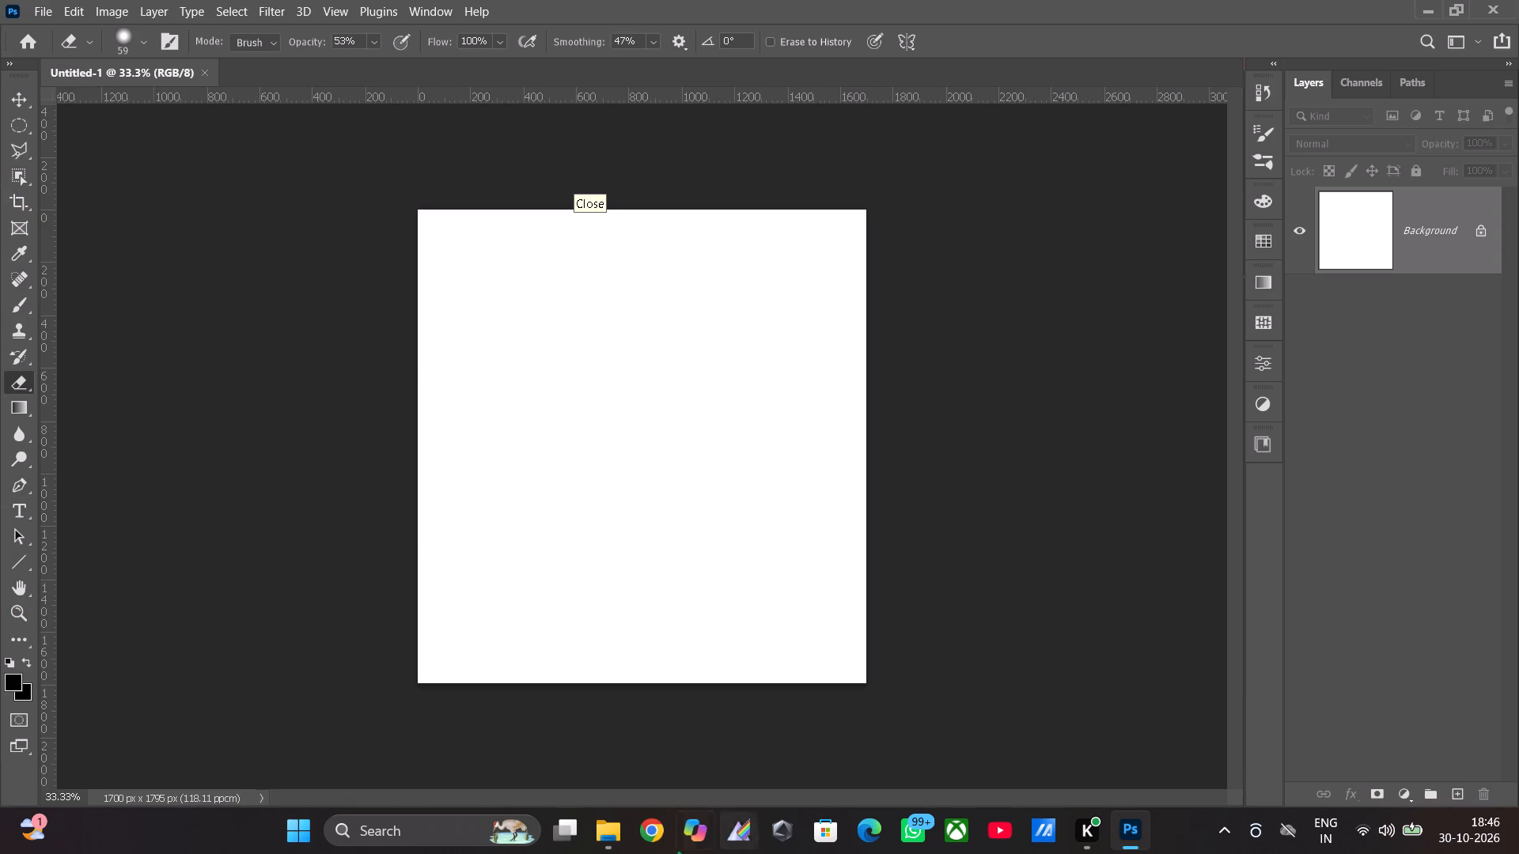
Place the Forest image from Downloads into the new document and scale it to about 16.55% so it covers the canvas.
click(614, 844)
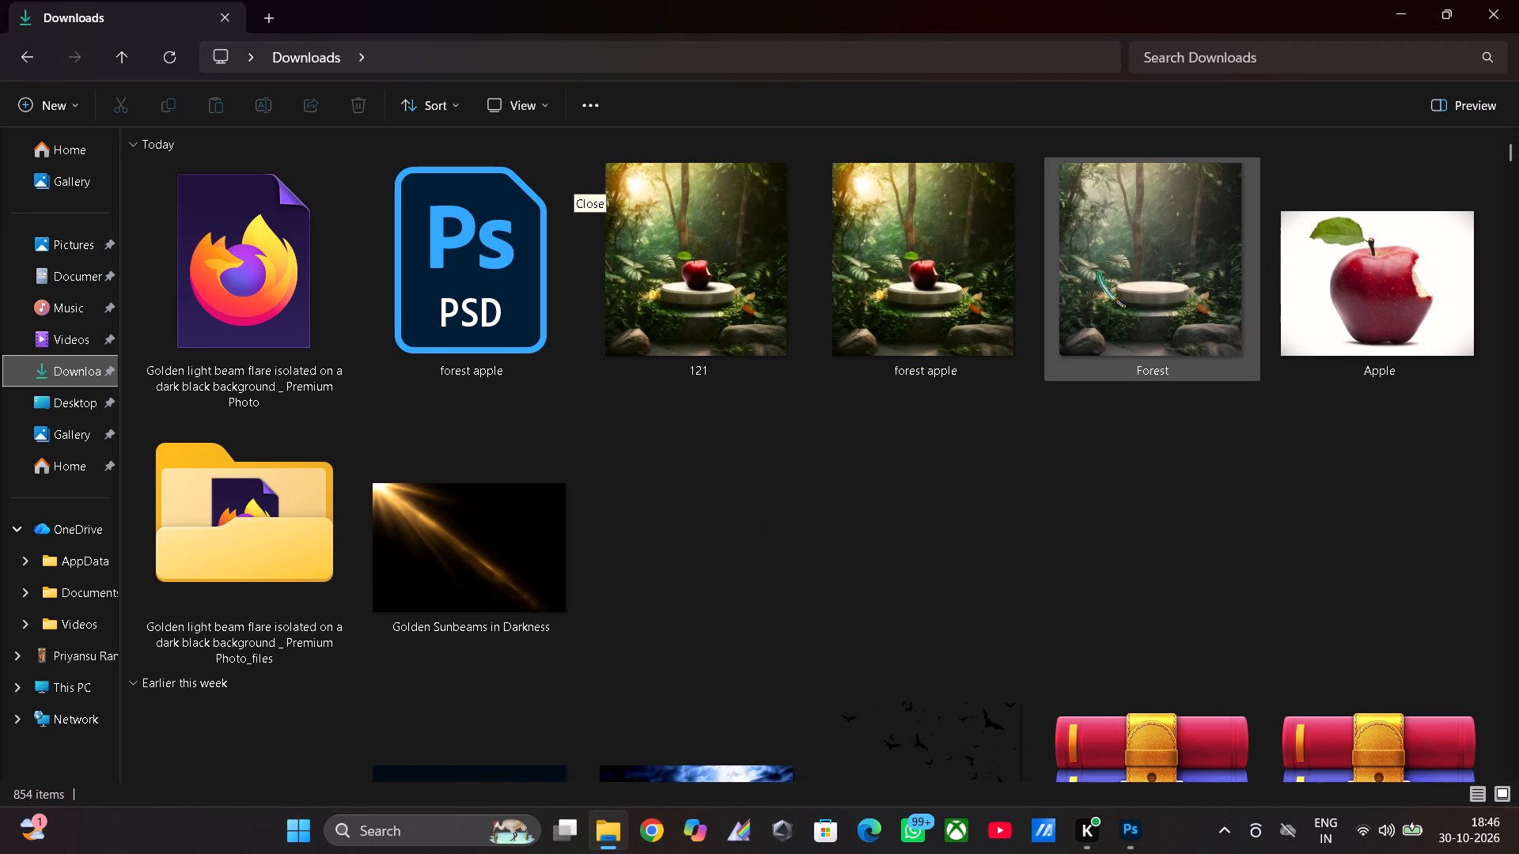
drag(1114, 275, 1140, 609)
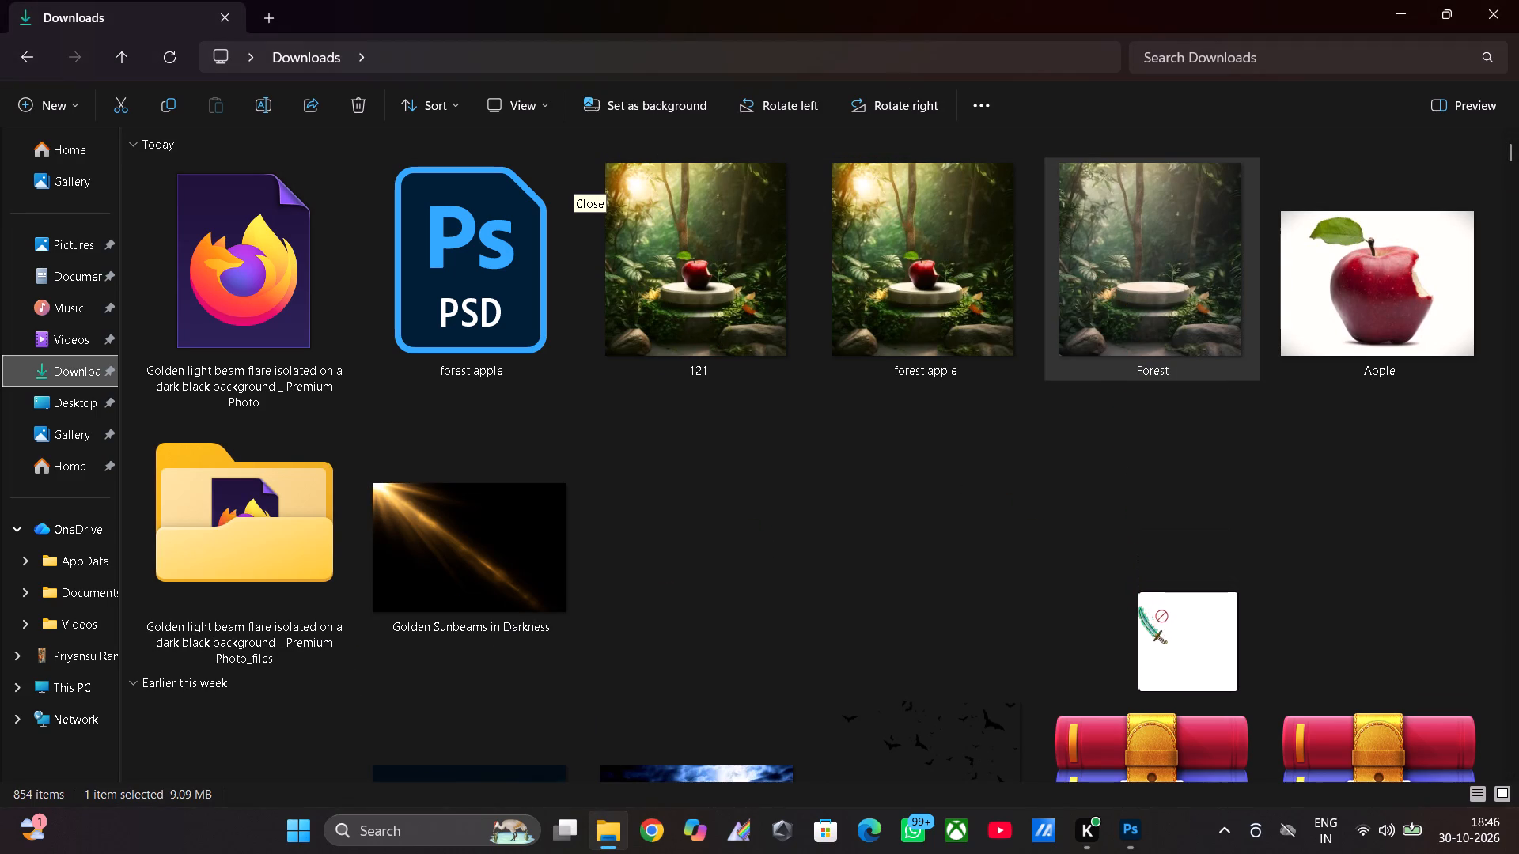
drag(1140, 609, 1131, 841)
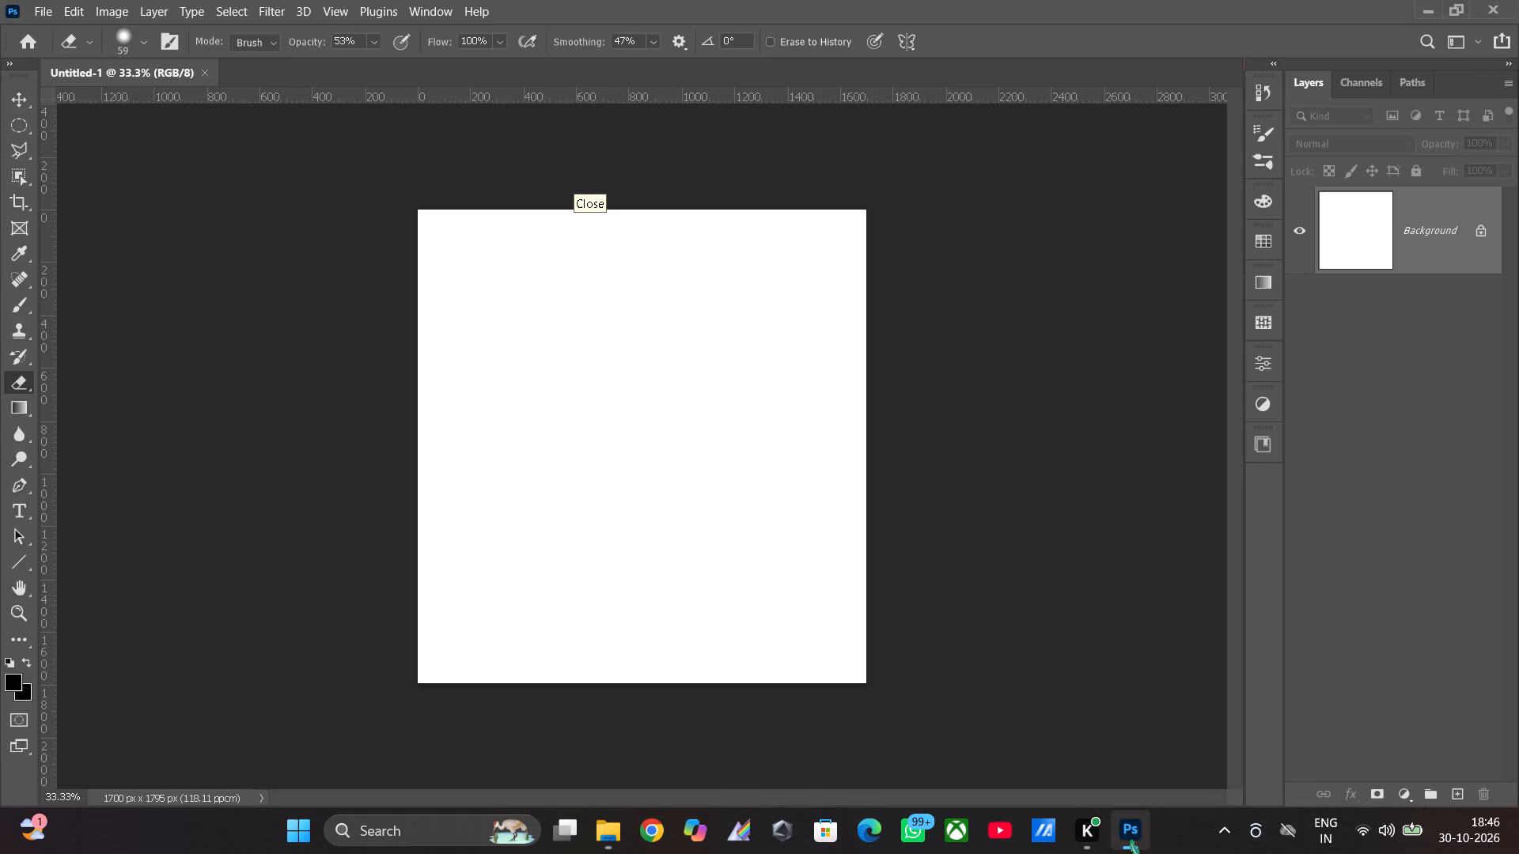
drag(1131, 841, 628, 474)
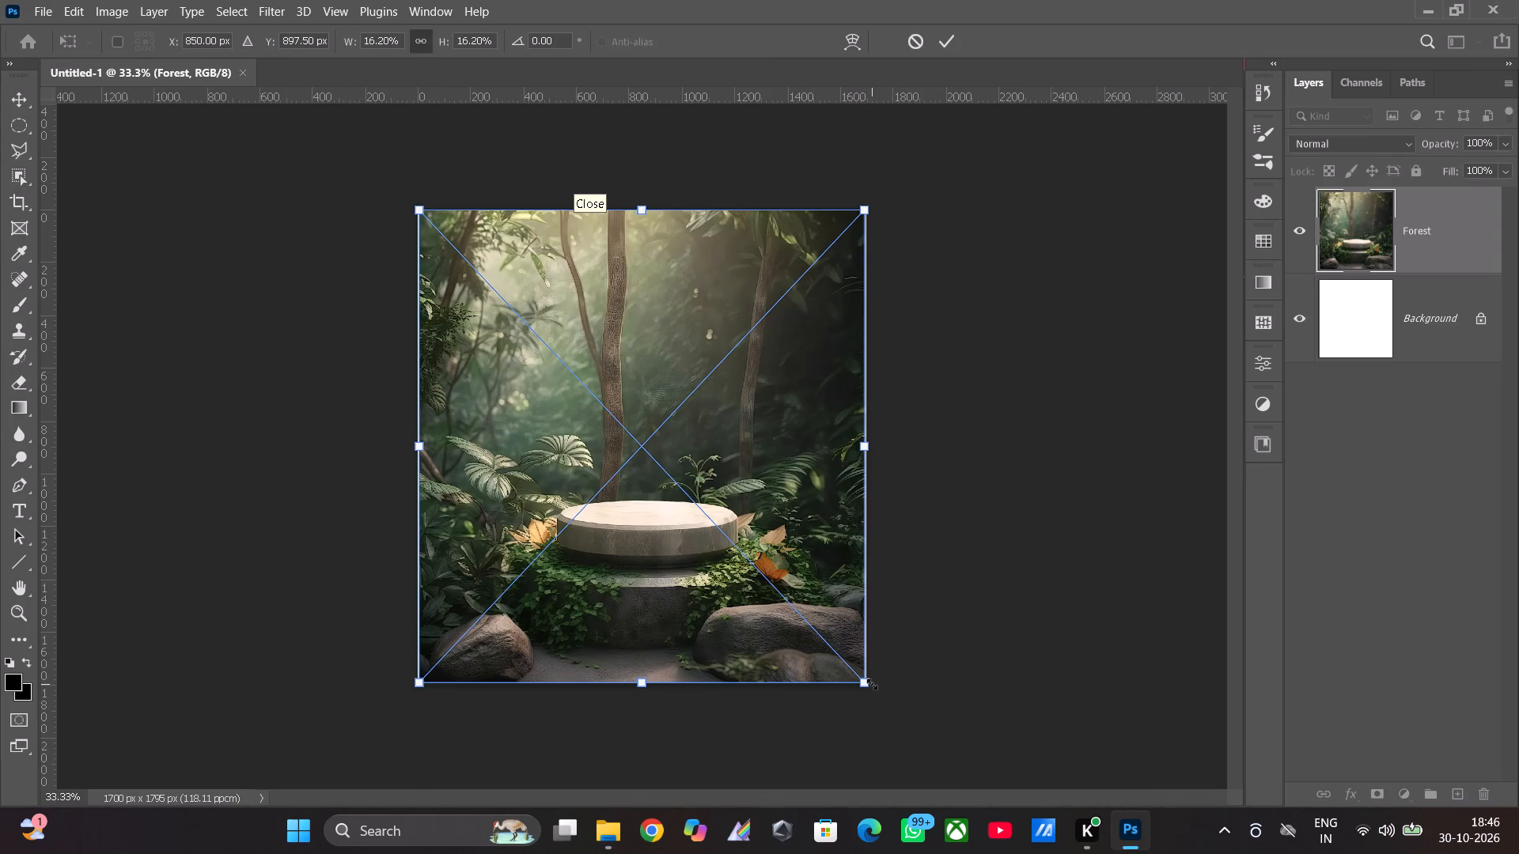
drag(869, 684, 875, 690)
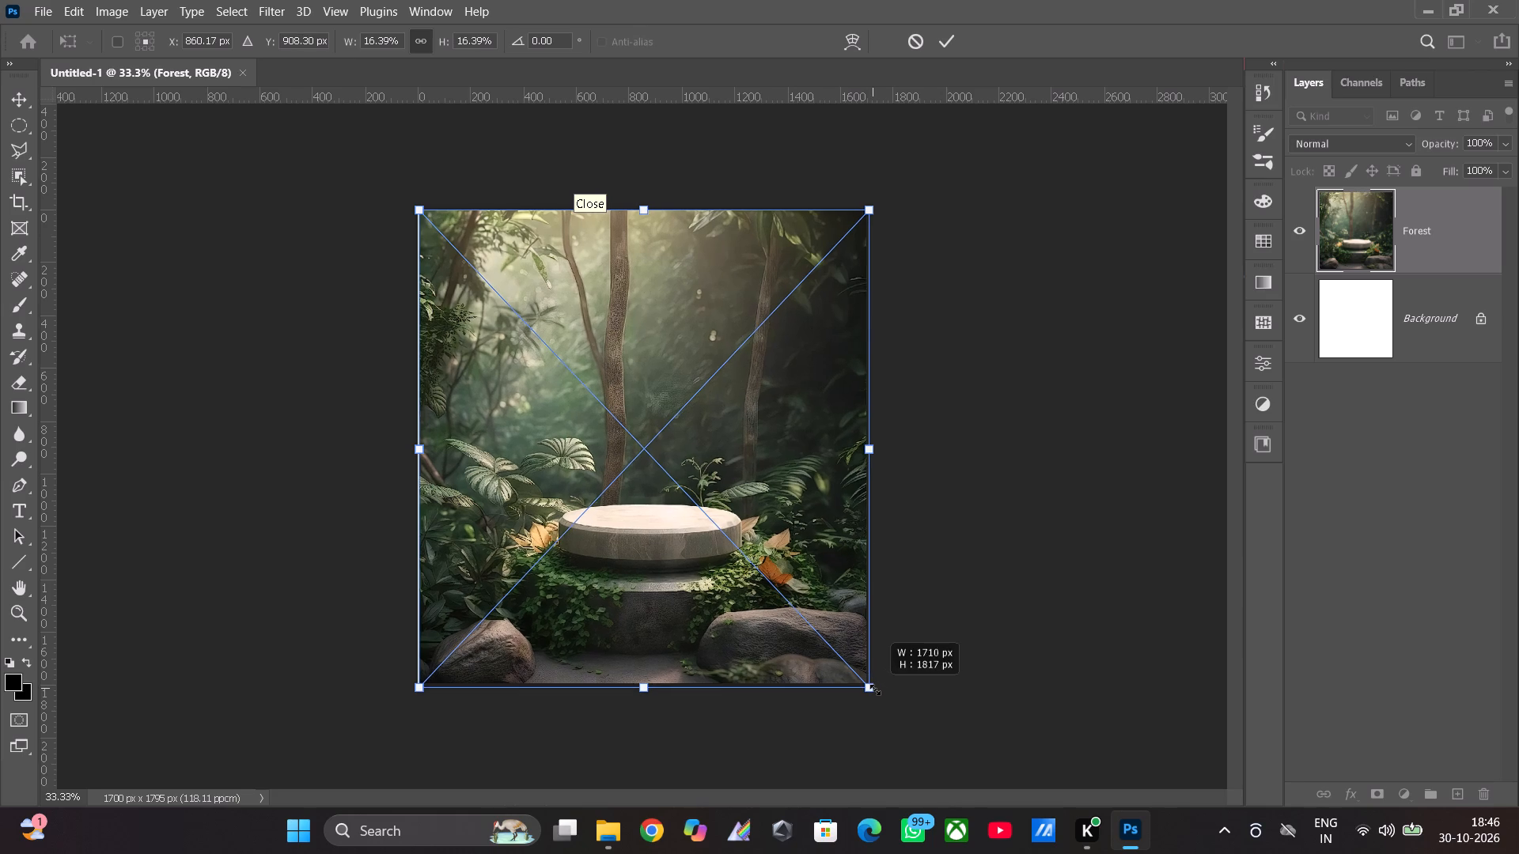
drag(875, 690, 878, 693)
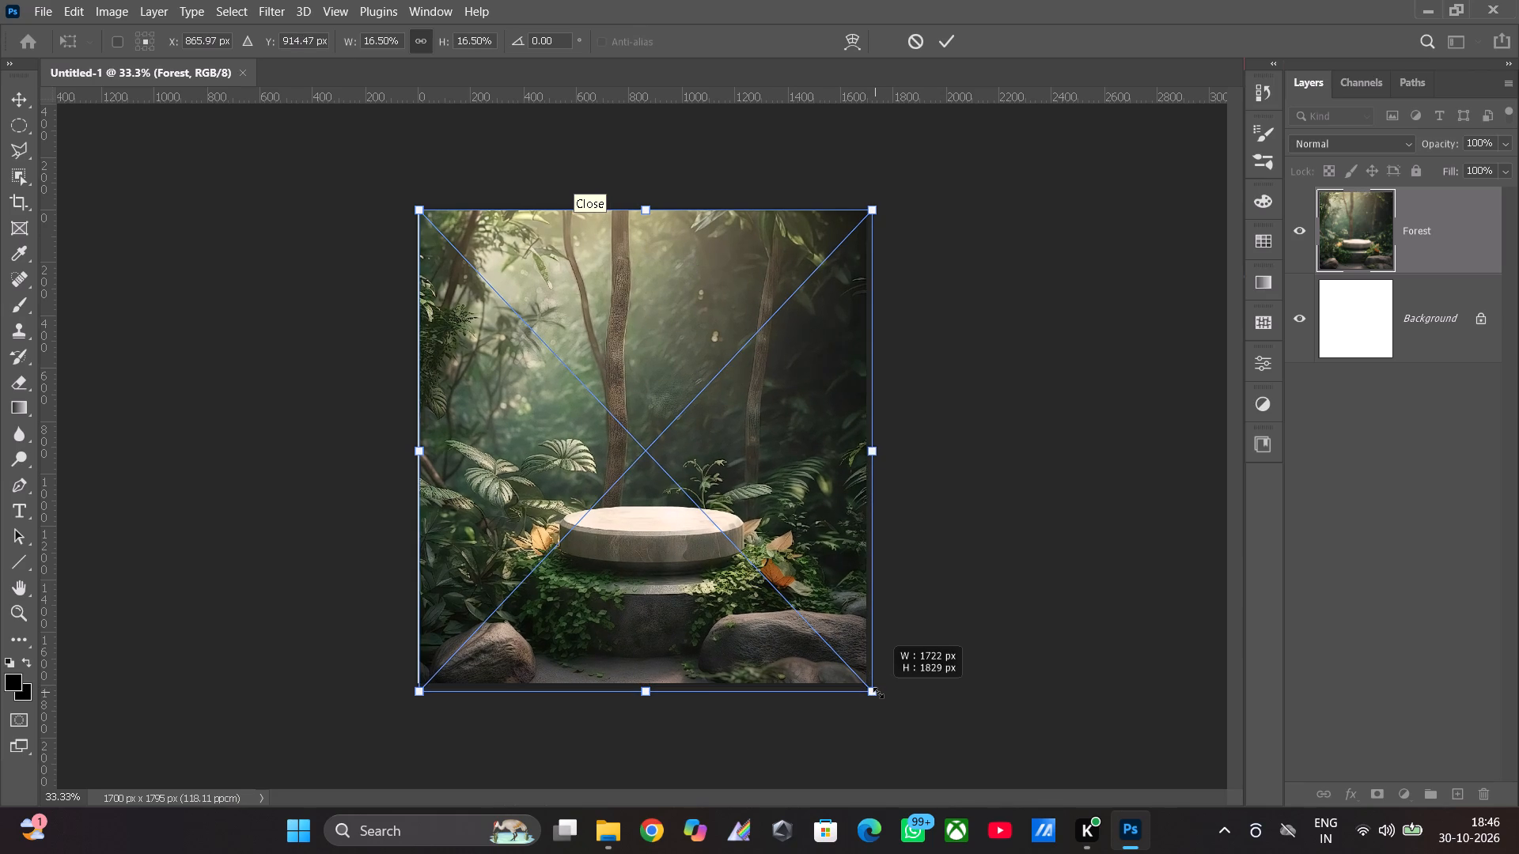
drag(878, 693, 880, 693)
click(759, 609)
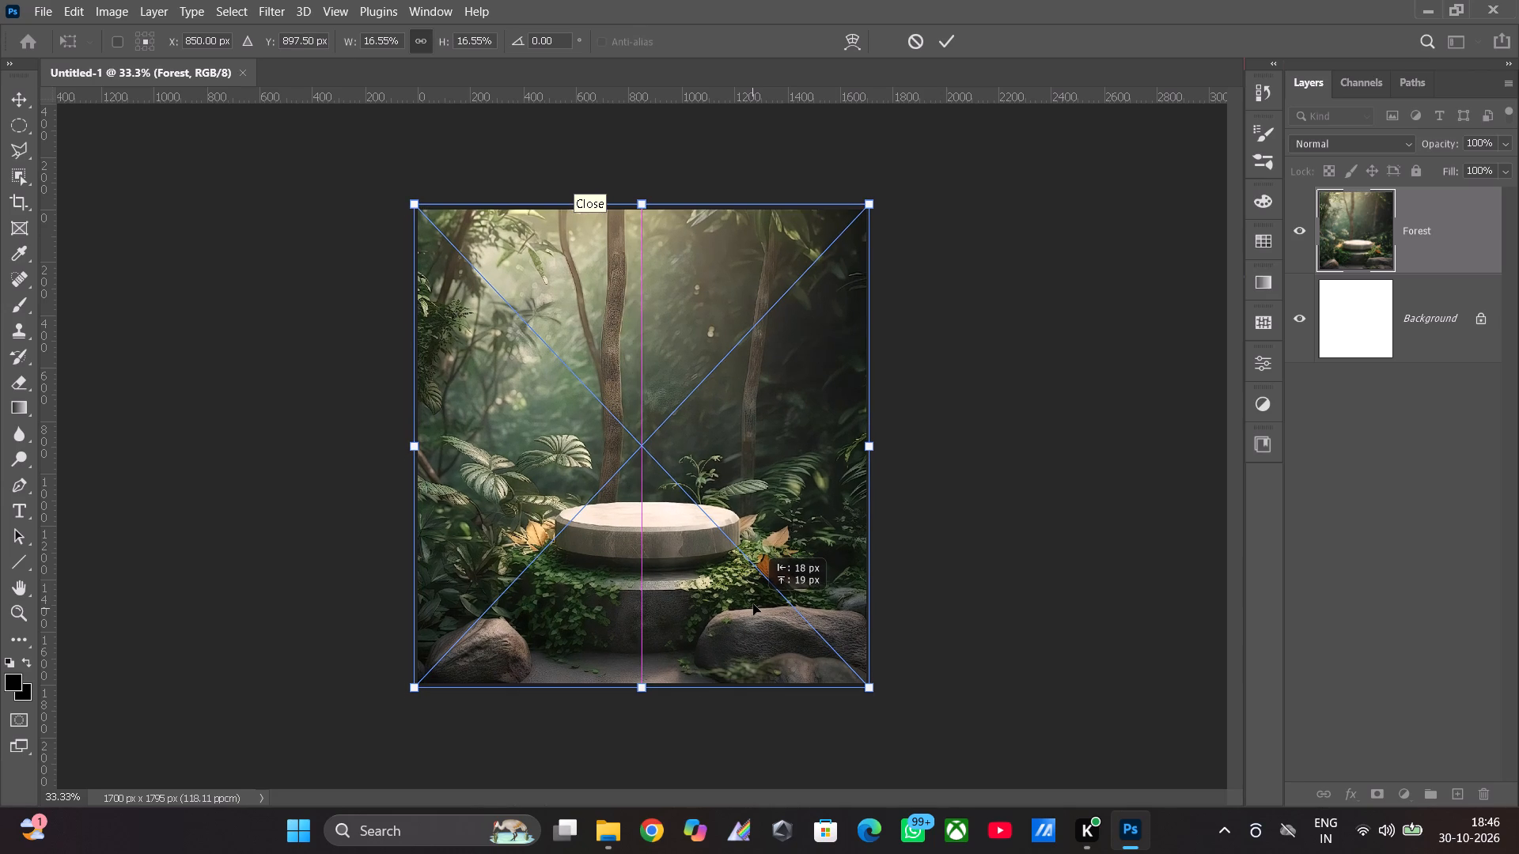
click(946, 38)
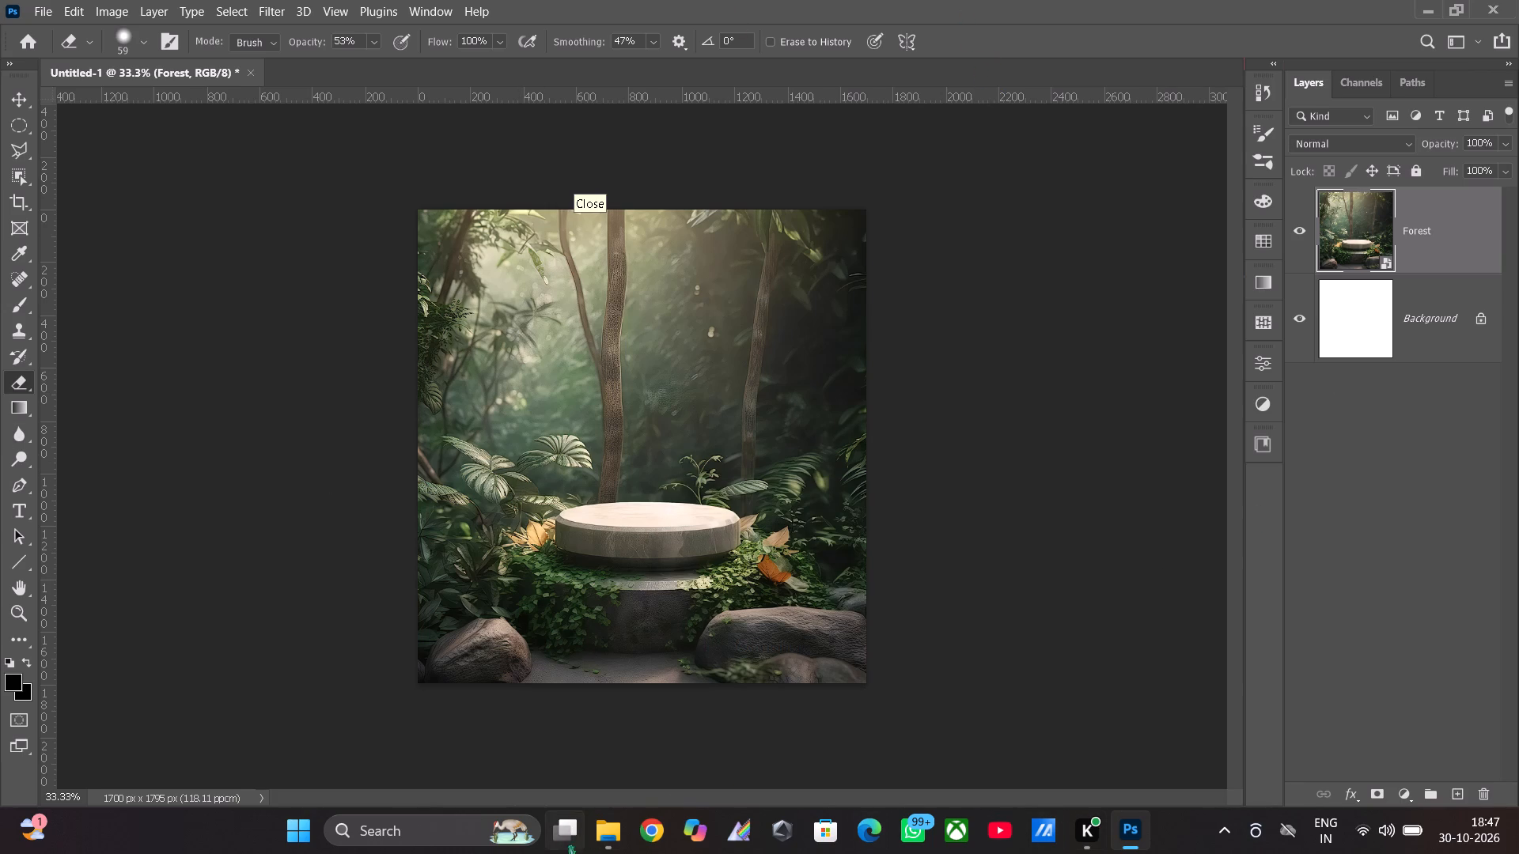
Open the Apple image from the Downloads folder as a separate document in Photoshop.
click(644, 721)
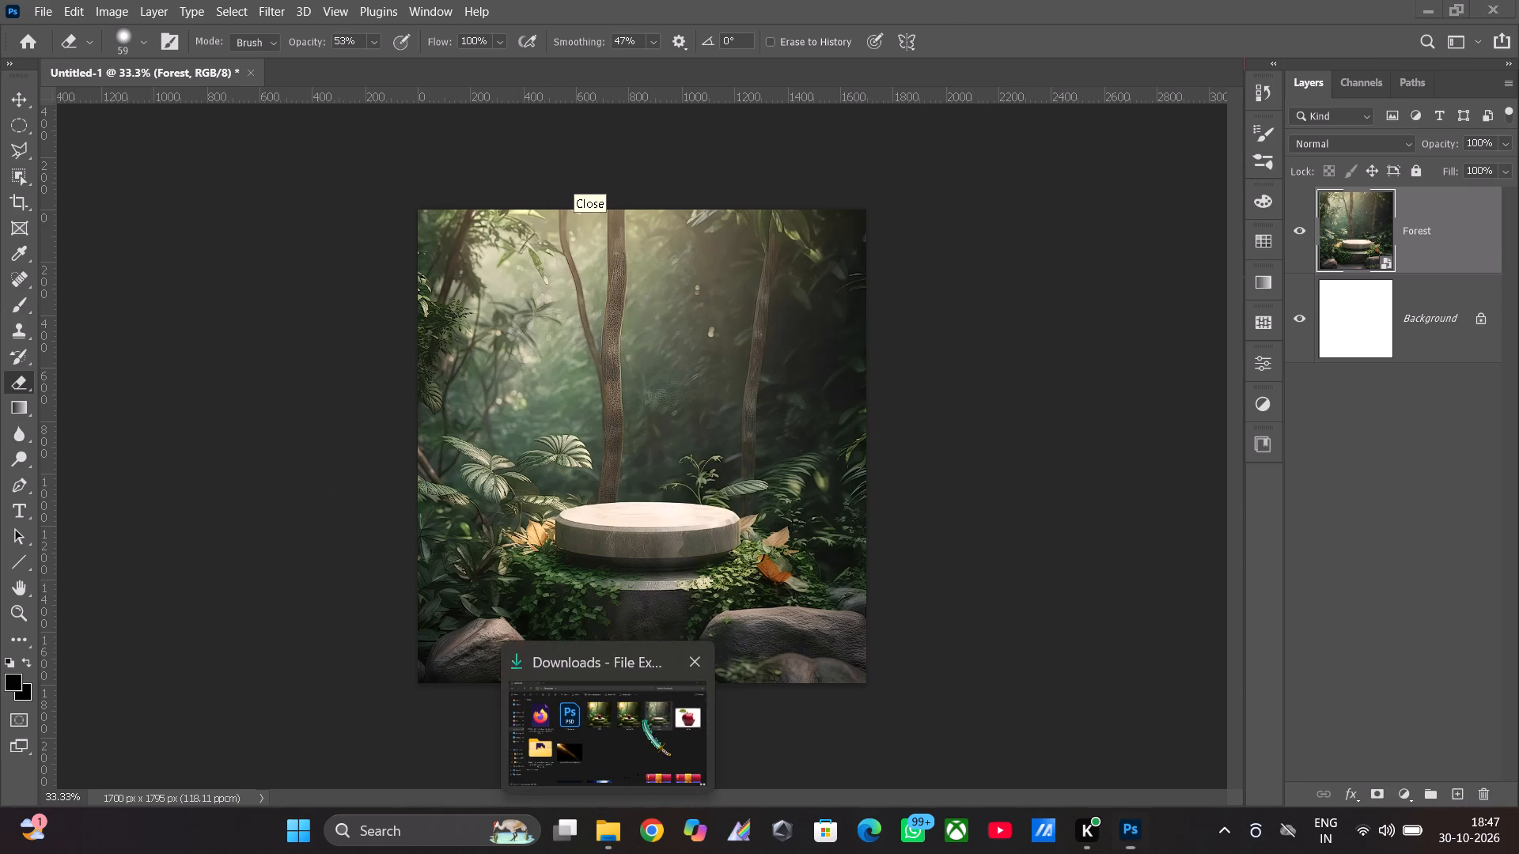
drag(1384, 253, 1187, 705)
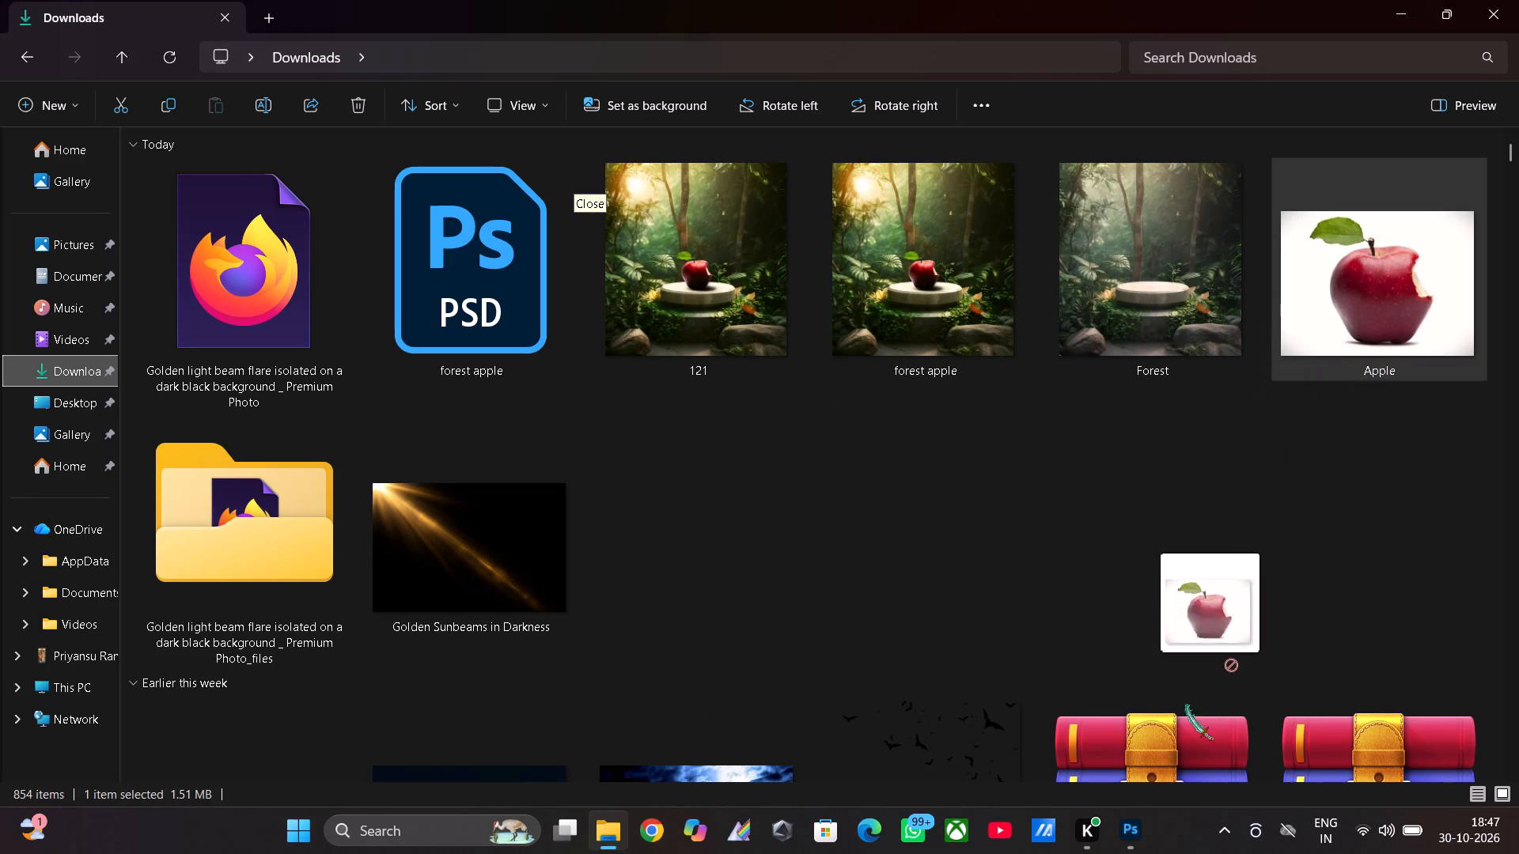
drag(1187, 705, 358, 72)
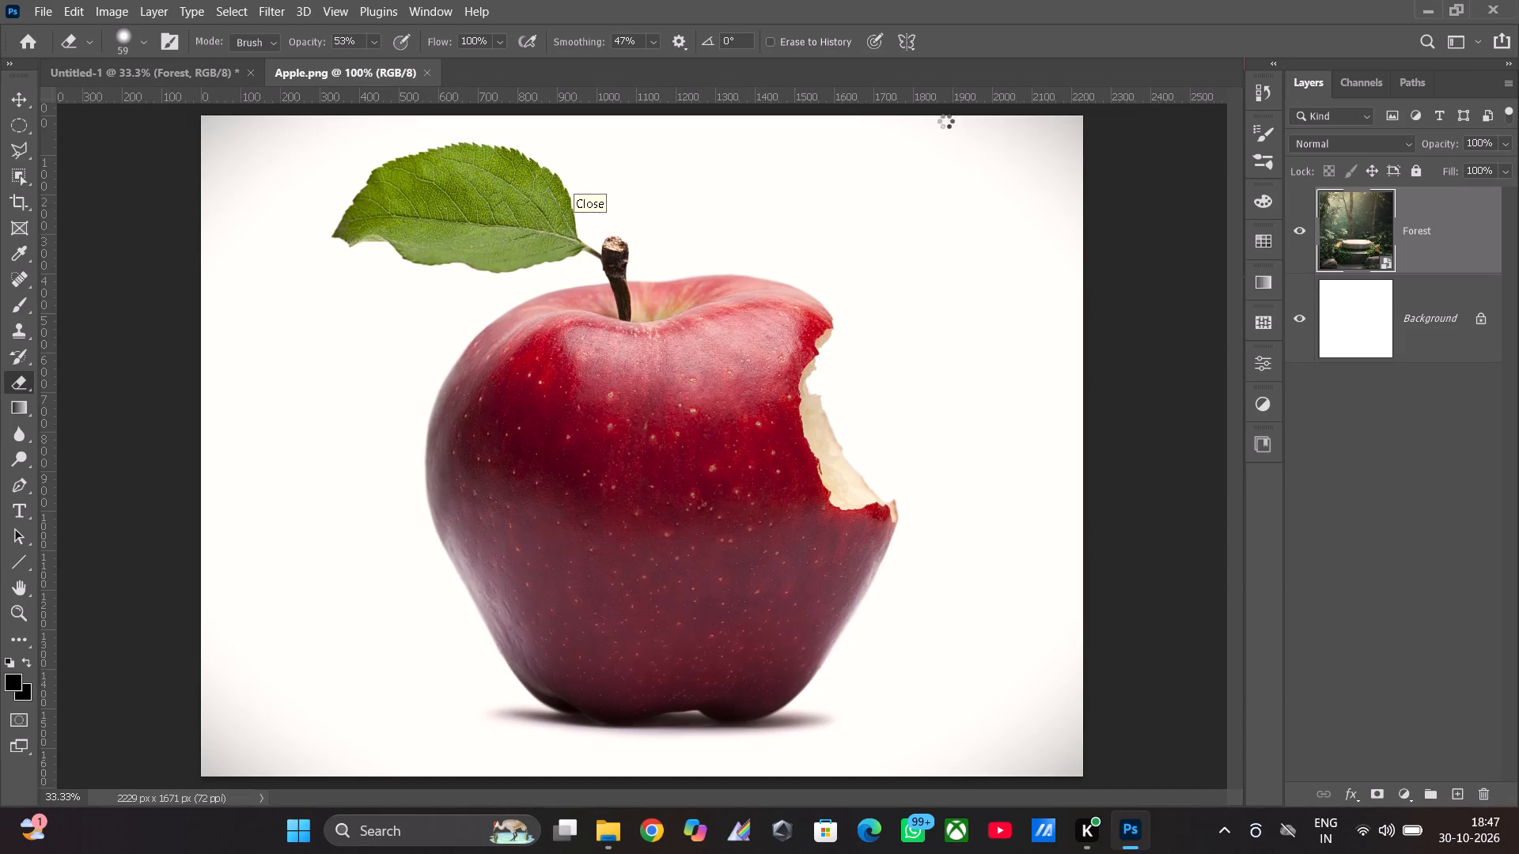
Unlock the apple image's background layer and apply the Remove background quick action to cut out the apple with a mask.
click(1483, 221)
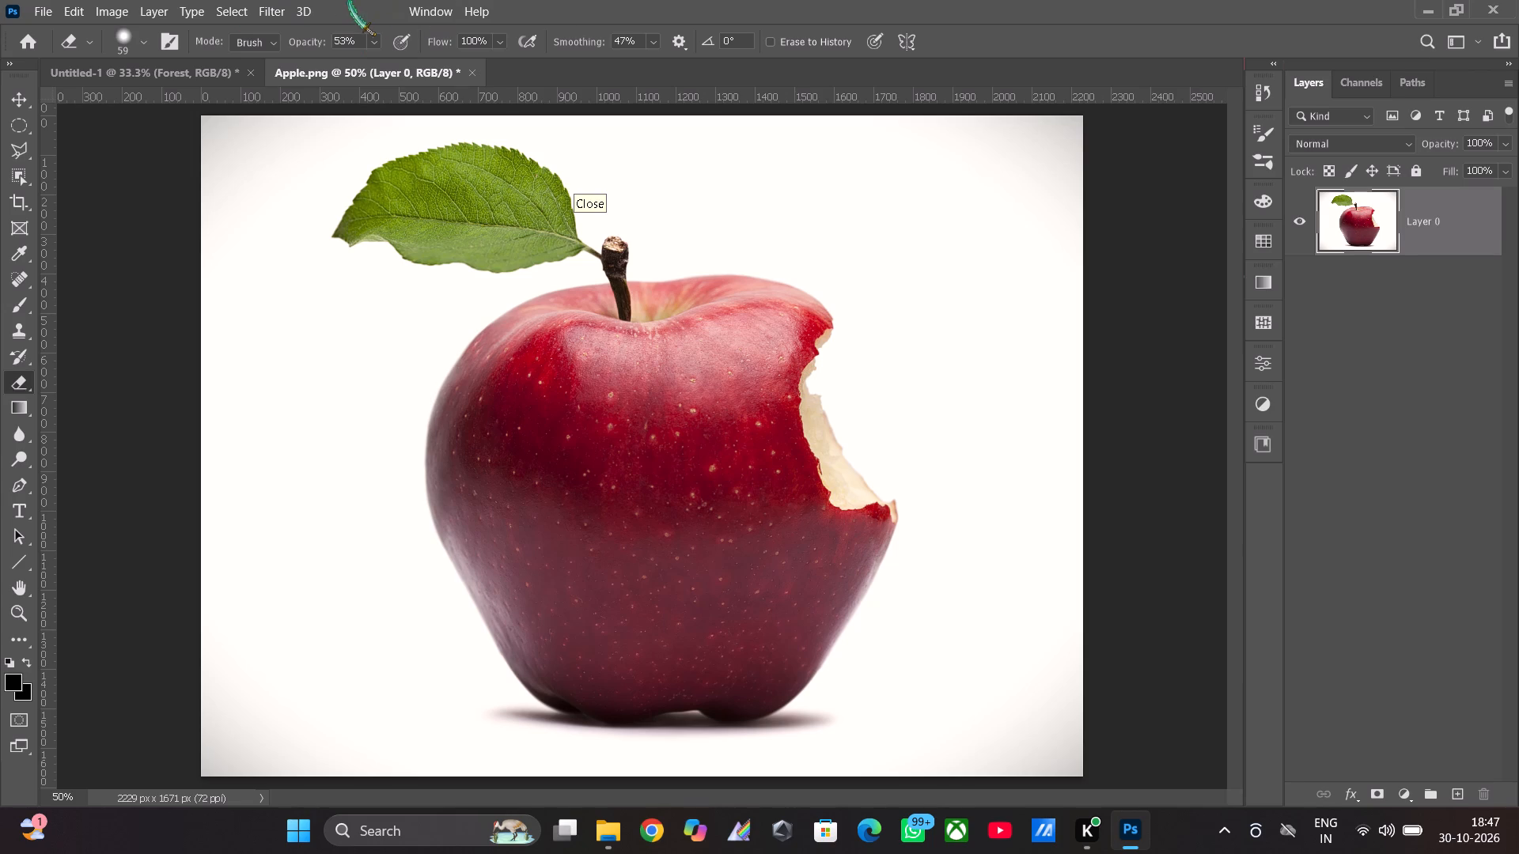
click(417, 7)
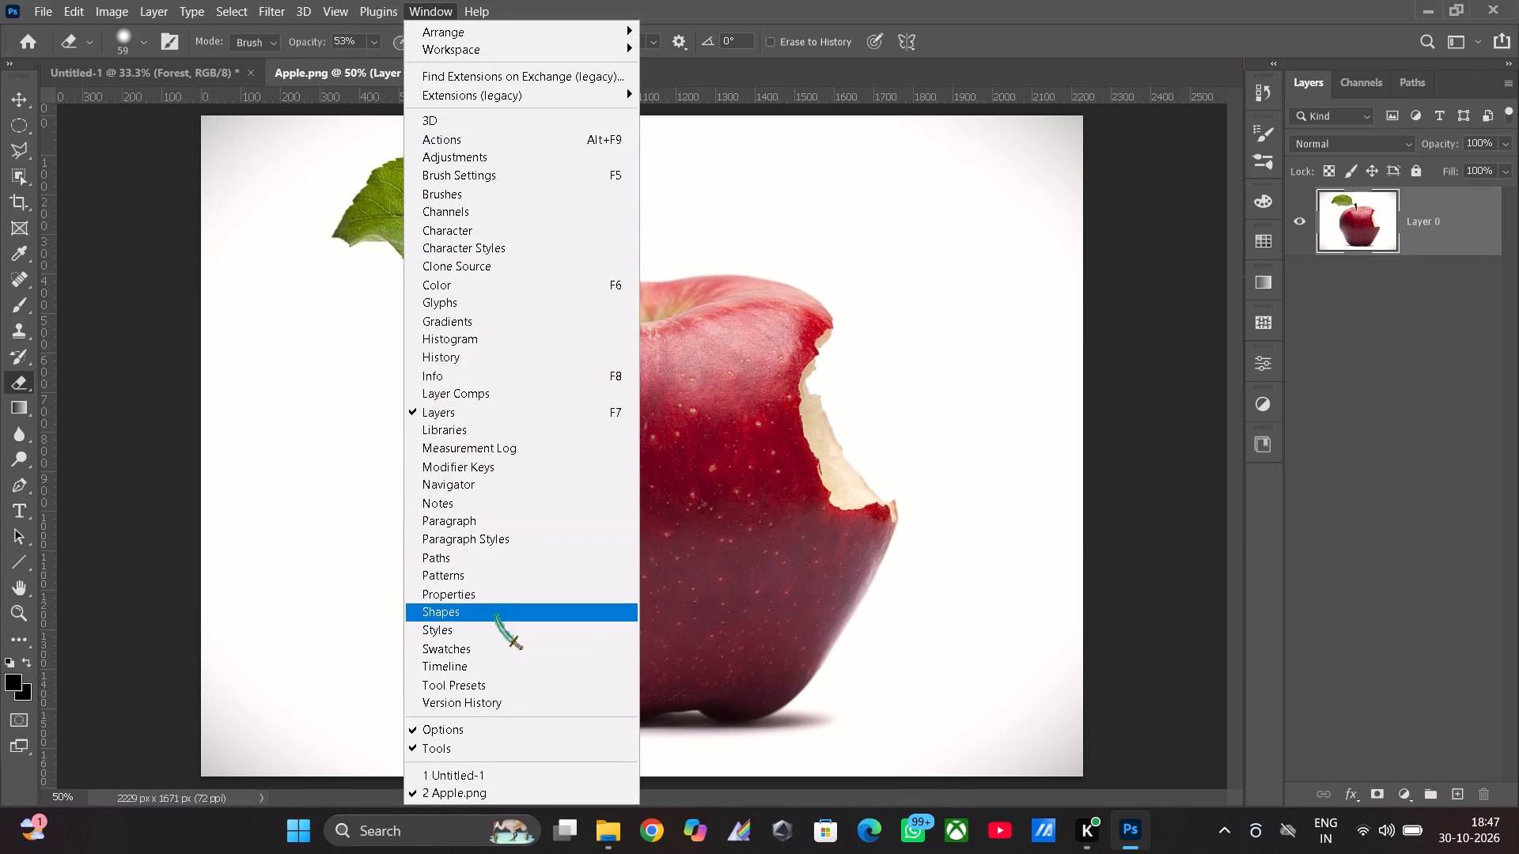
click(494, 597)
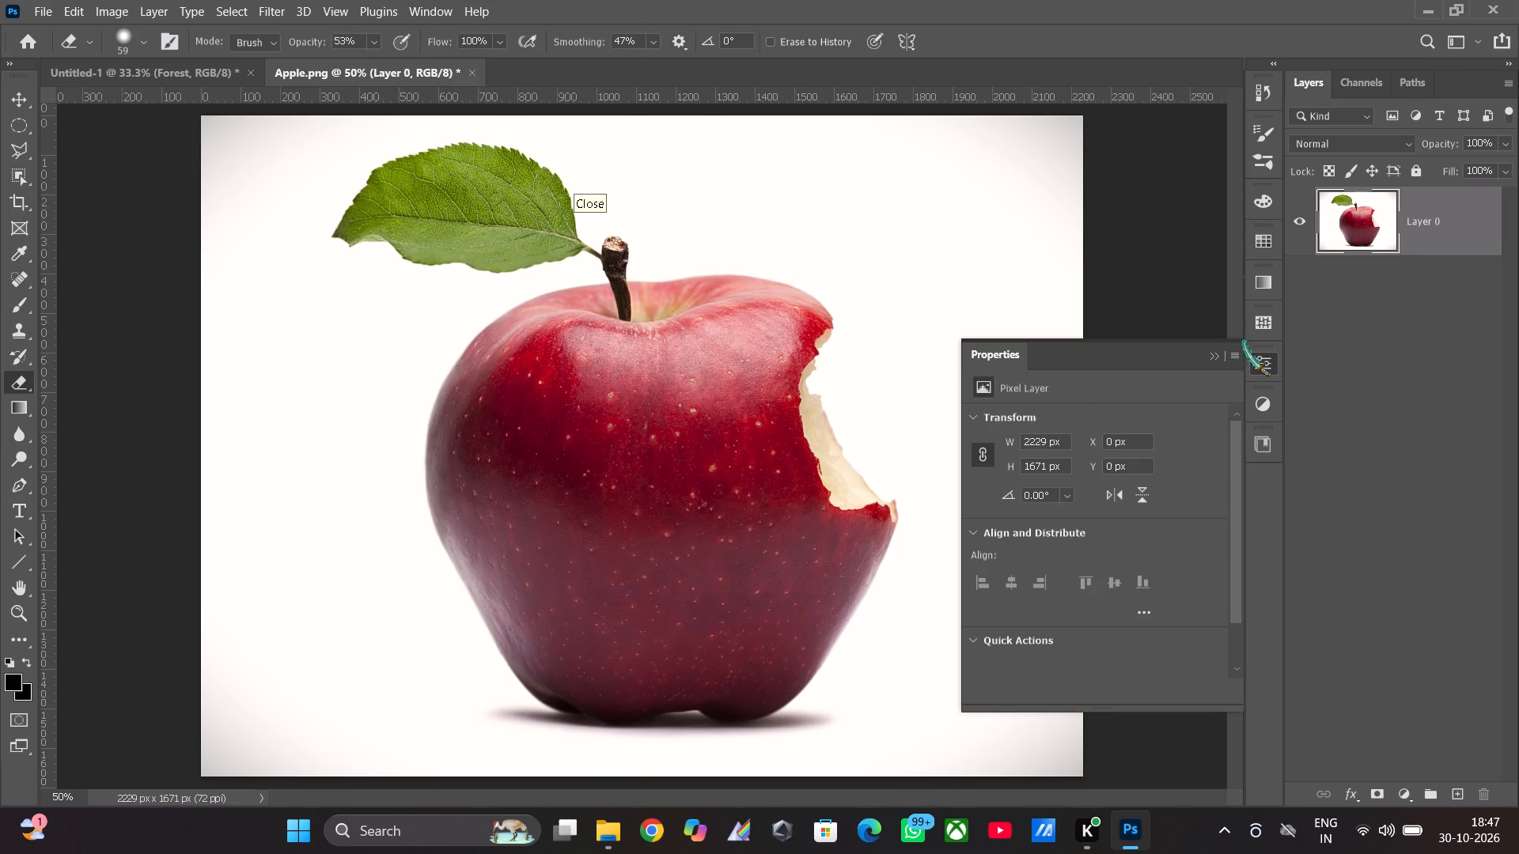
click(1004, 638)
click(1071, 666)
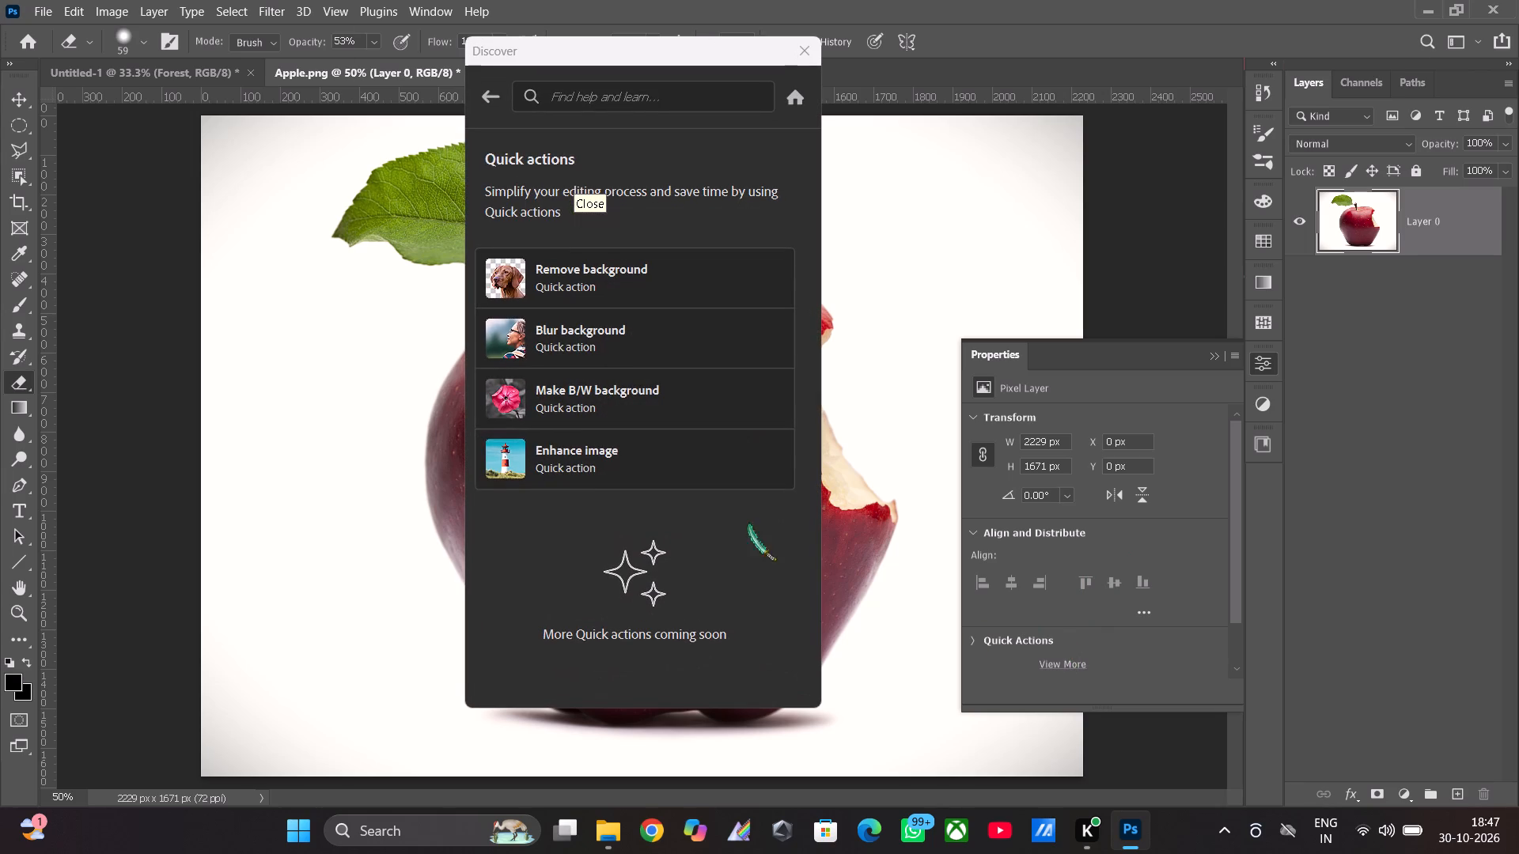
click(578, 283)
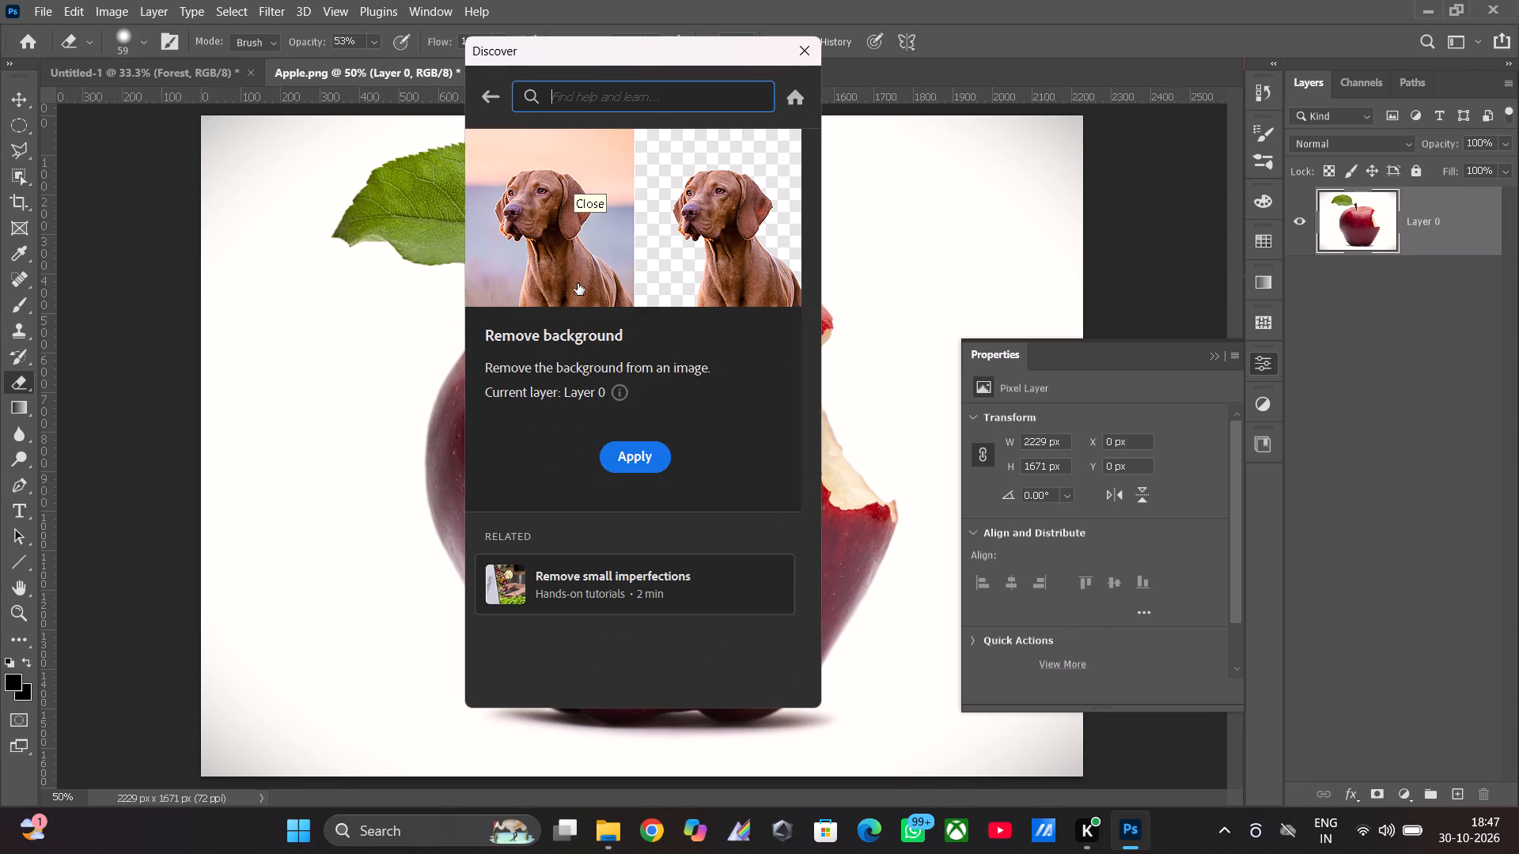
click(645, 466)
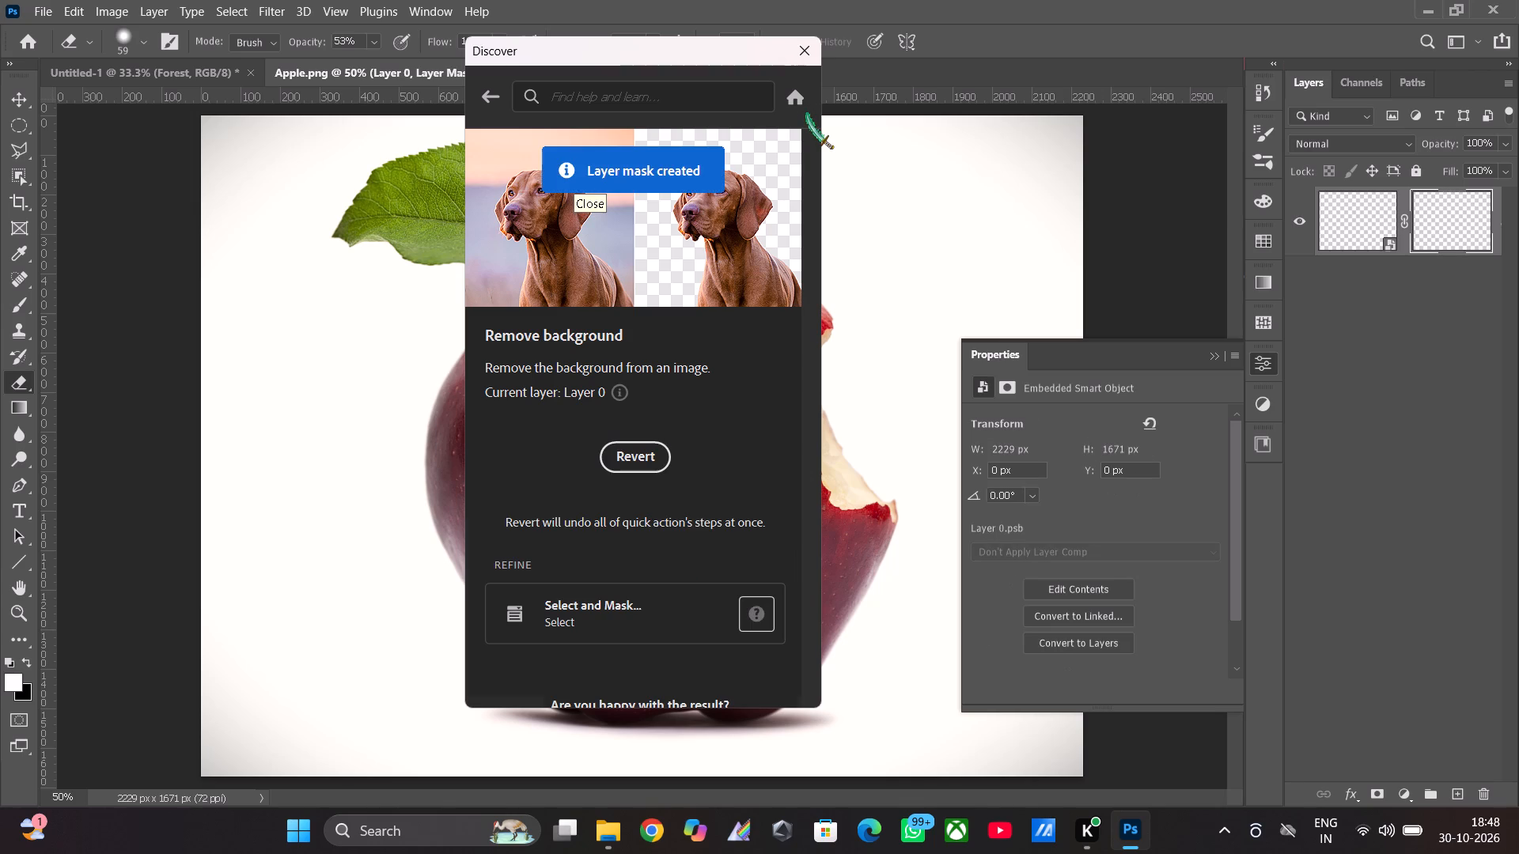
click(801, 55)
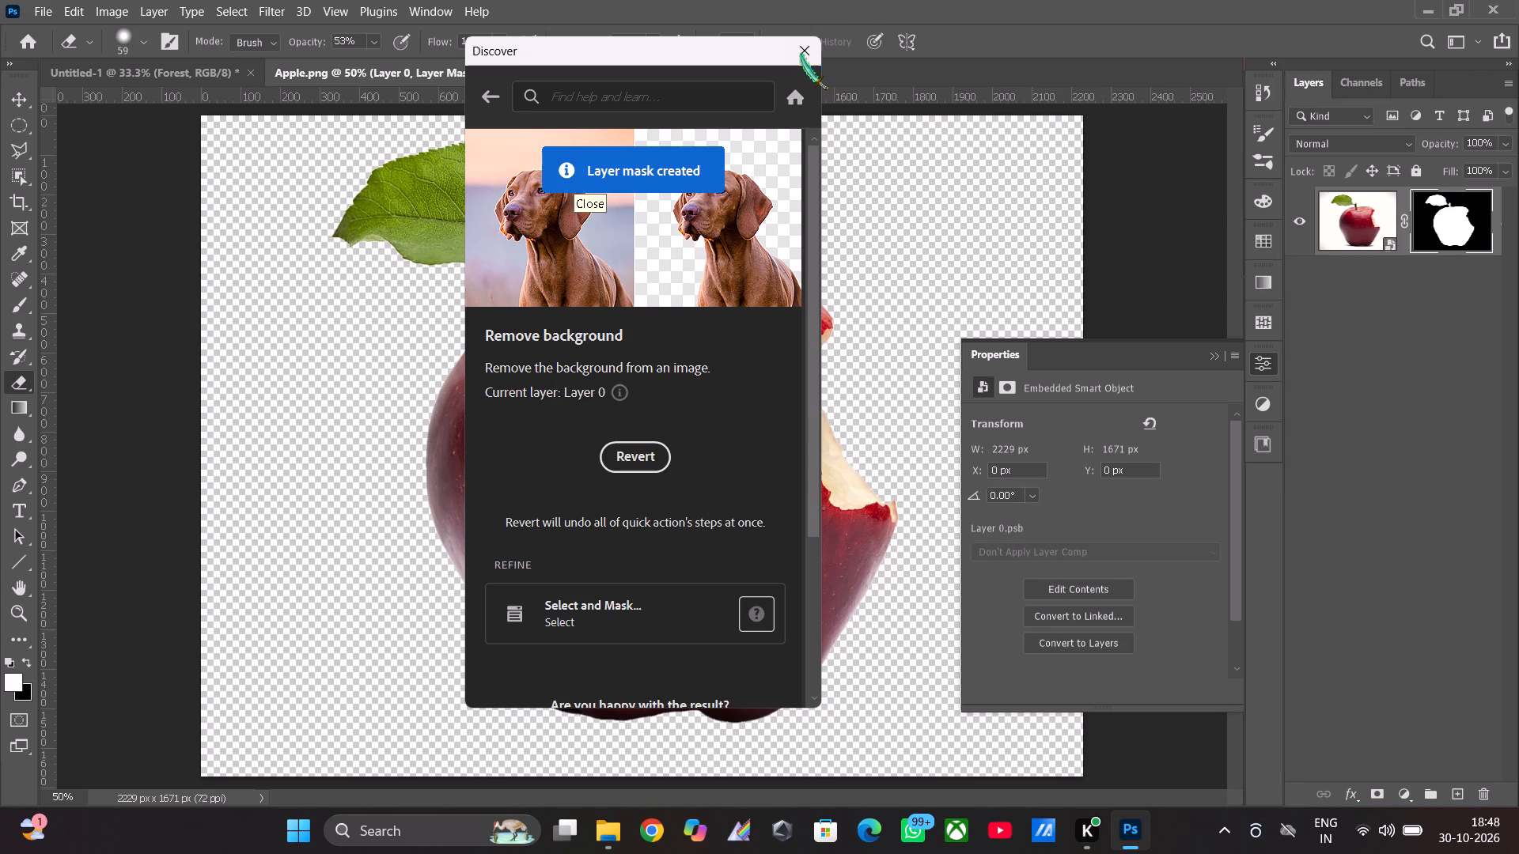
click(1210, 356)
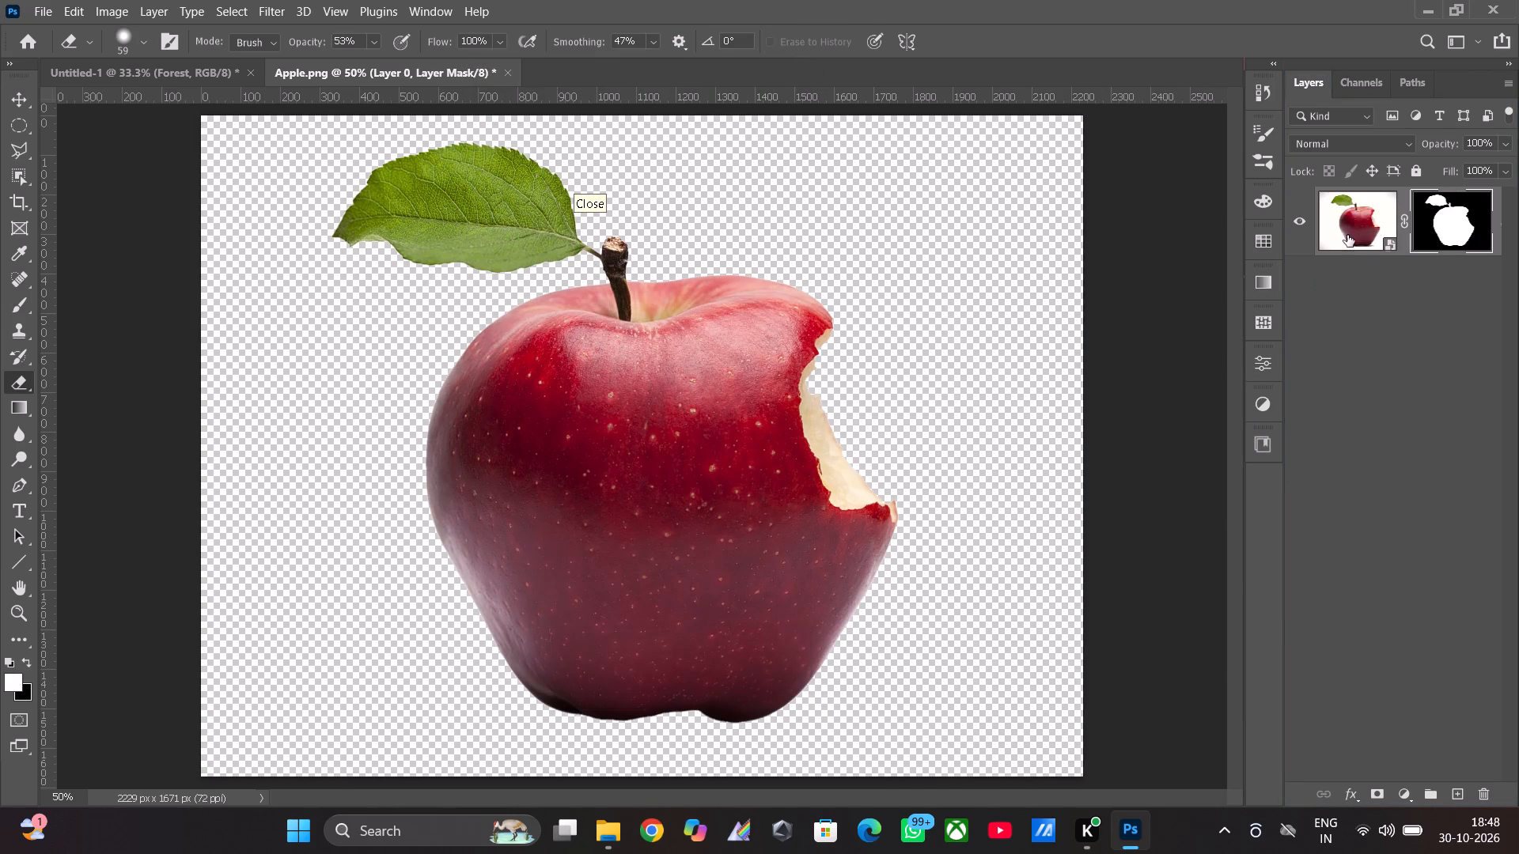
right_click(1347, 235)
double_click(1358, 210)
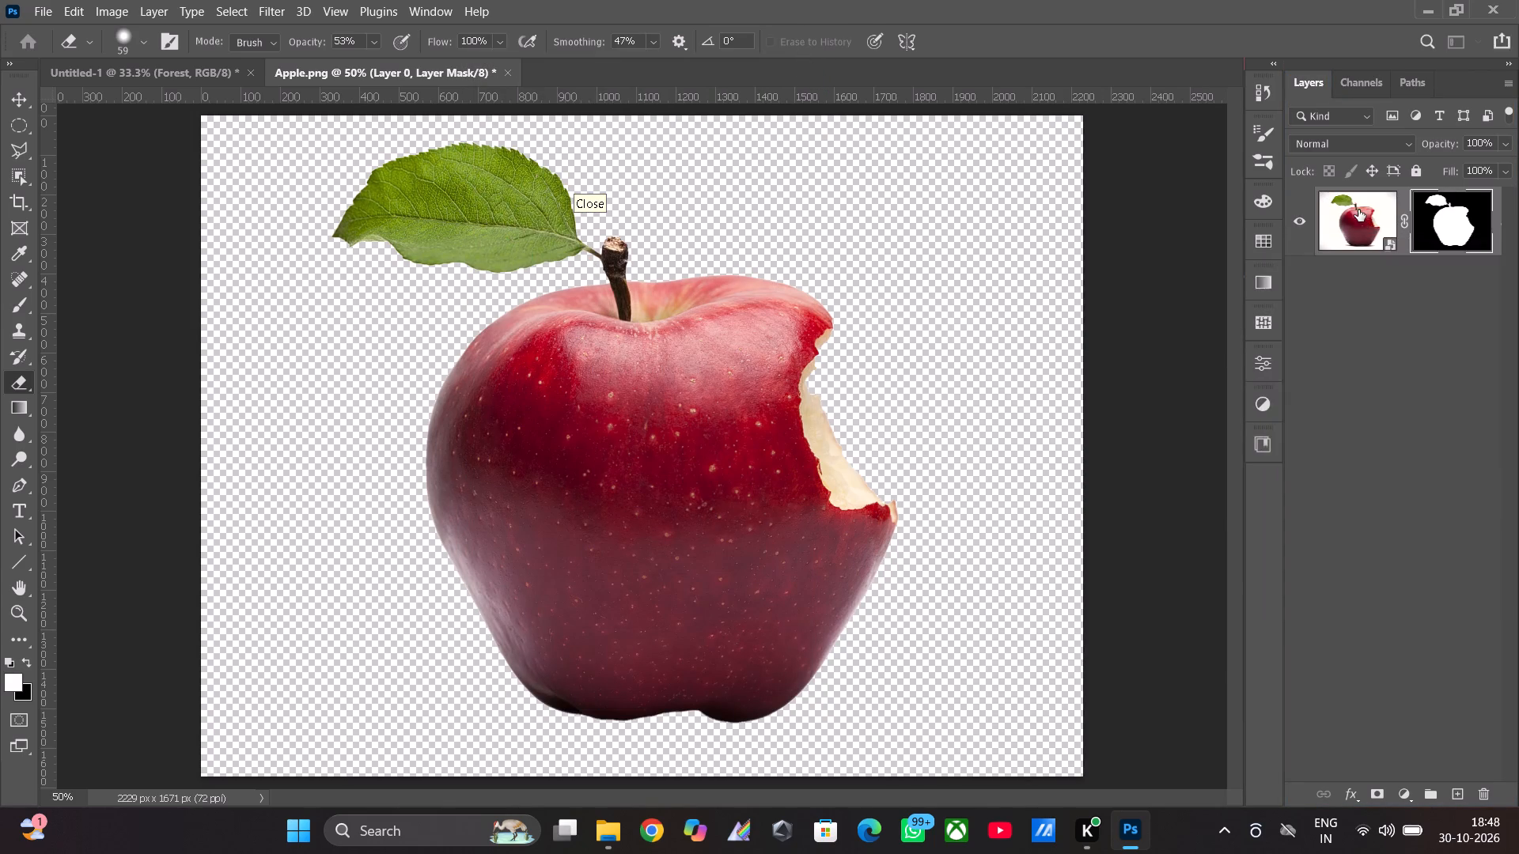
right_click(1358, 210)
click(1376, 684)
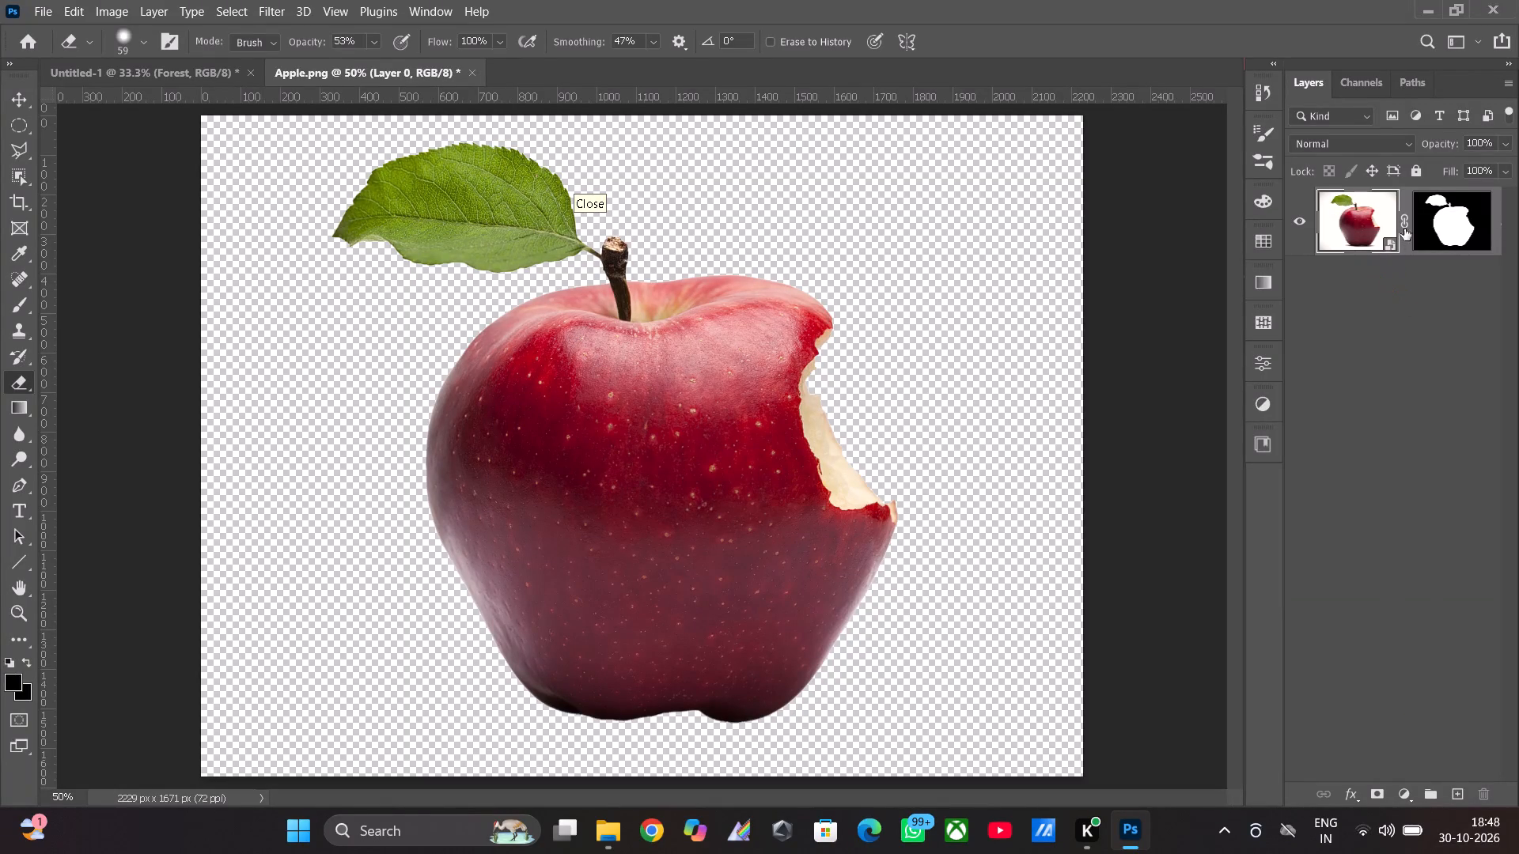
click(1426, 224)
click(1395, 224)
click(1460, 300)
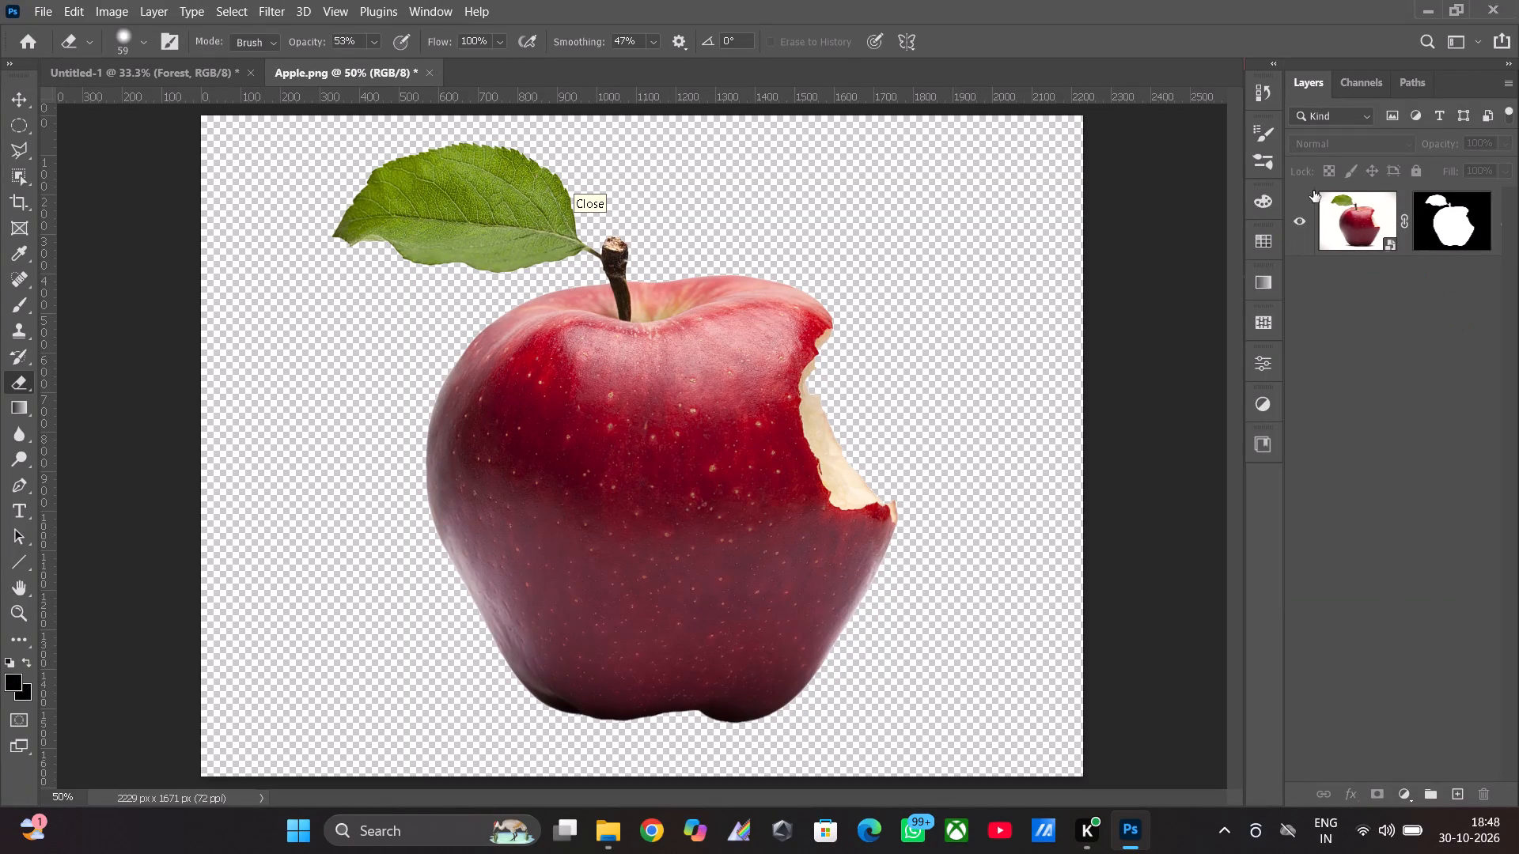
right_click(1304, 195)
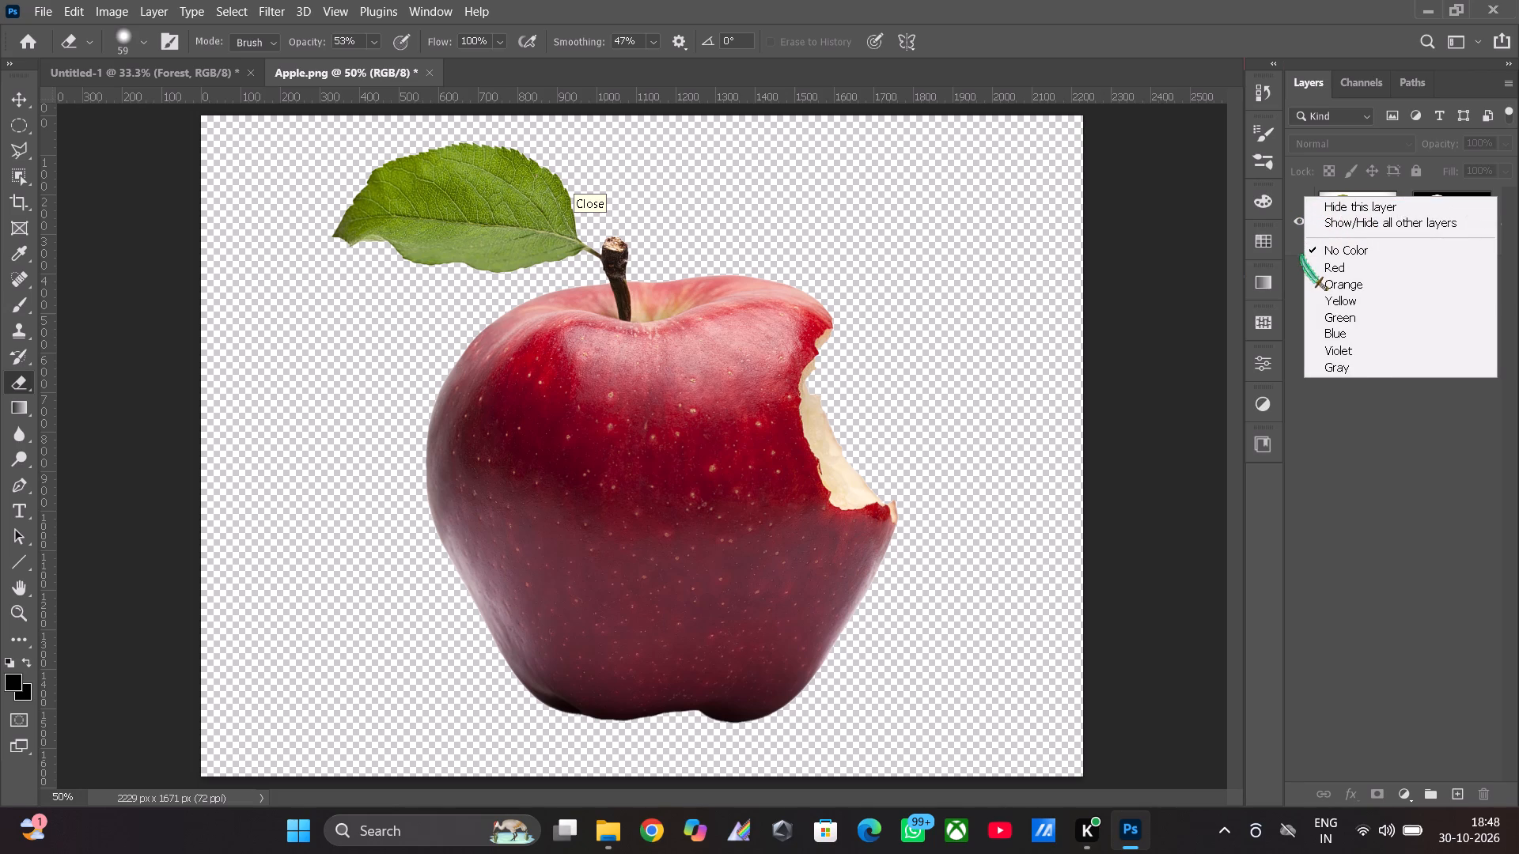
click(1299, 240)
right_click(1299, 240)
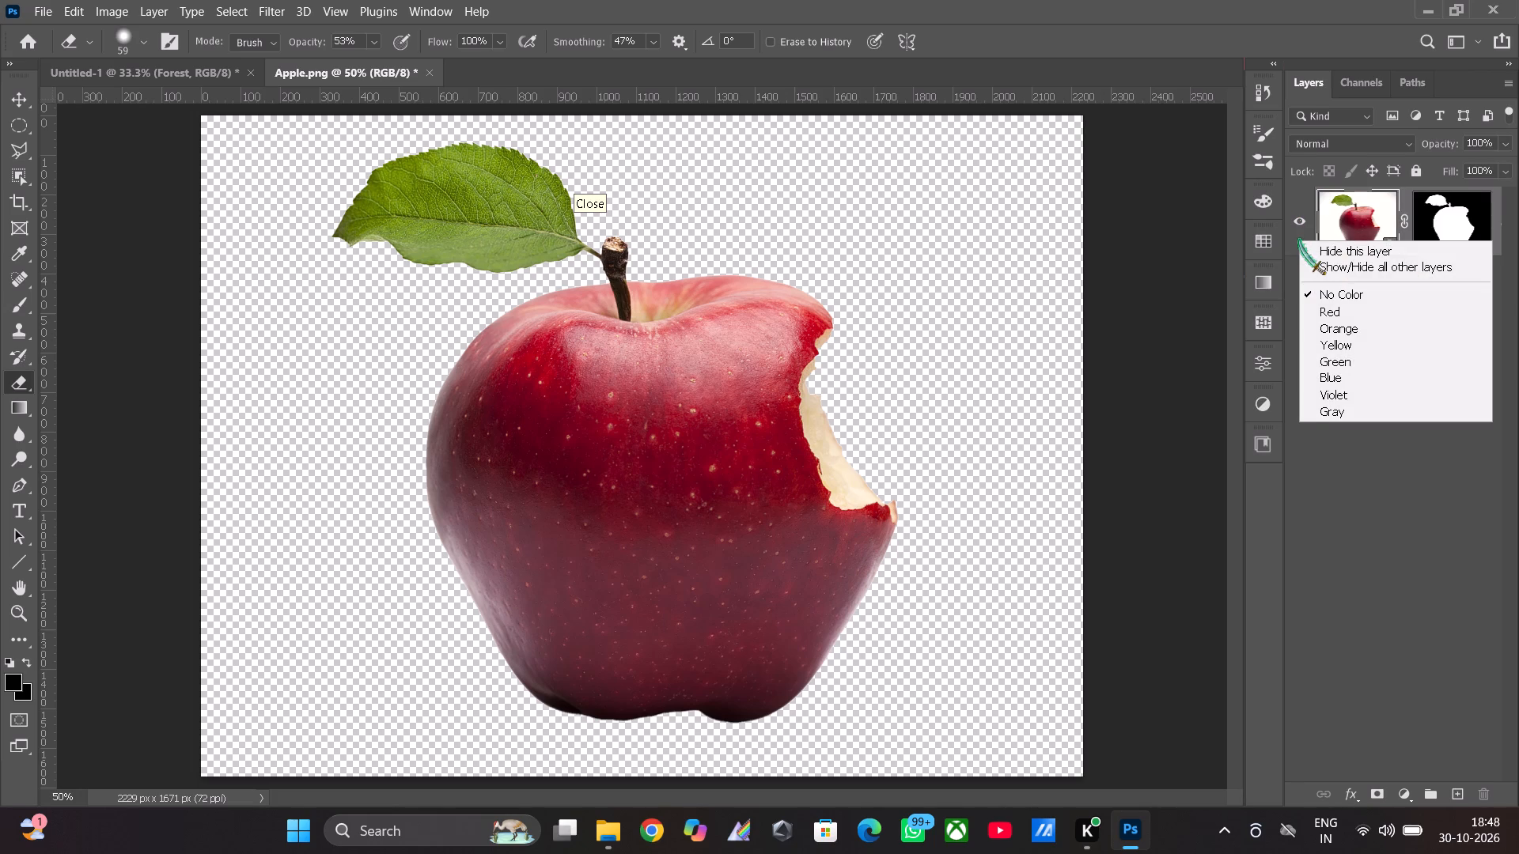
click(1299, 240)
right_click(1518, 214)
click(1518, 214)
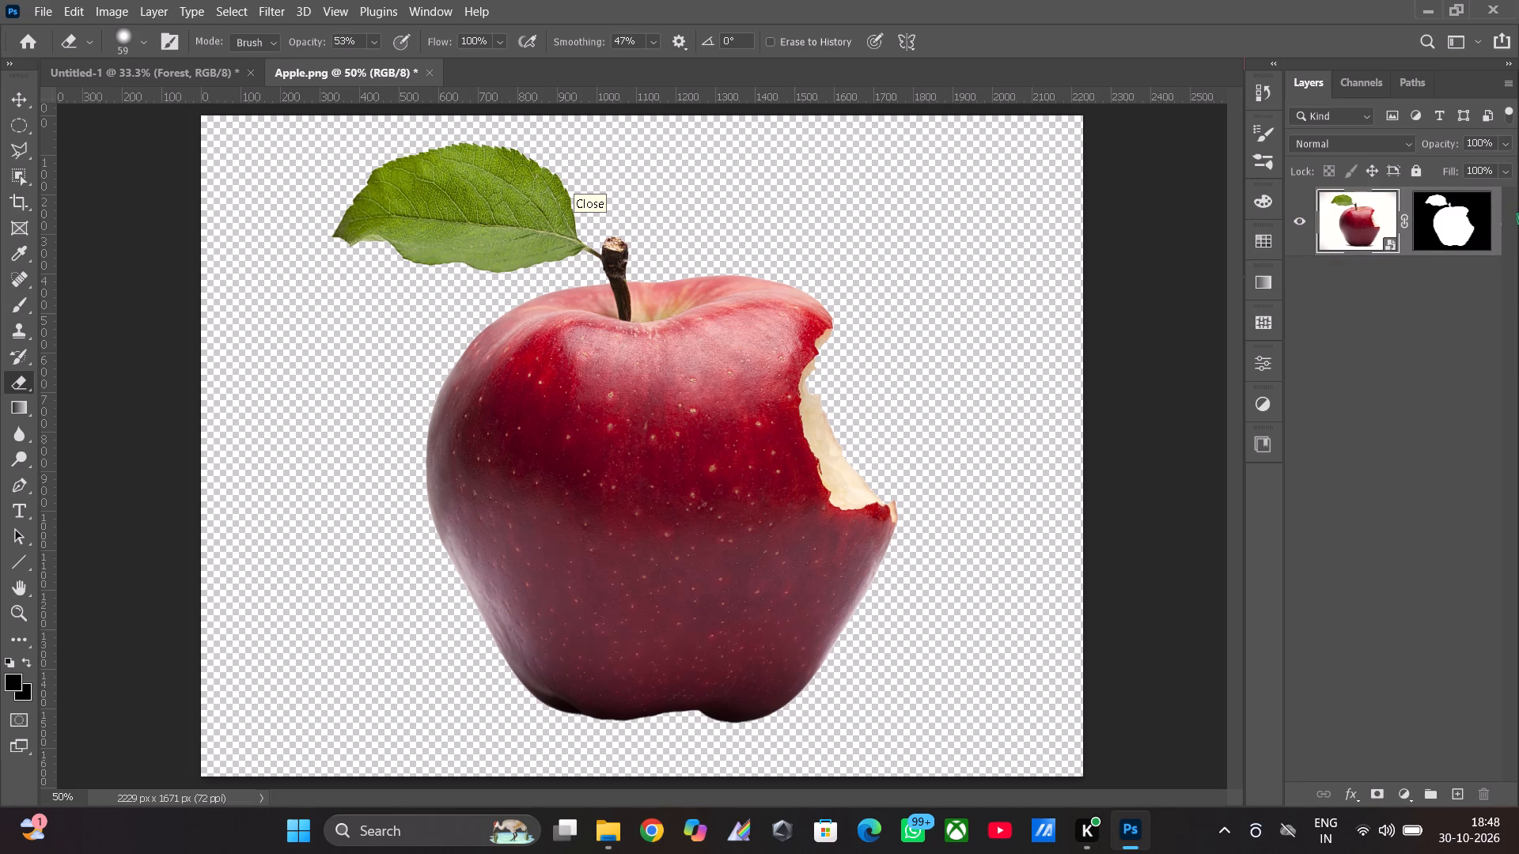
Duplicate the masked apple layer within the Apple.png document, keeping the default copy name.
right_click(1518, 214)
right_click(1500, 204)
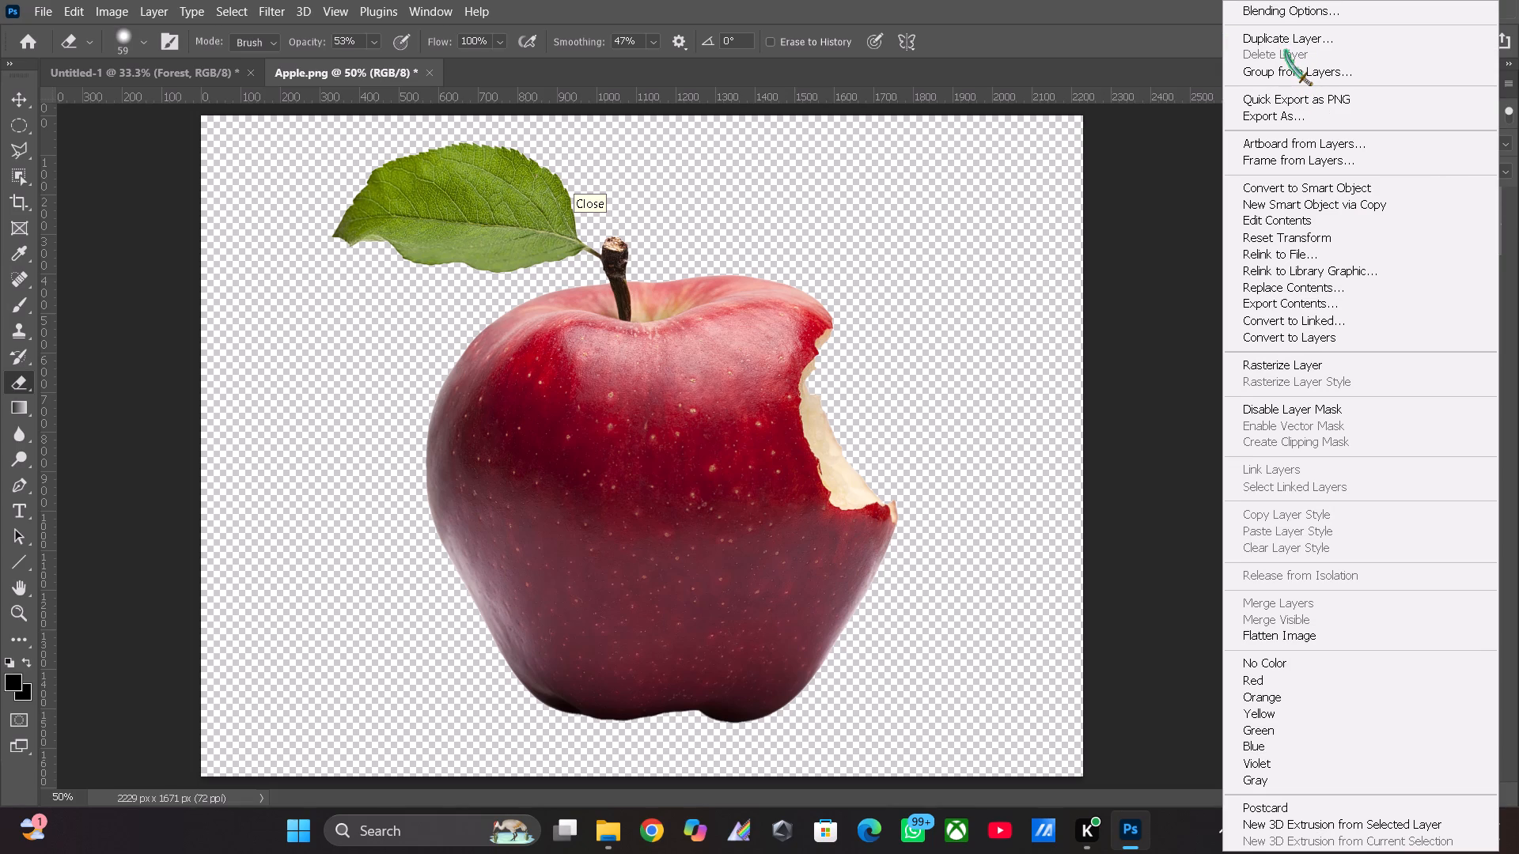
click(1291, 37)
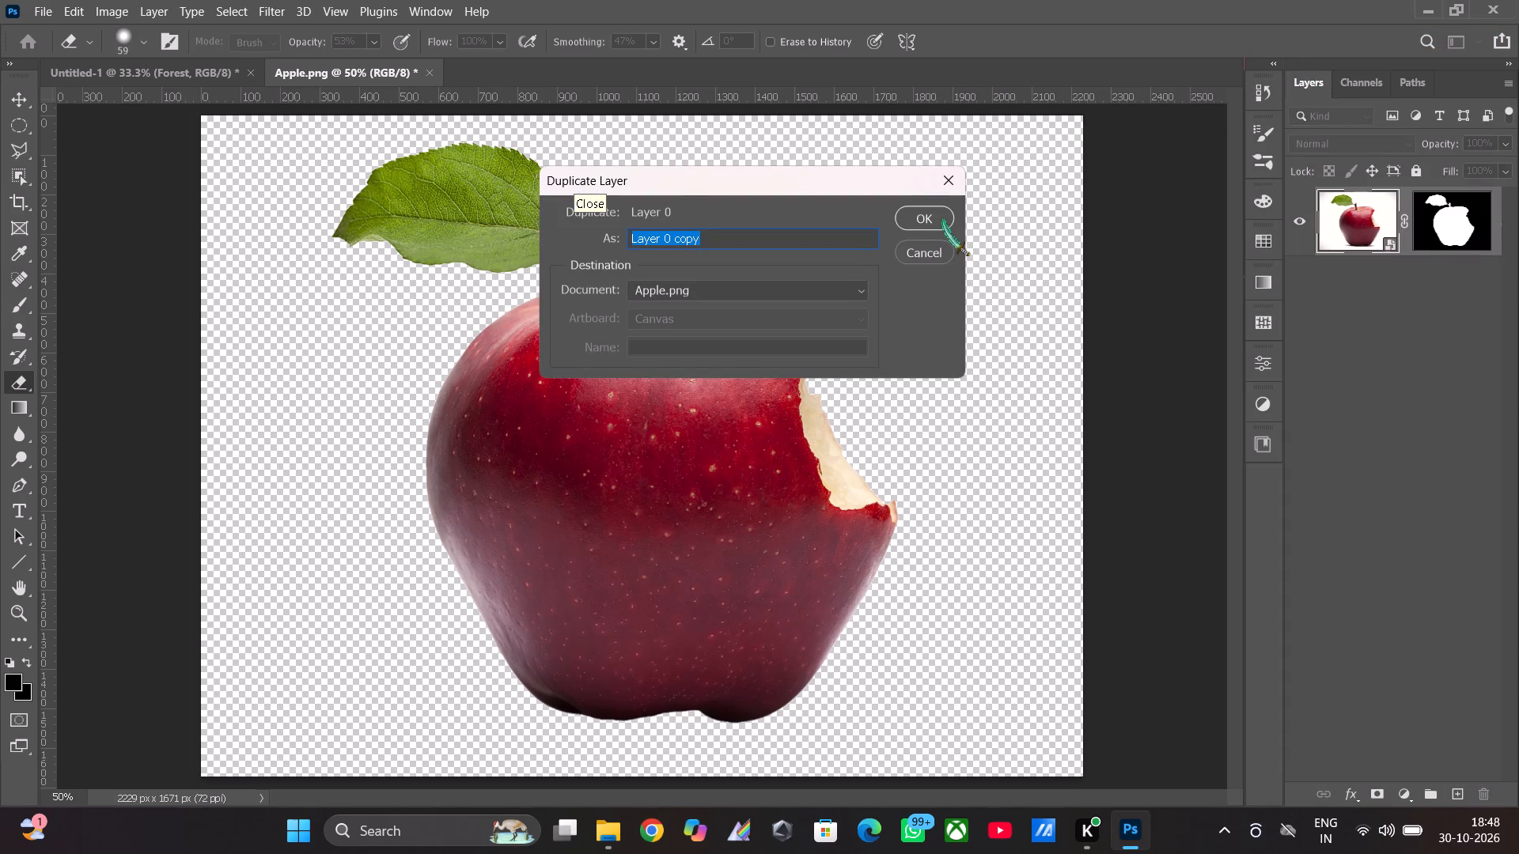
click(943, 221)
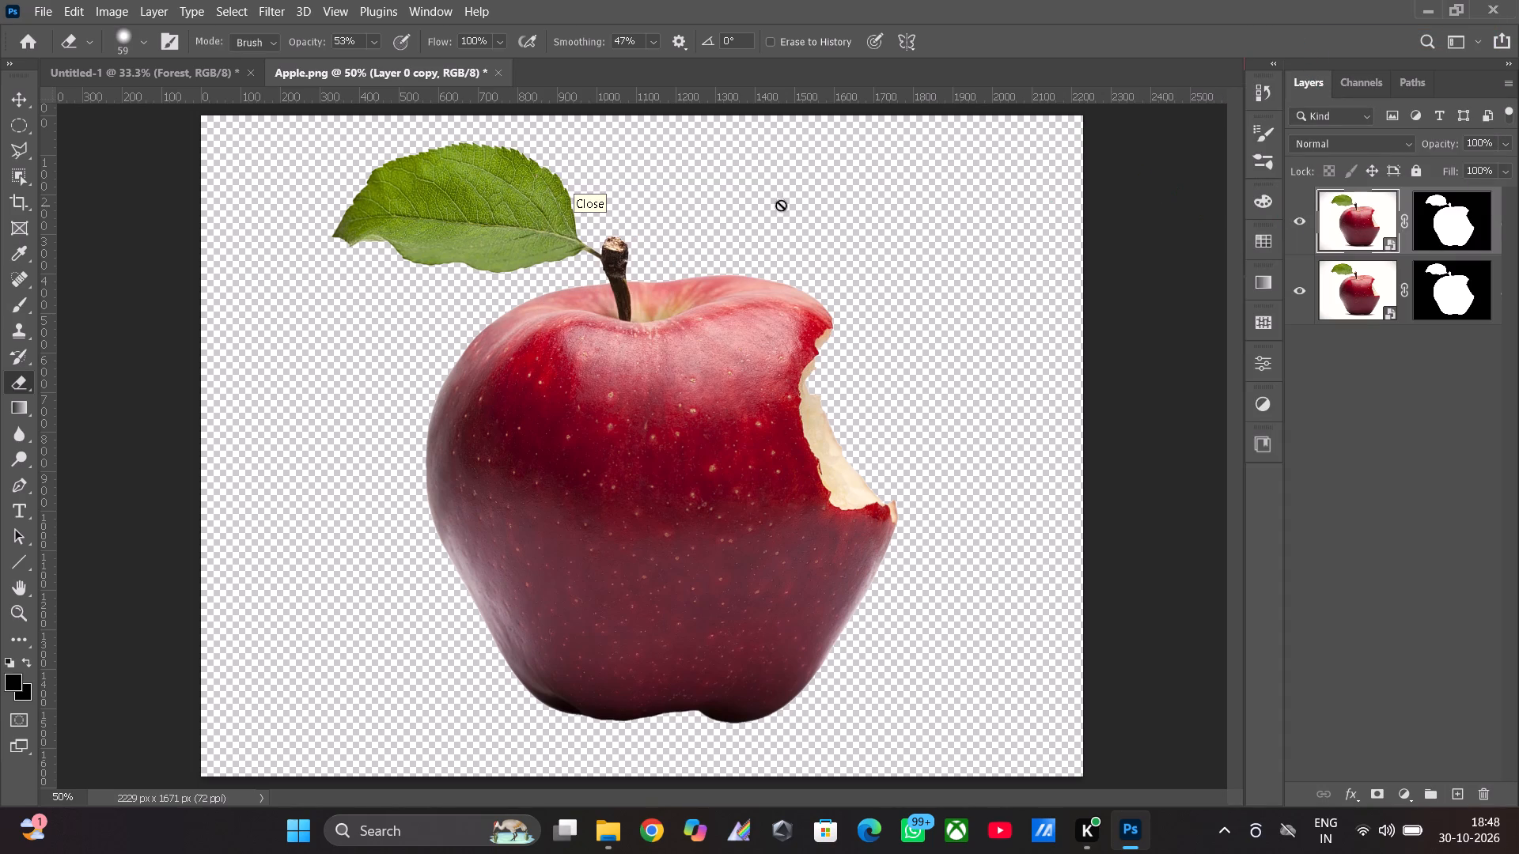
Select the original masked apple layer below the duplicate and copy it to the clipboard.
click(74, 3)
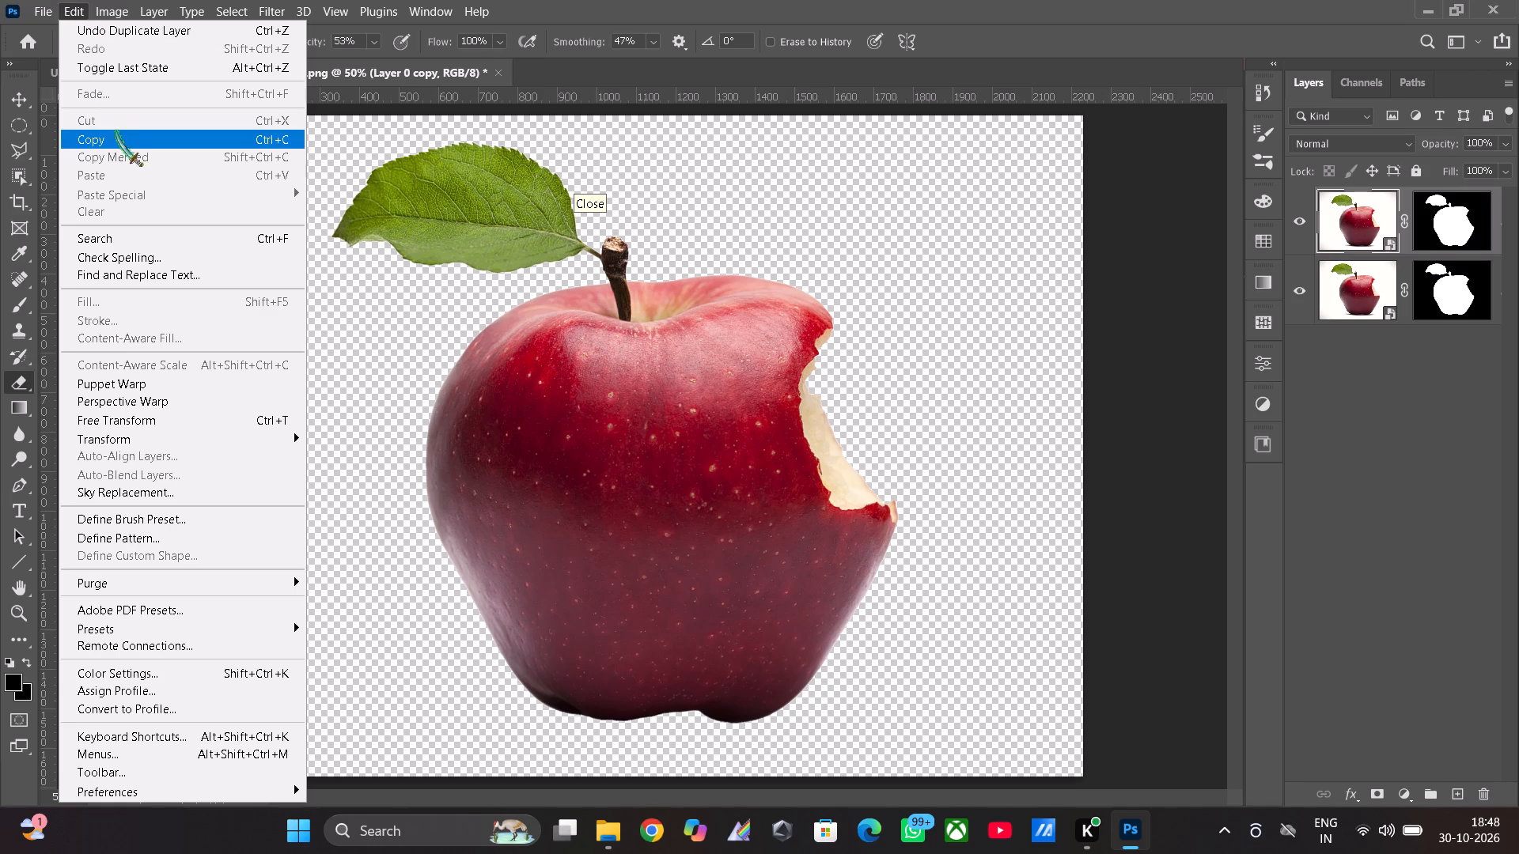
click(1469, 395)
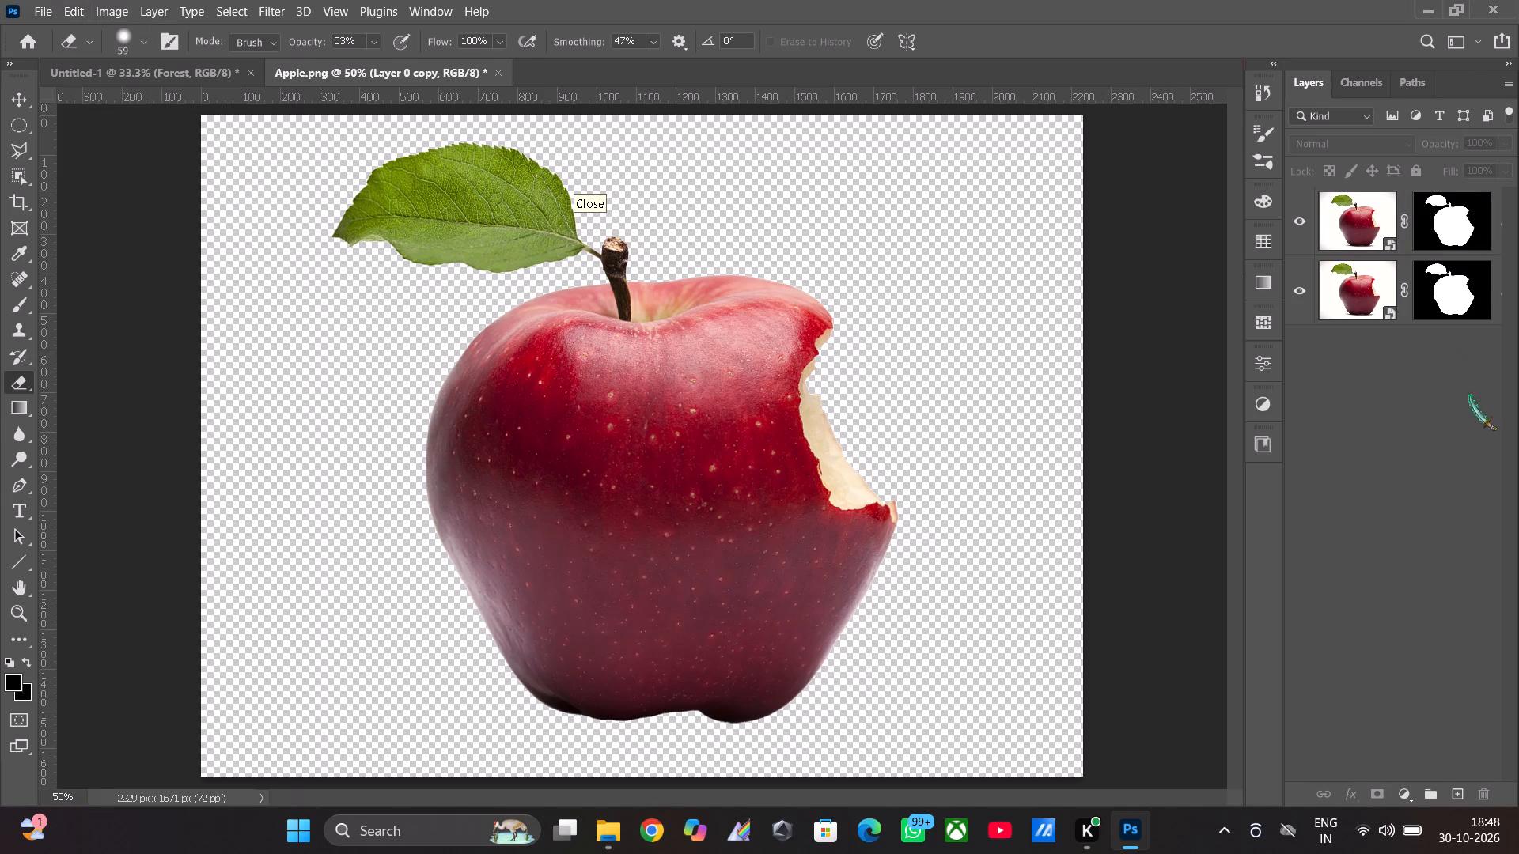
right_click(1498, 289)
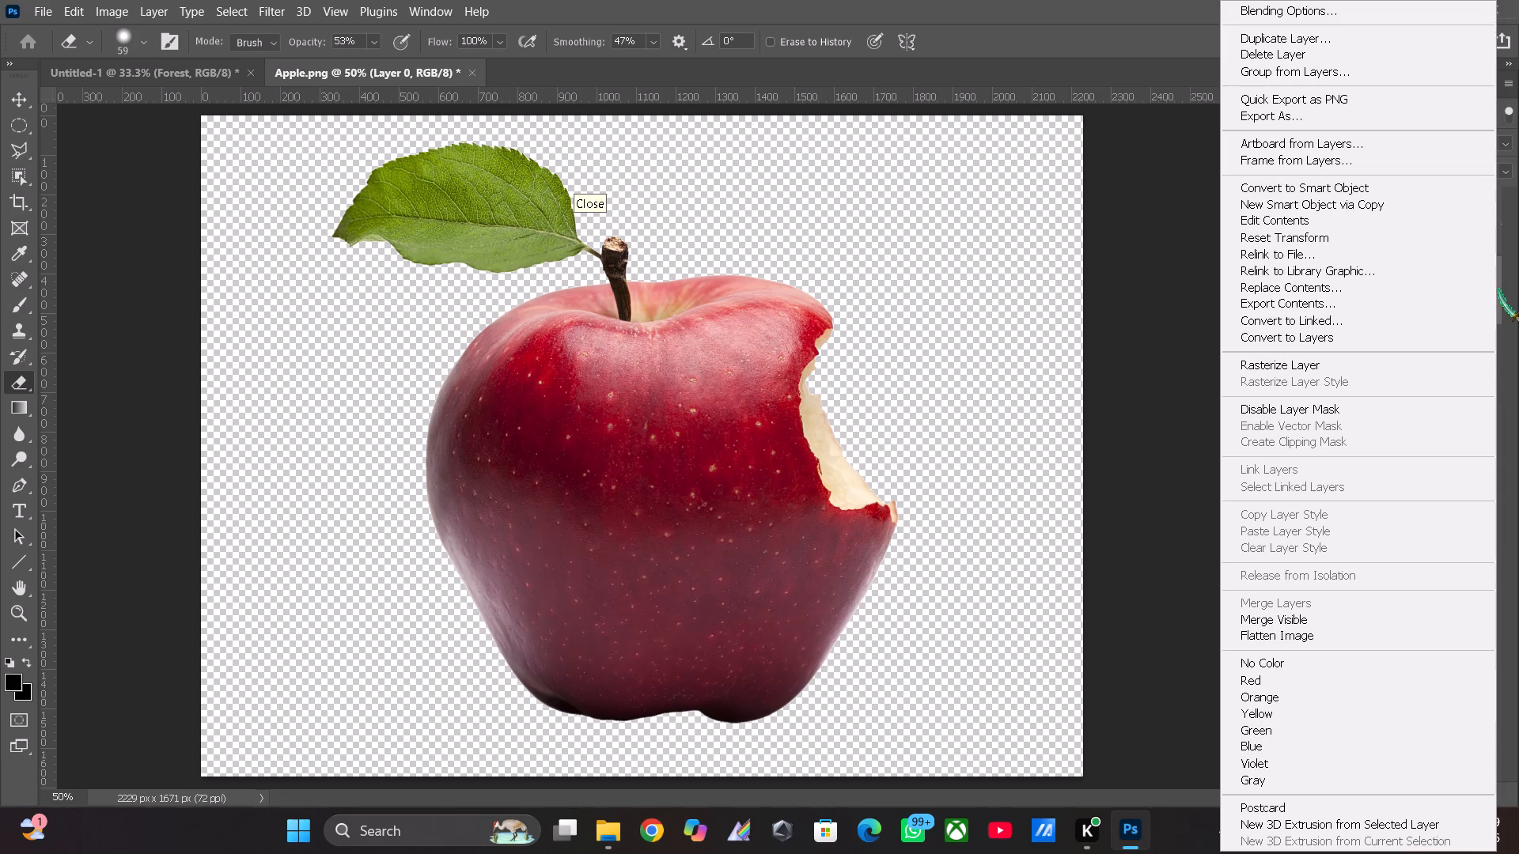
click(1498, 289)
click(1498, 289)
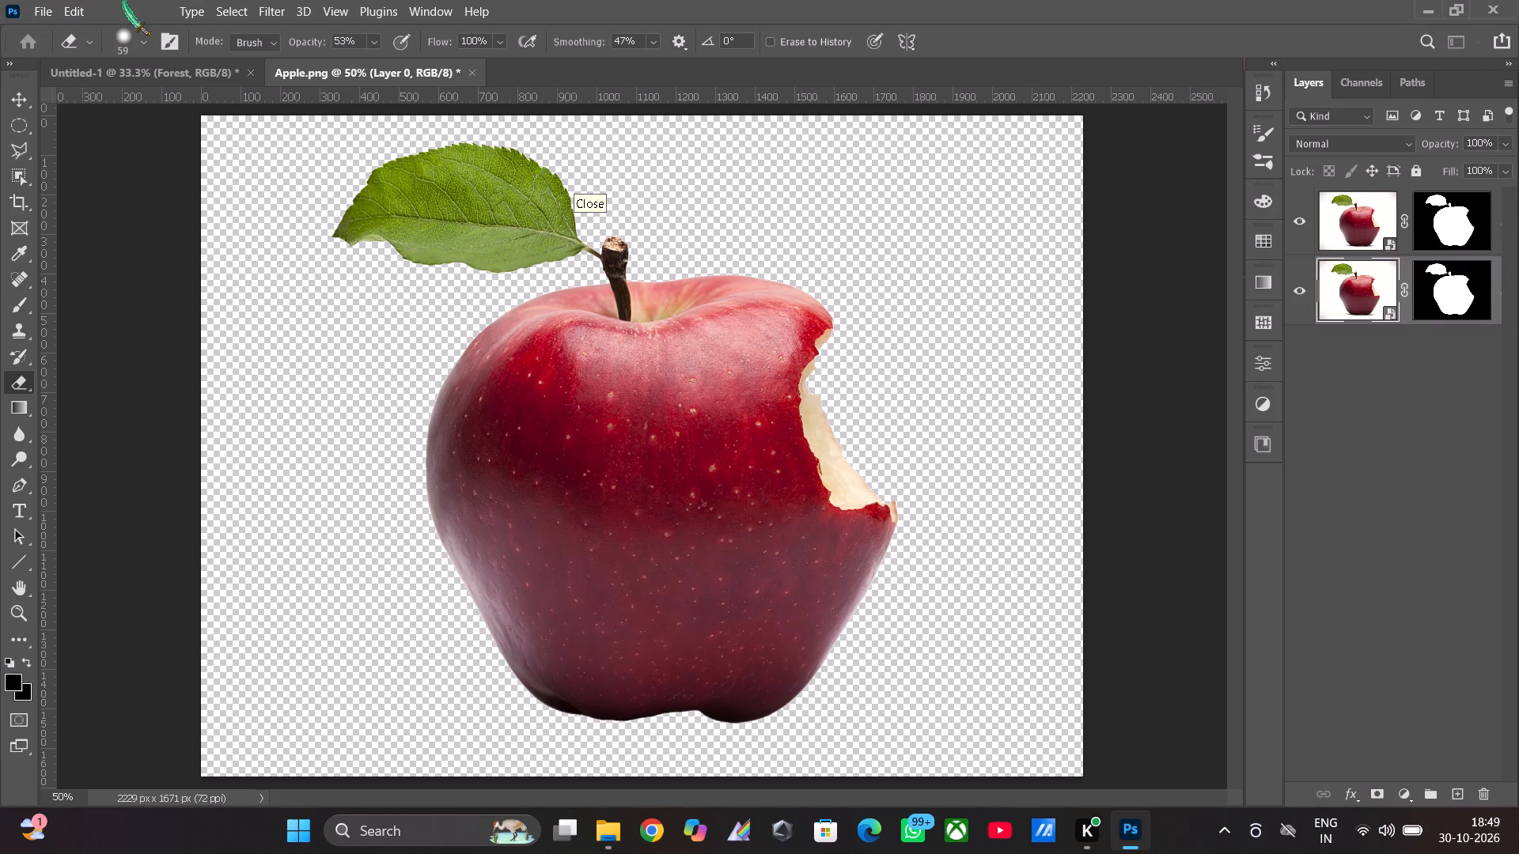
click(62, 2)
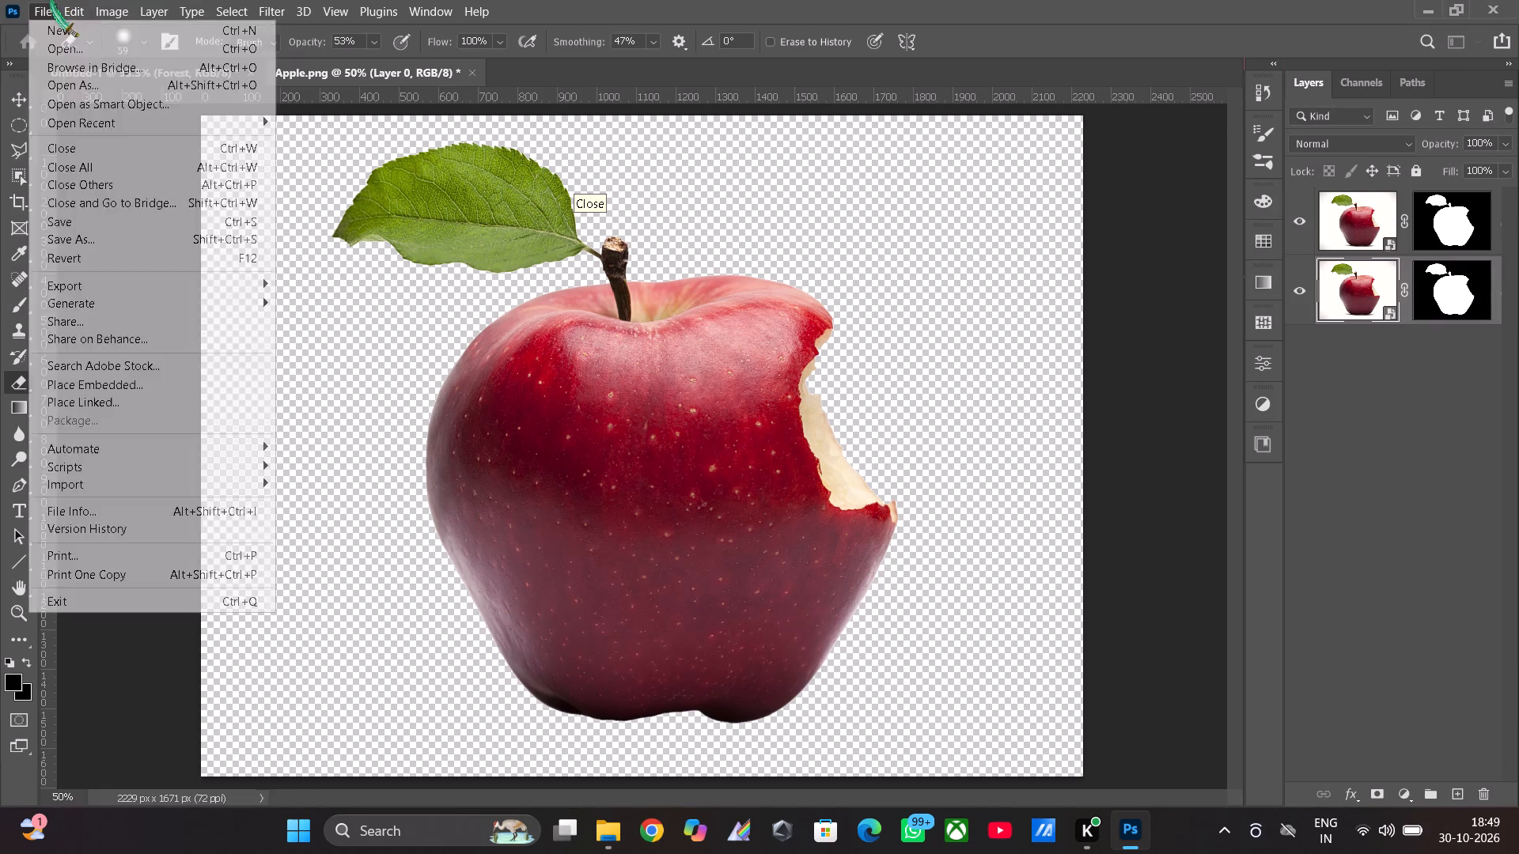
click(112, 141)
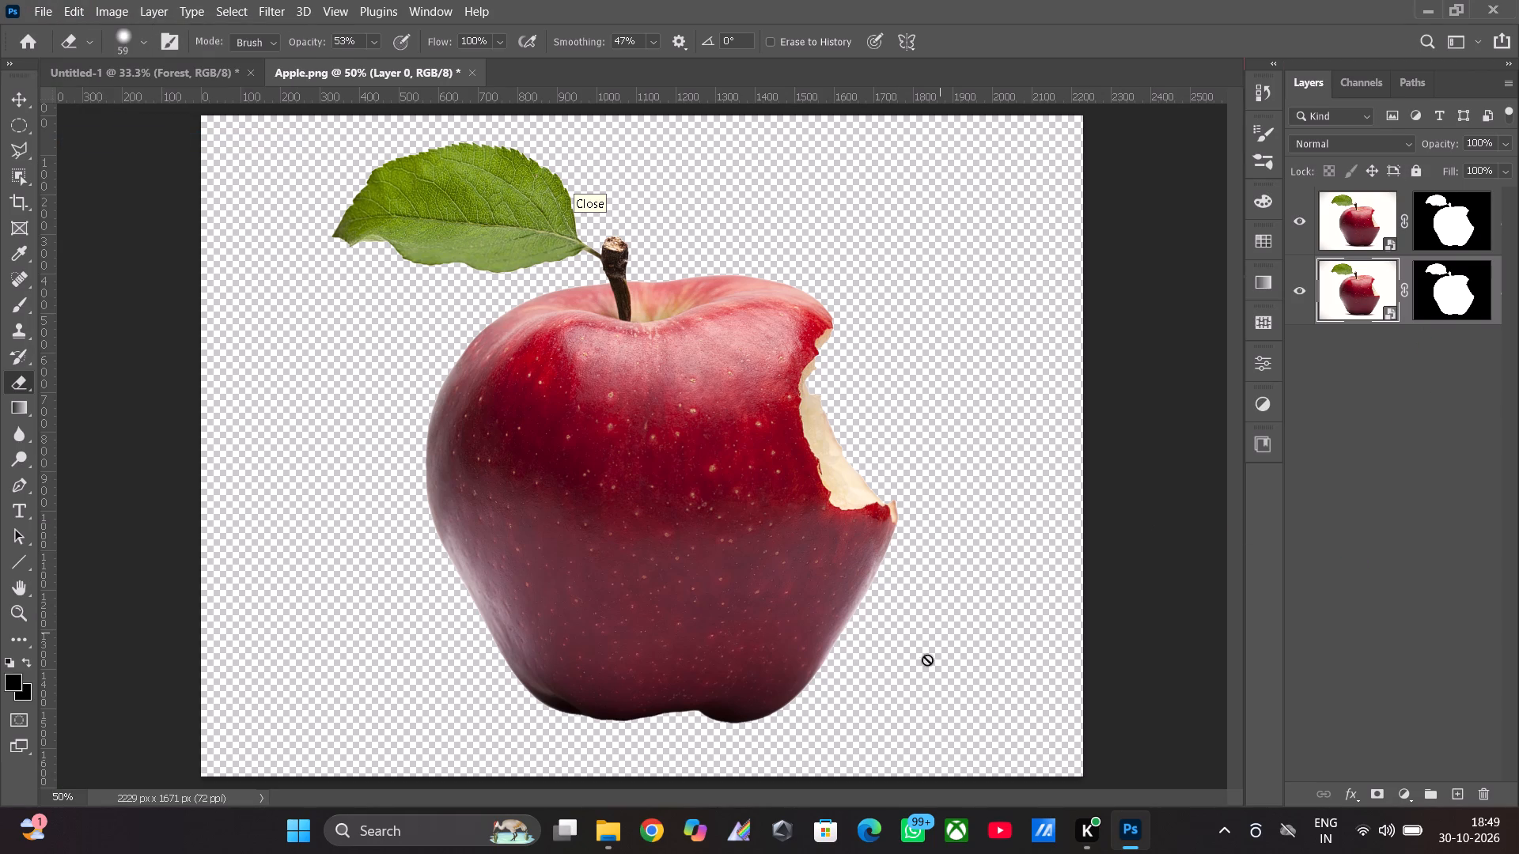
Switch to the Untitled-1 forest document and rasterize the Forest smart object layer.
click(146, 74)
right_click(625, 360)
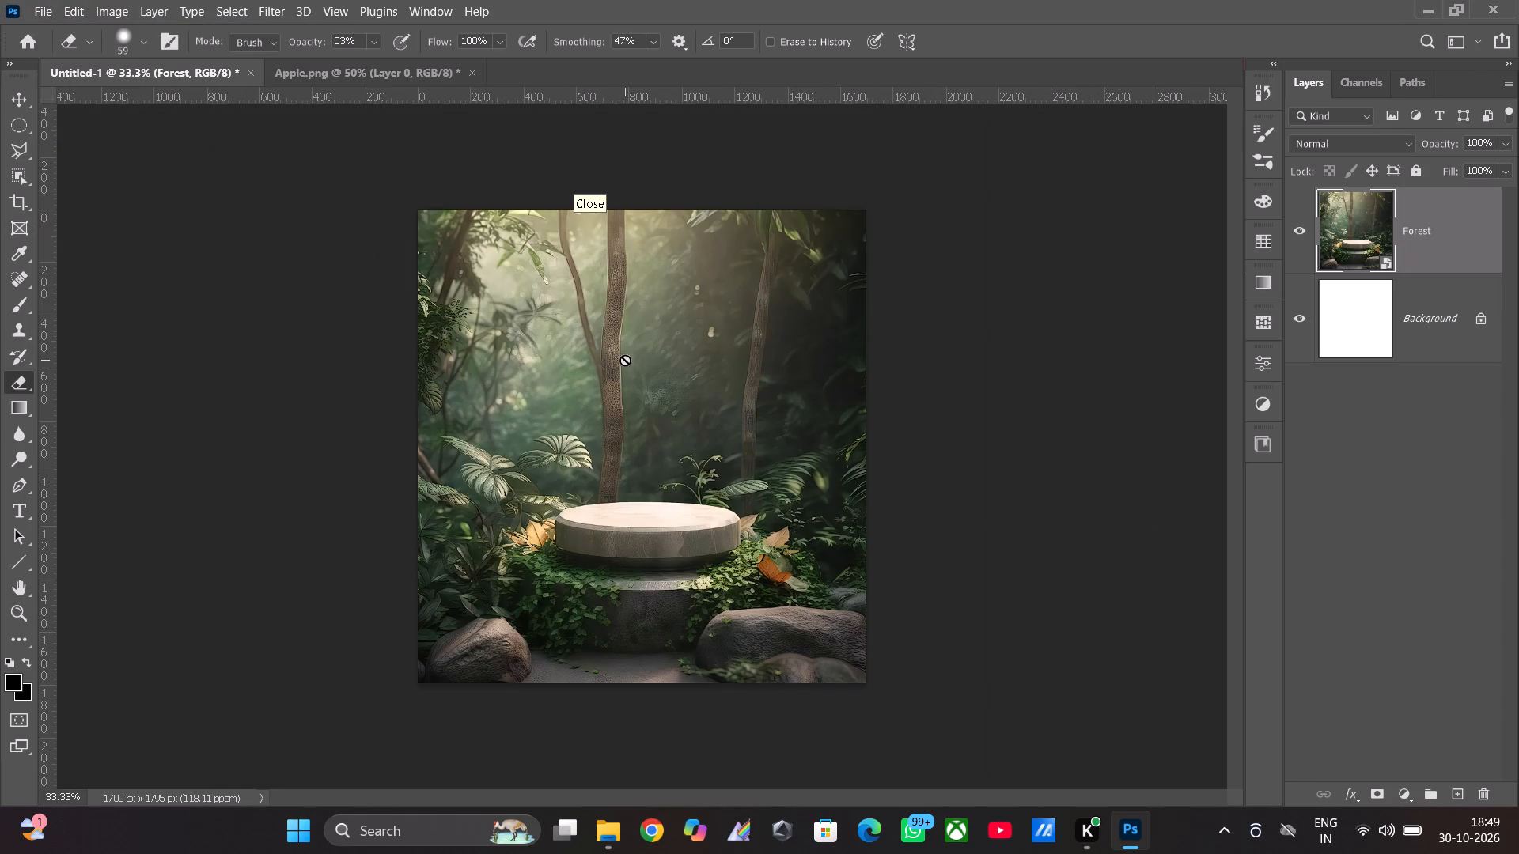
click(625, 359)
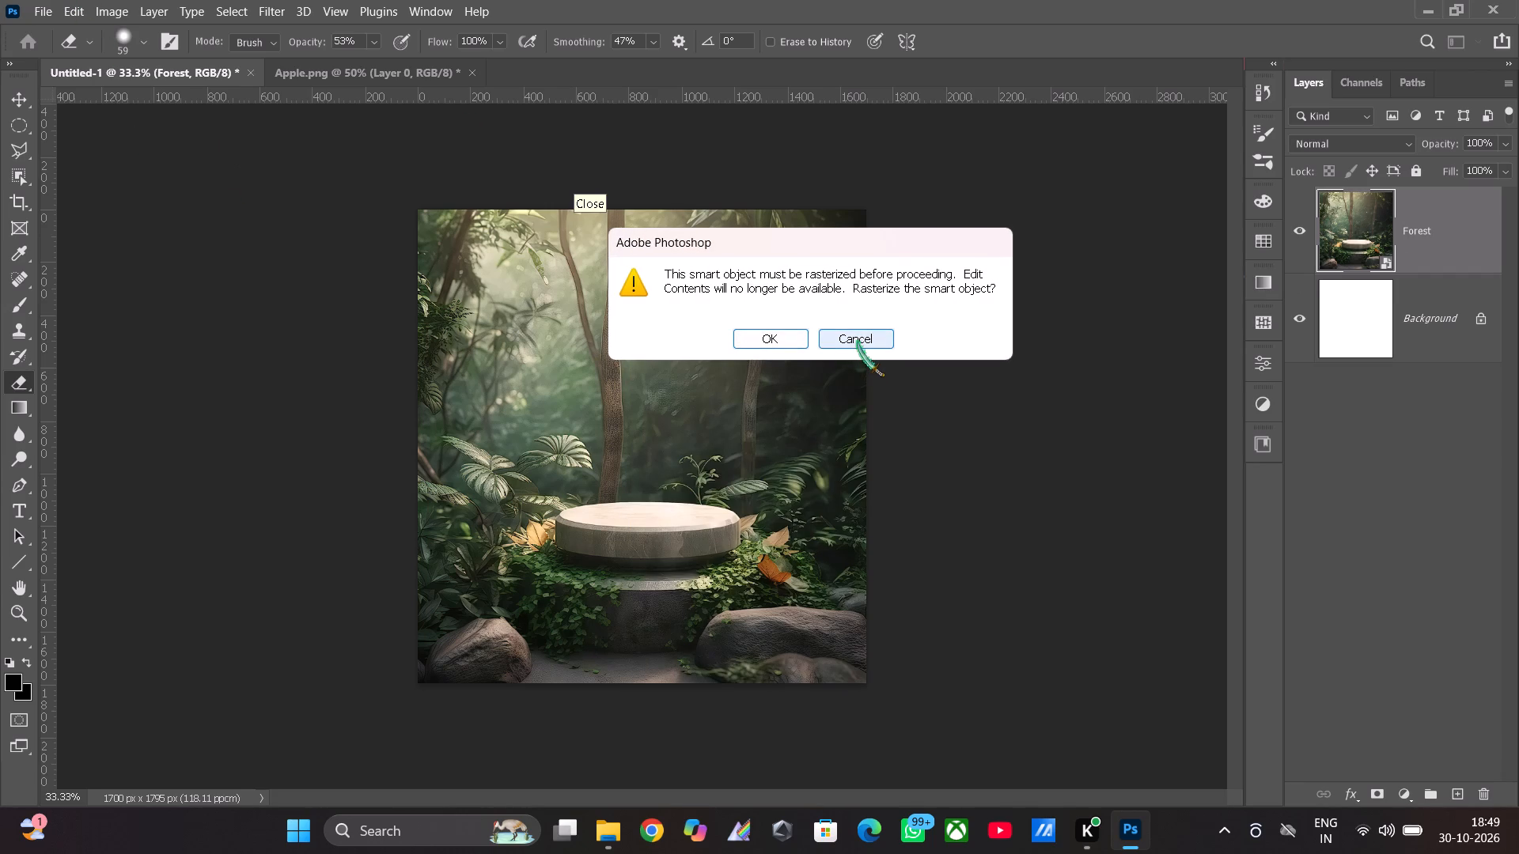
click(759, 338)
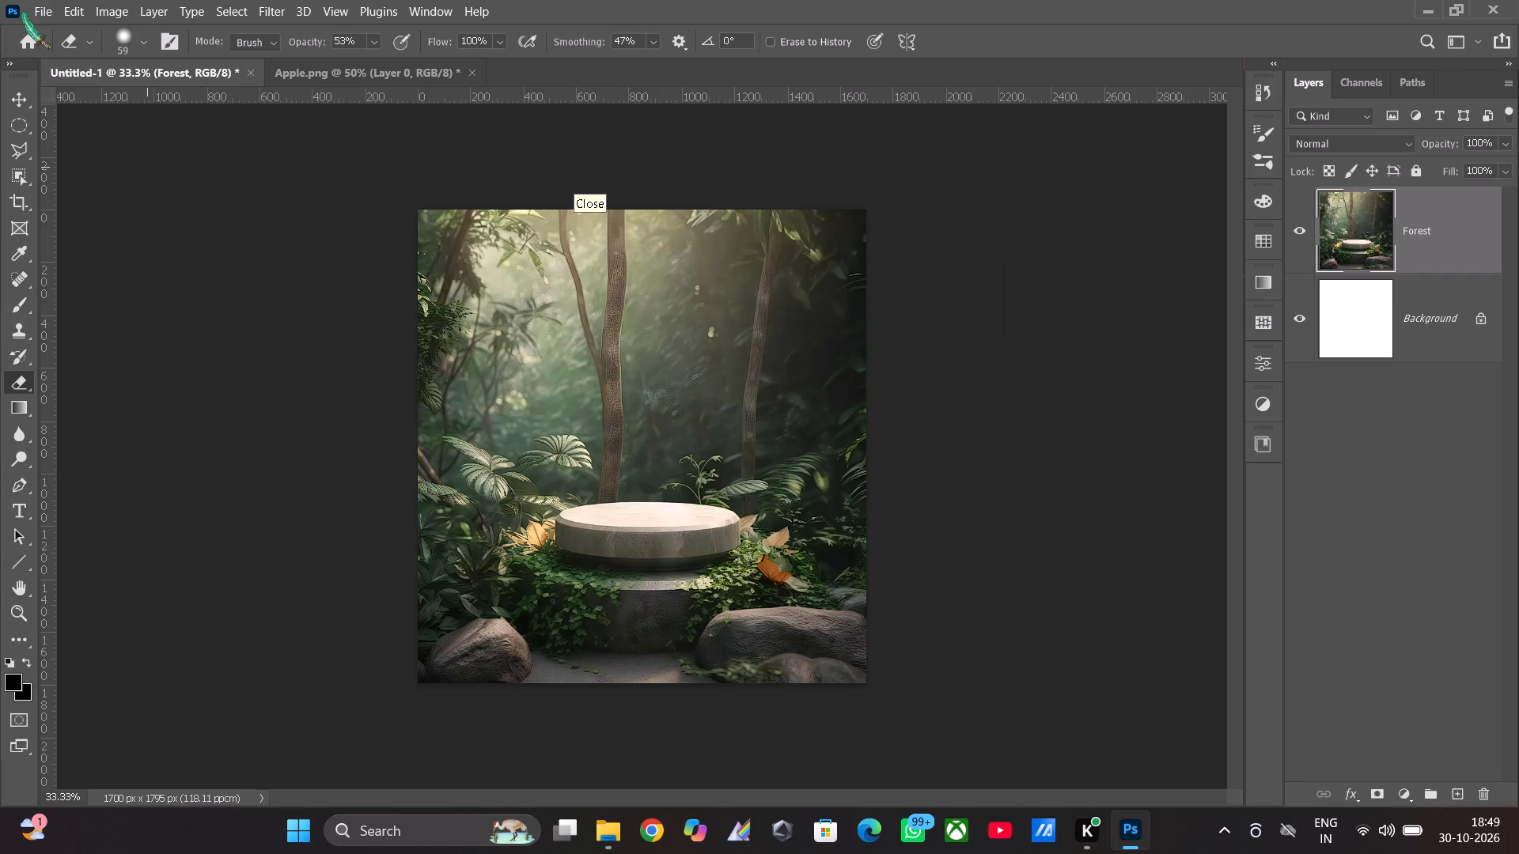
Paste the copied apple in place as a new layer above the Forest layer.
click(78, 10)
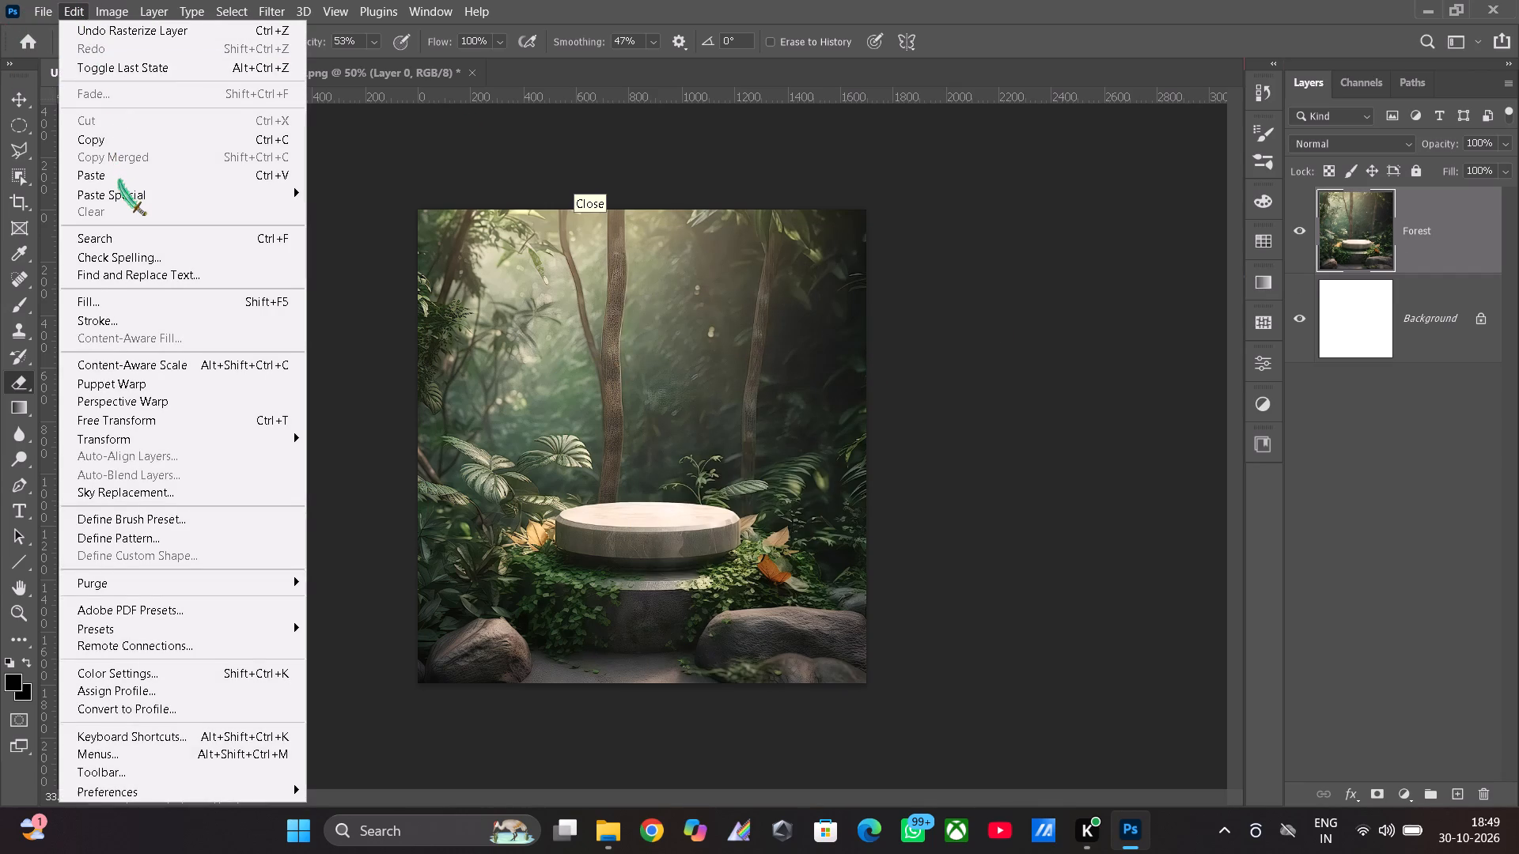
click(121, 198)
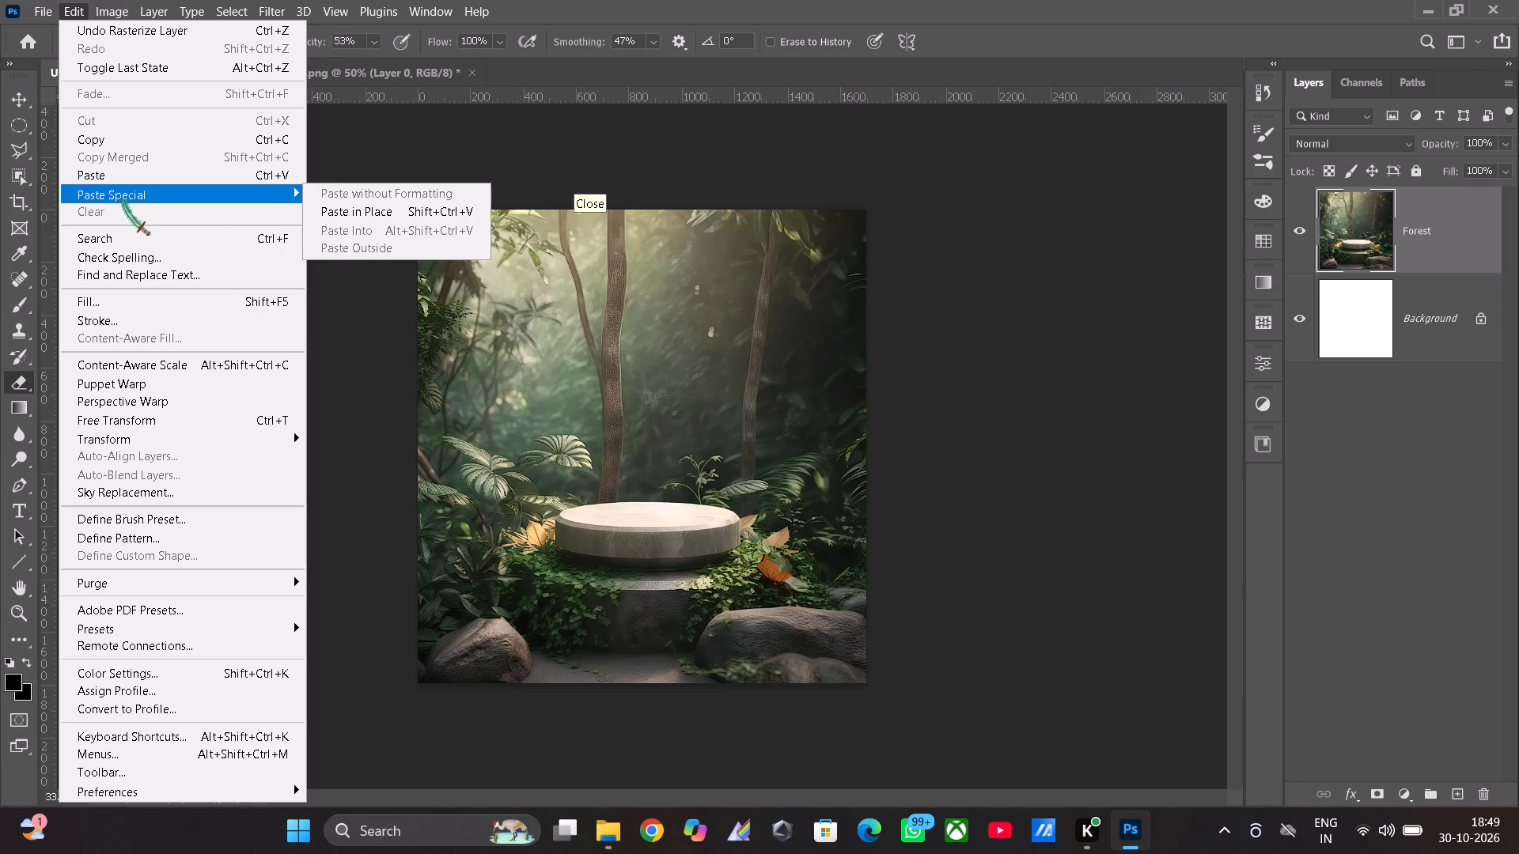
click(369, 206)
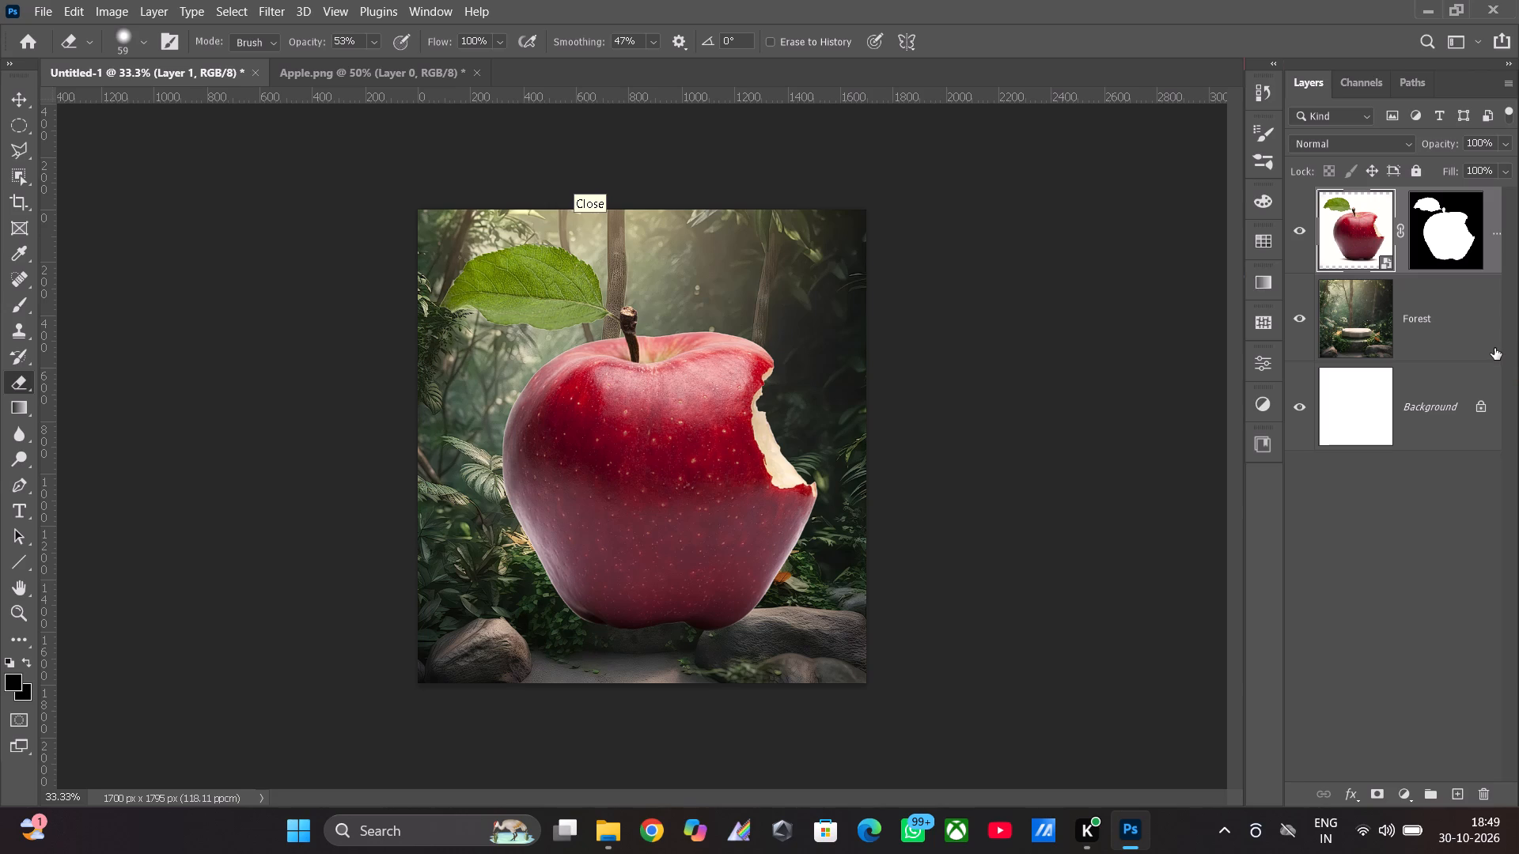
Scale the pasted apple layer to about 26% and centre it horizontally on top of the stone podium.
key(ctrl+t)
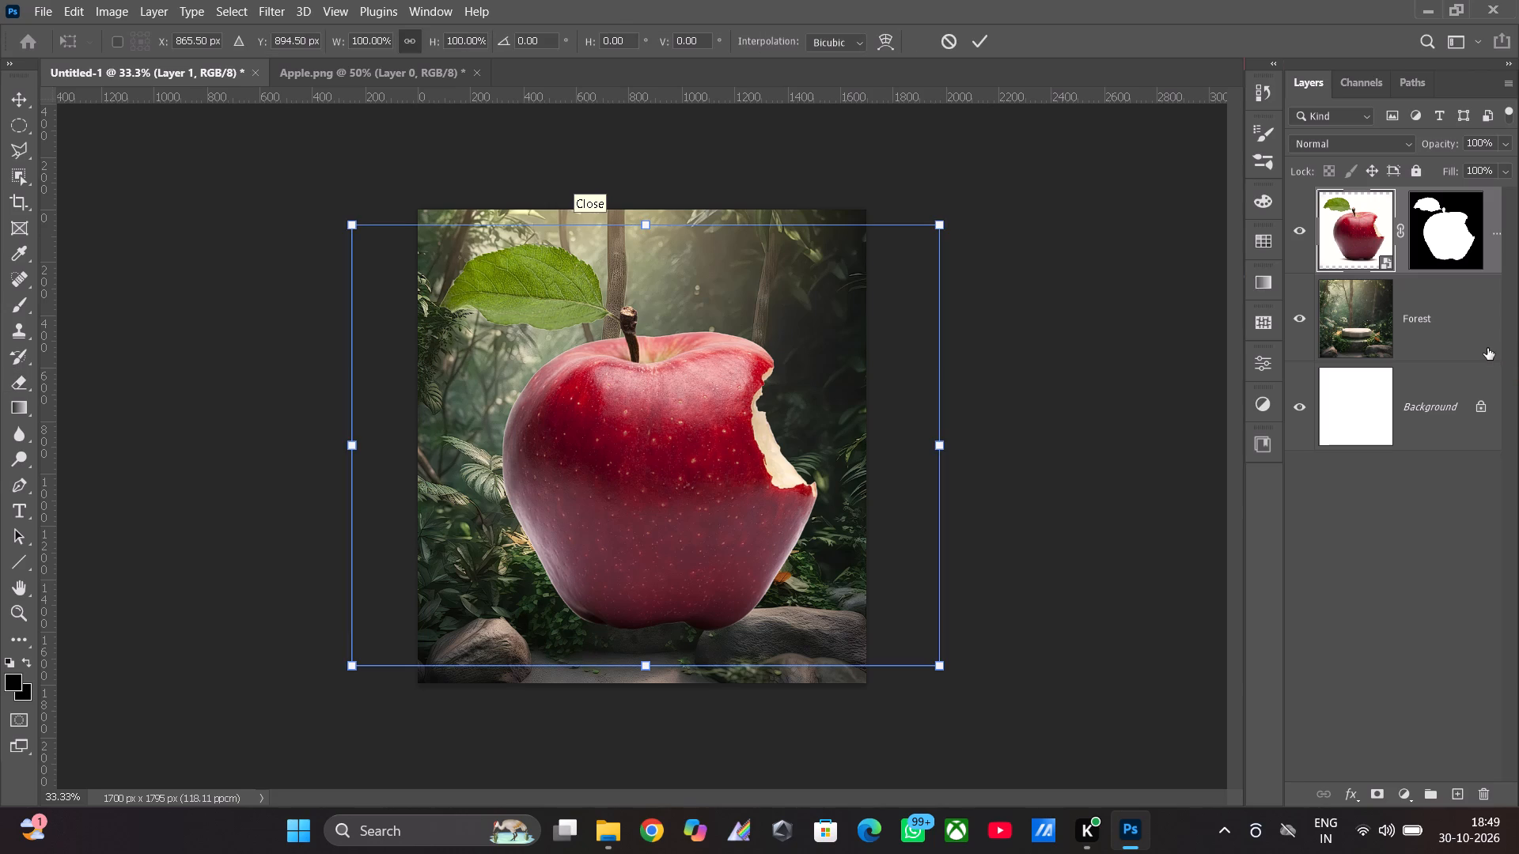
drag(941, 671, 725, 550)
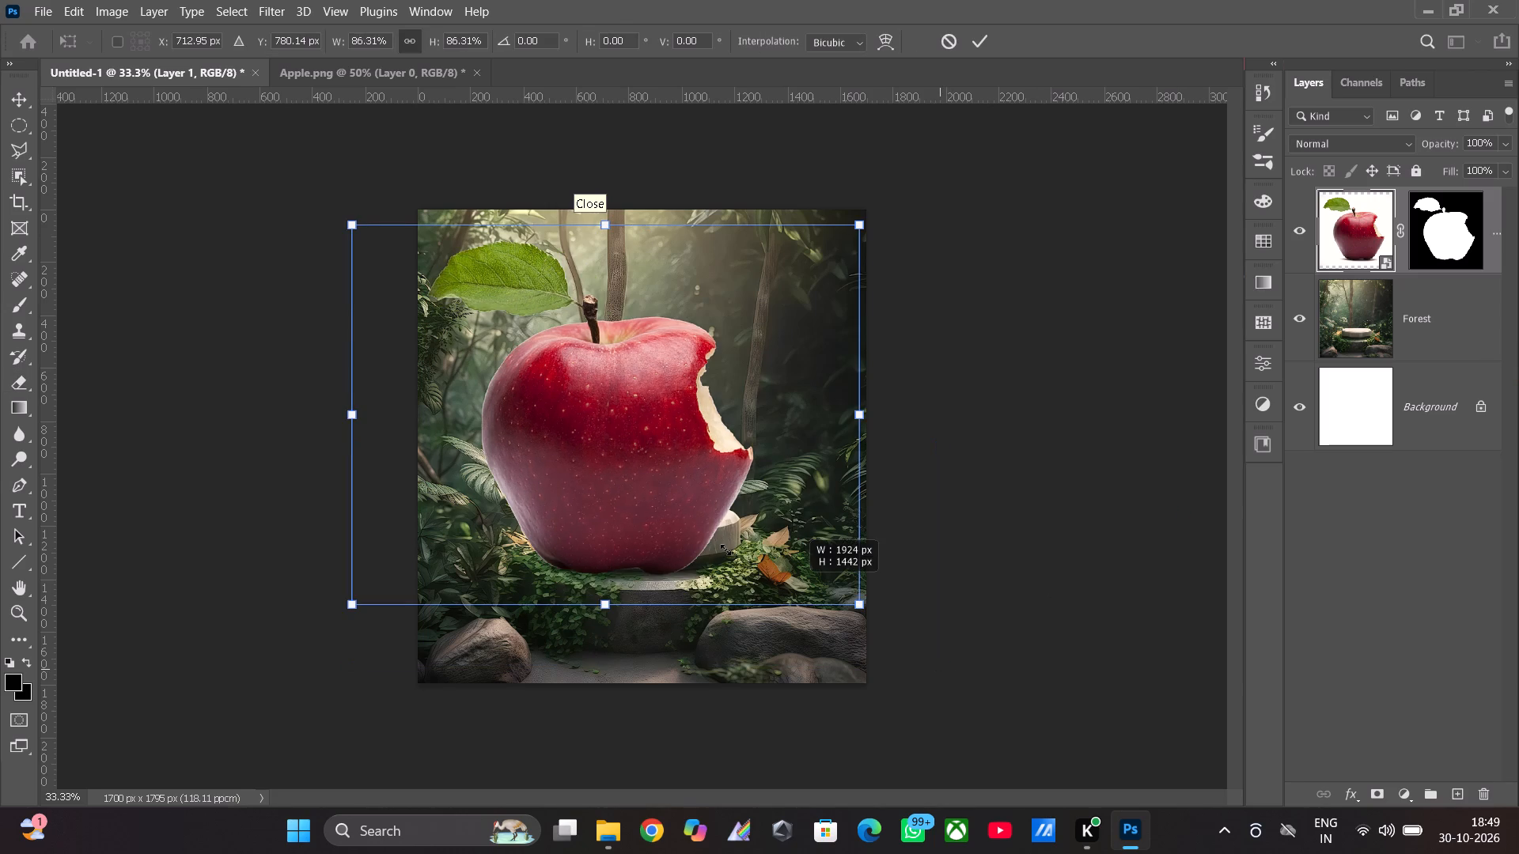
drag(725, 550, 512, 385)
drag(468, 304, 515, 331)
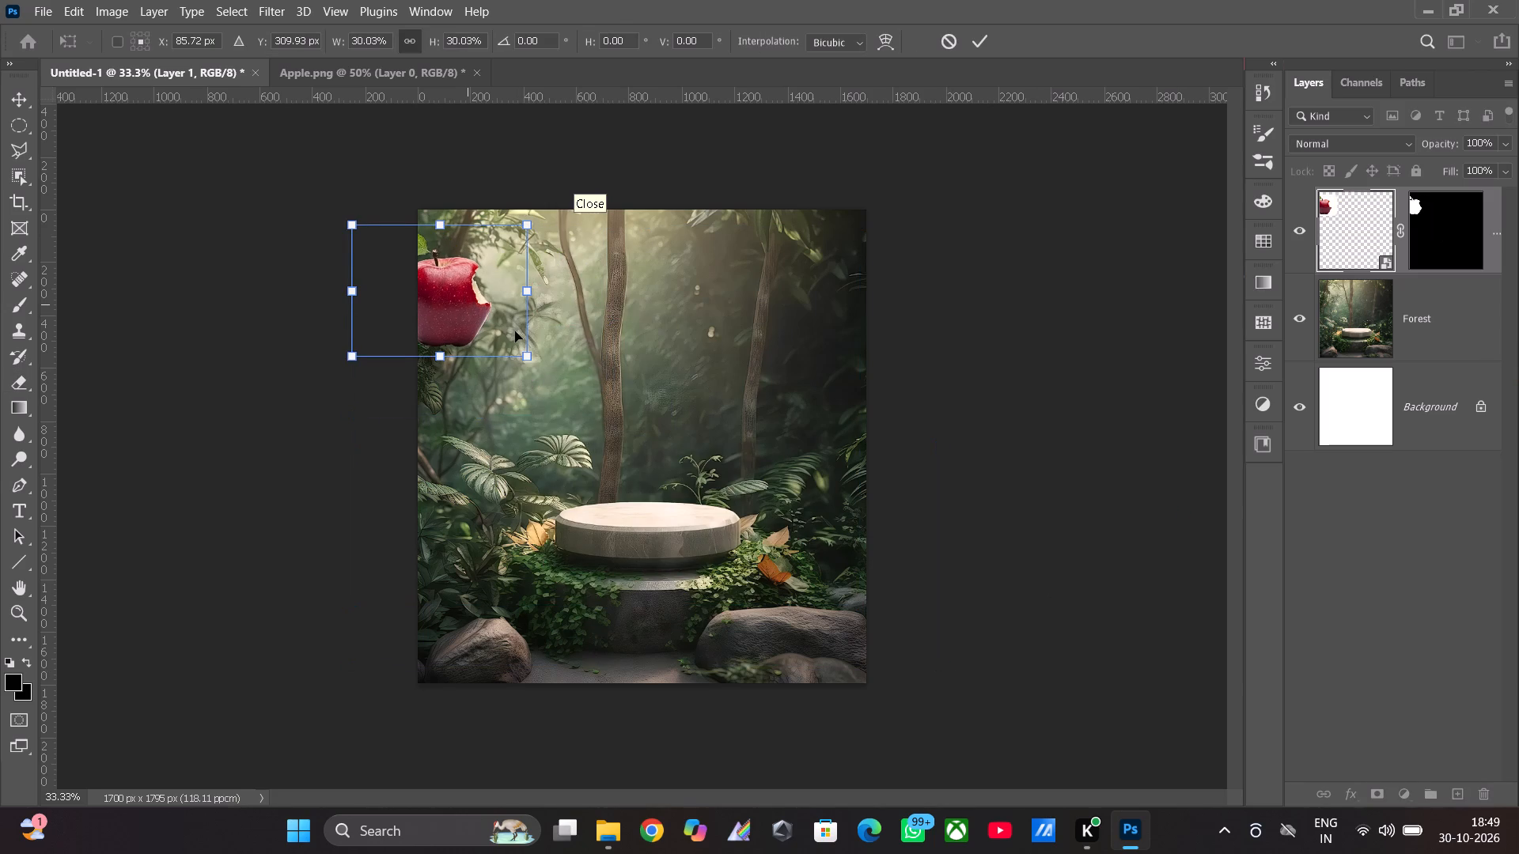
drag(515, 331, 672, 478)
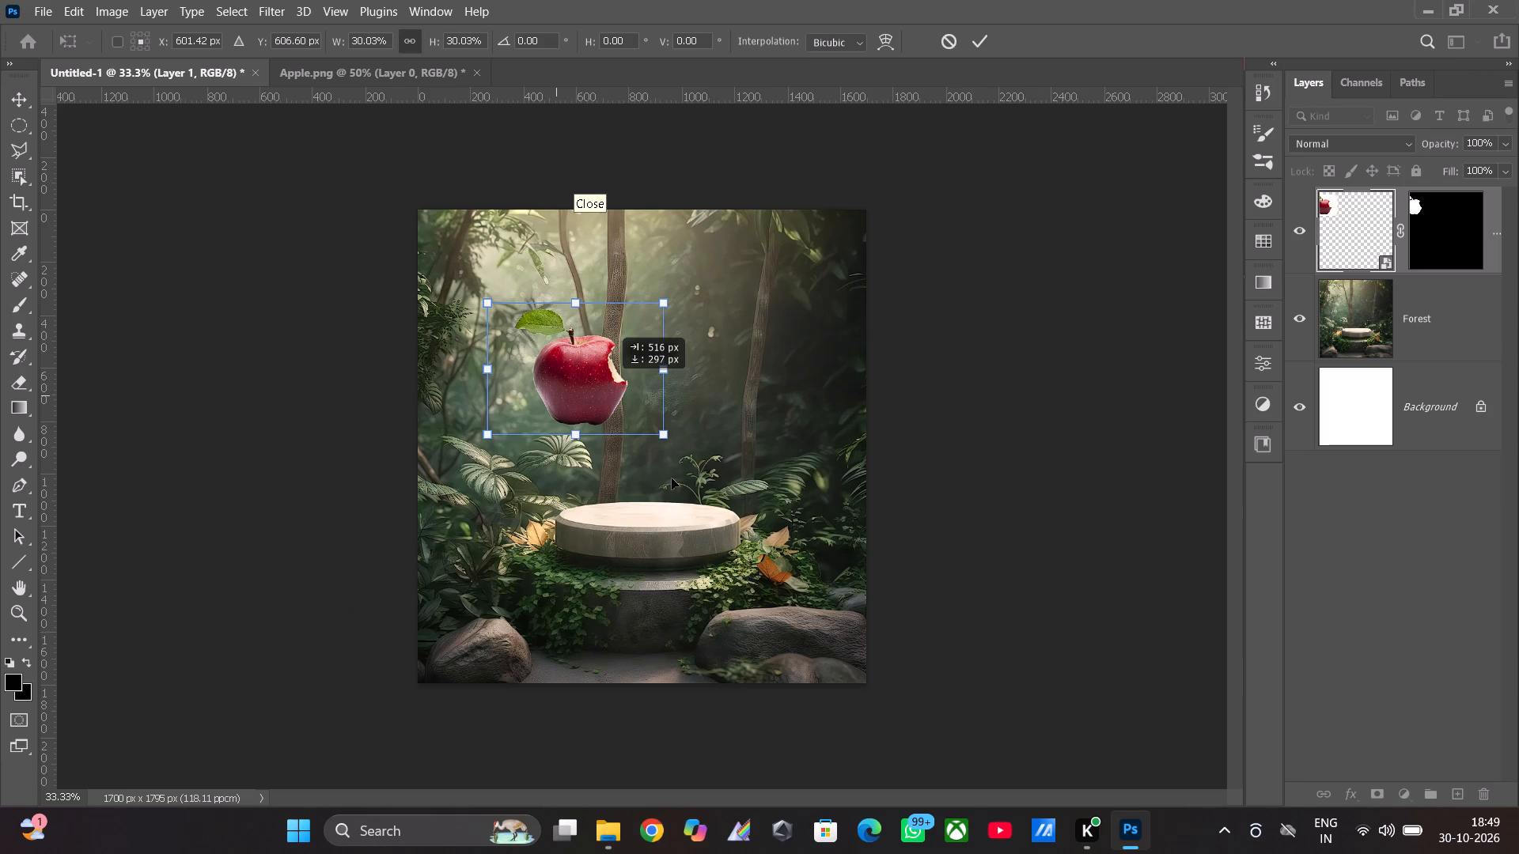
drag(672, 478, 673, 478)
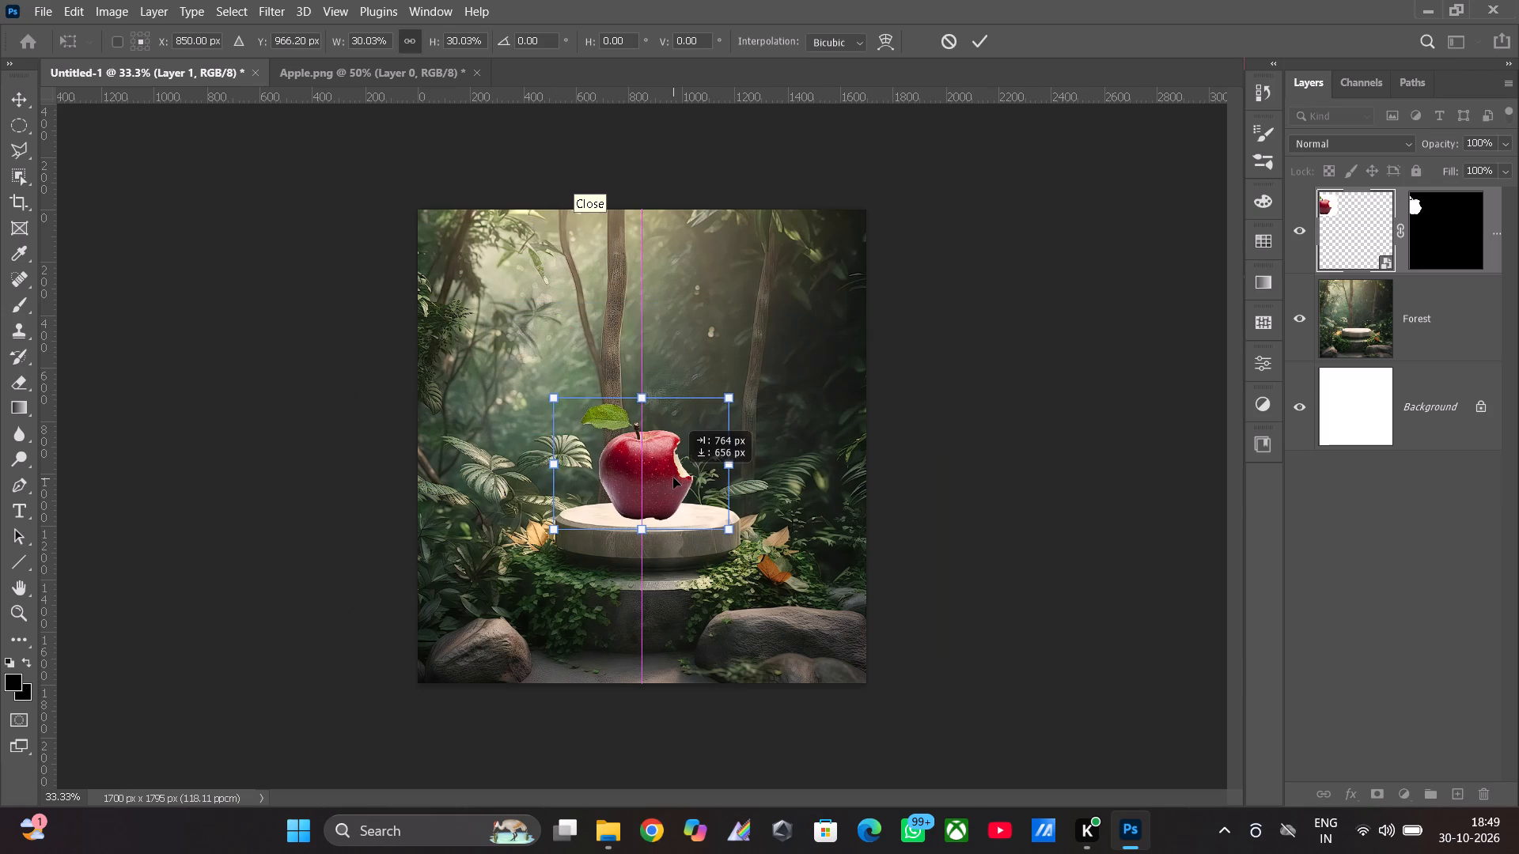
drag(729, 528, 712, 504)
drag(639, 468, 649, 479)
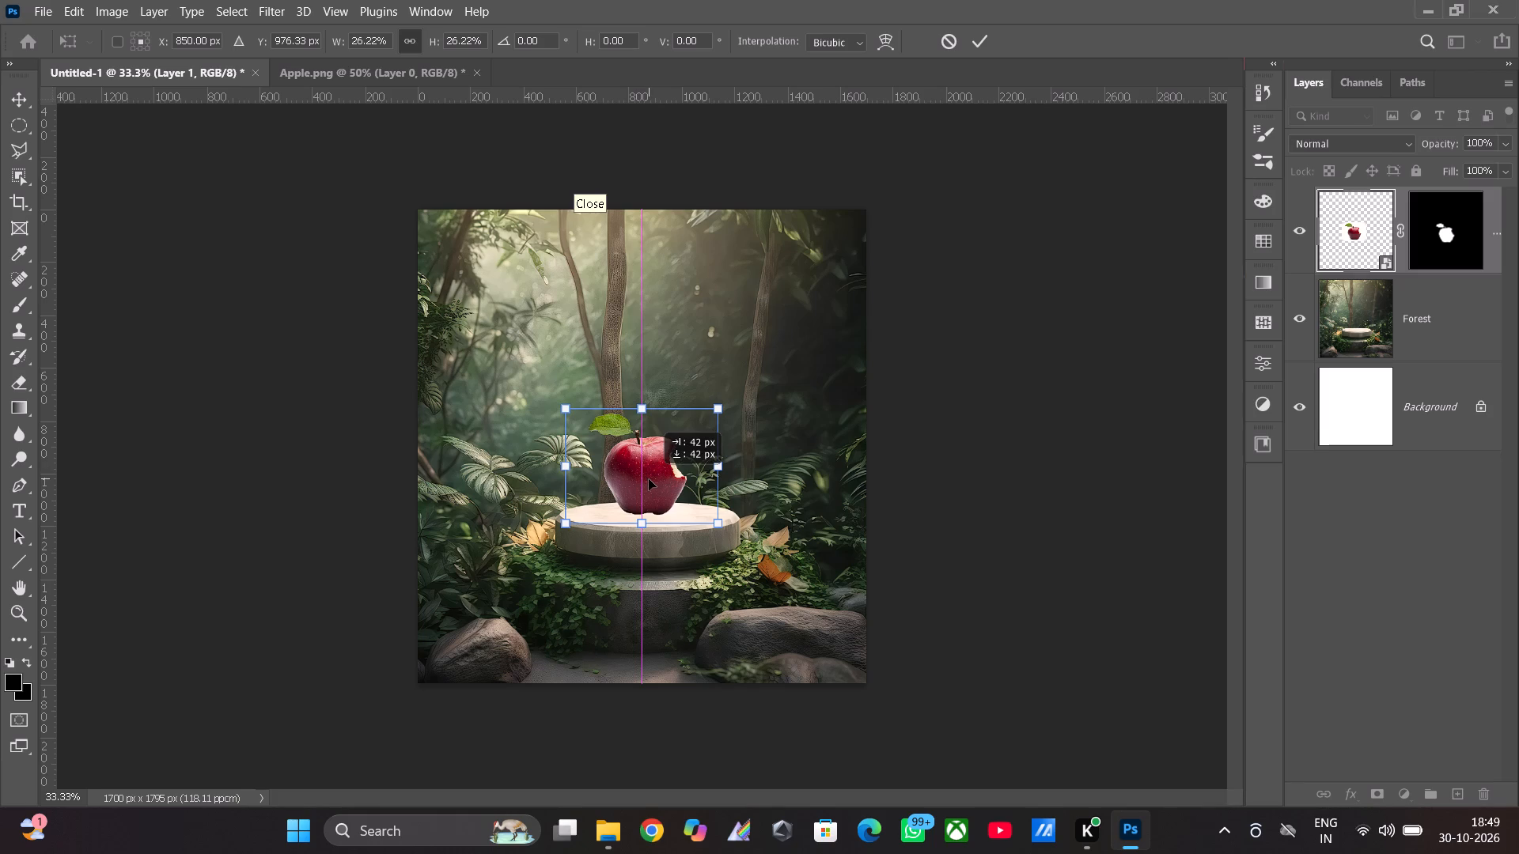
drag(649, 479, 649, 485)
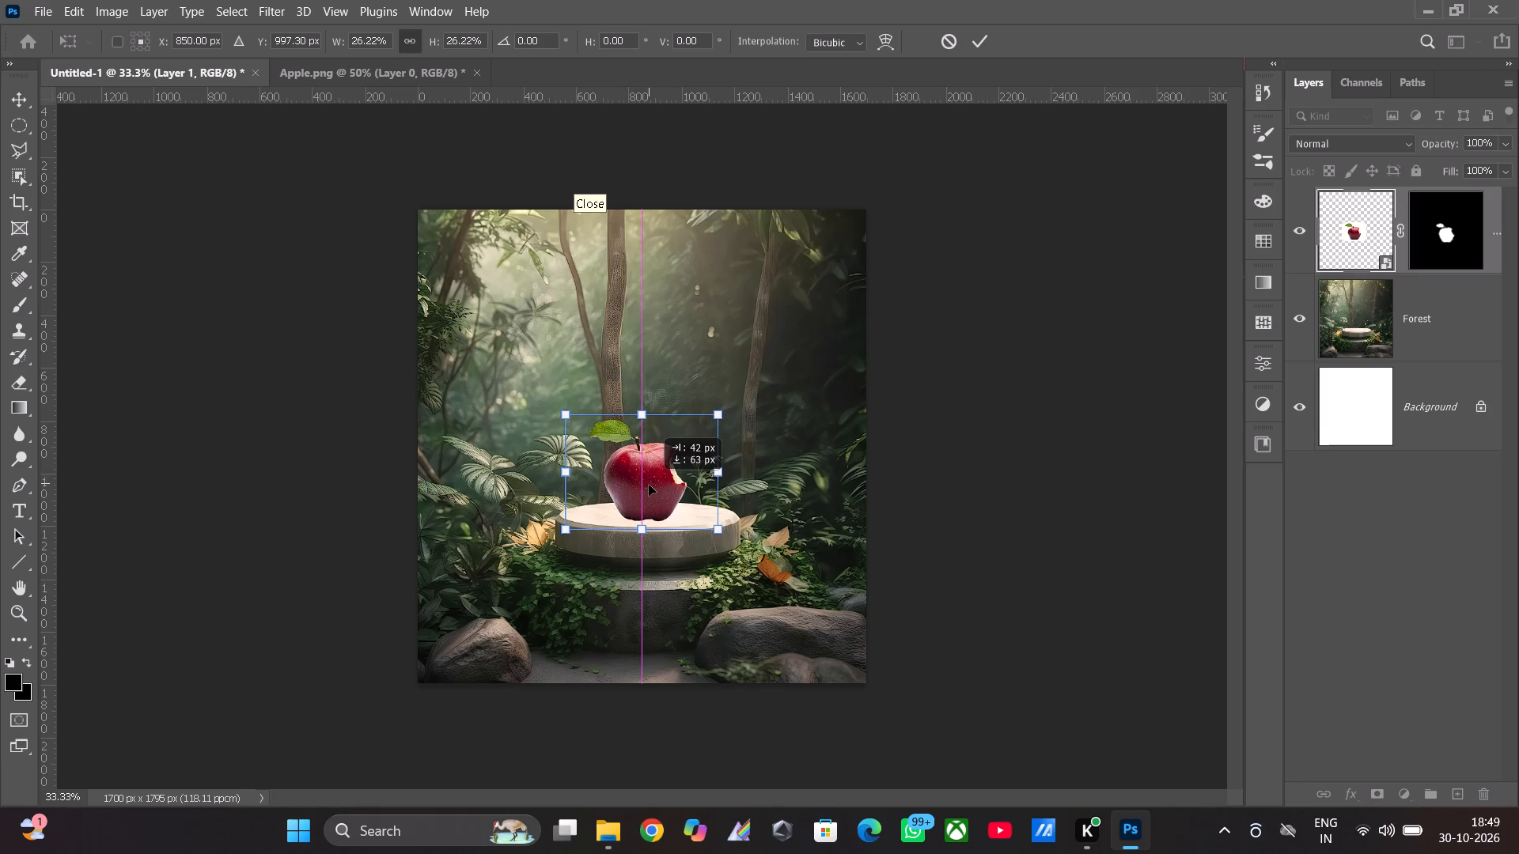
drag(649, 485, 649, 482)
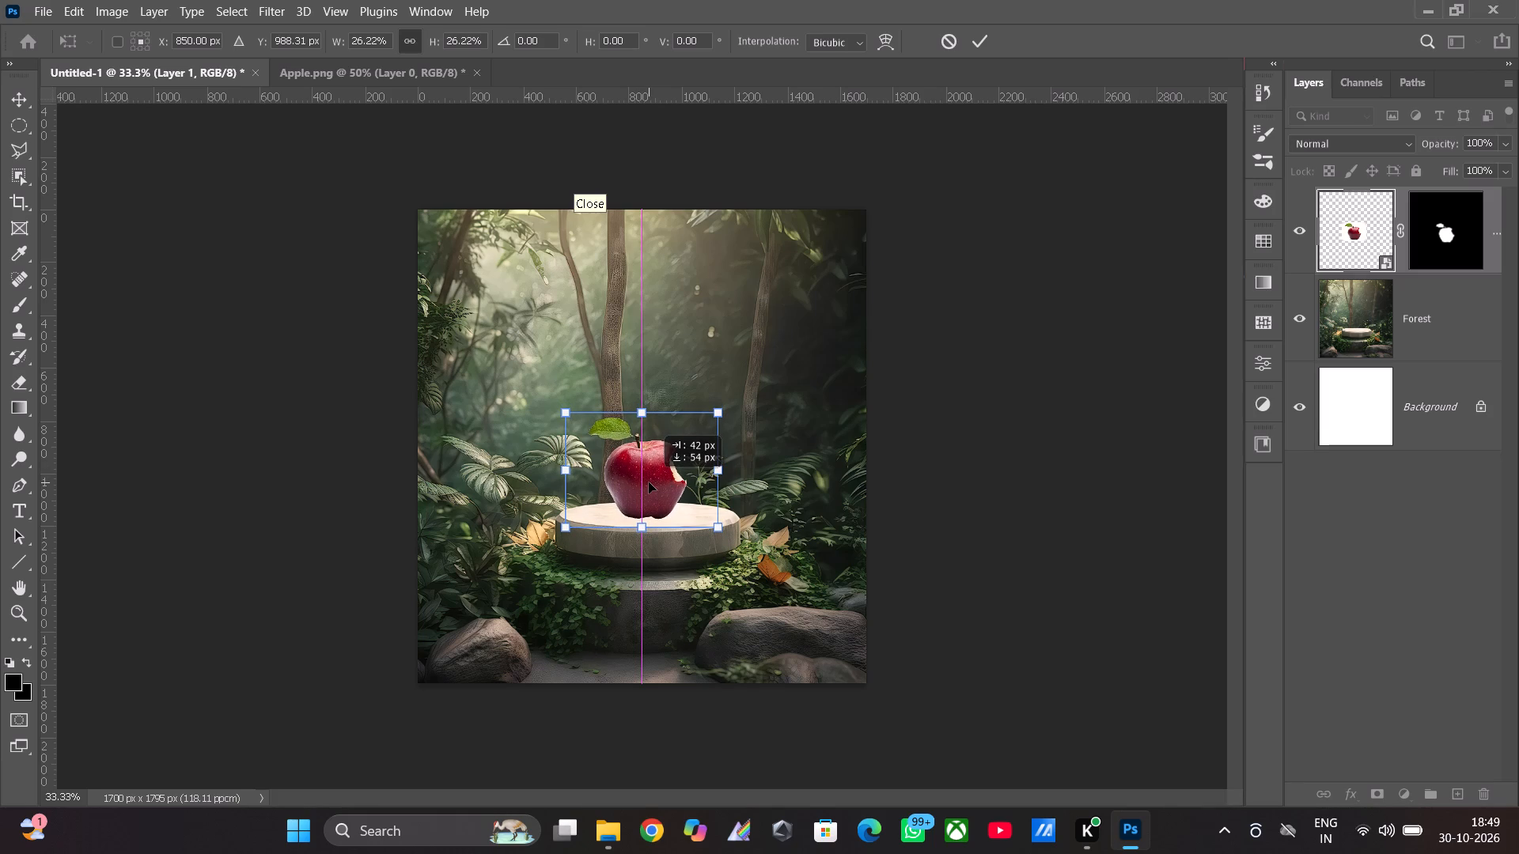
drag(649, 482, 649, 485)
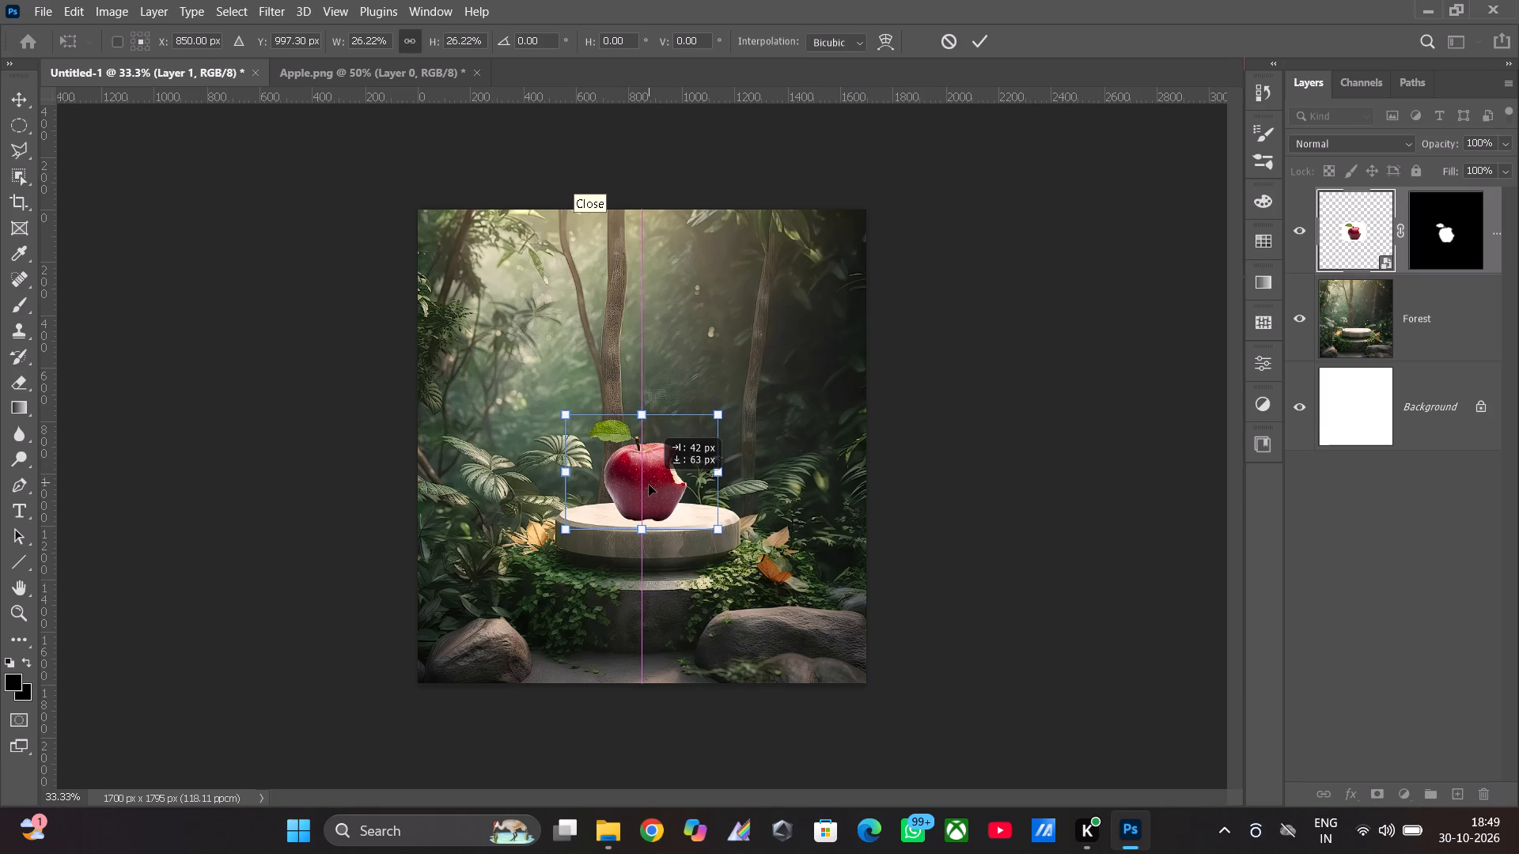
drag(649, 485, 650, 480)
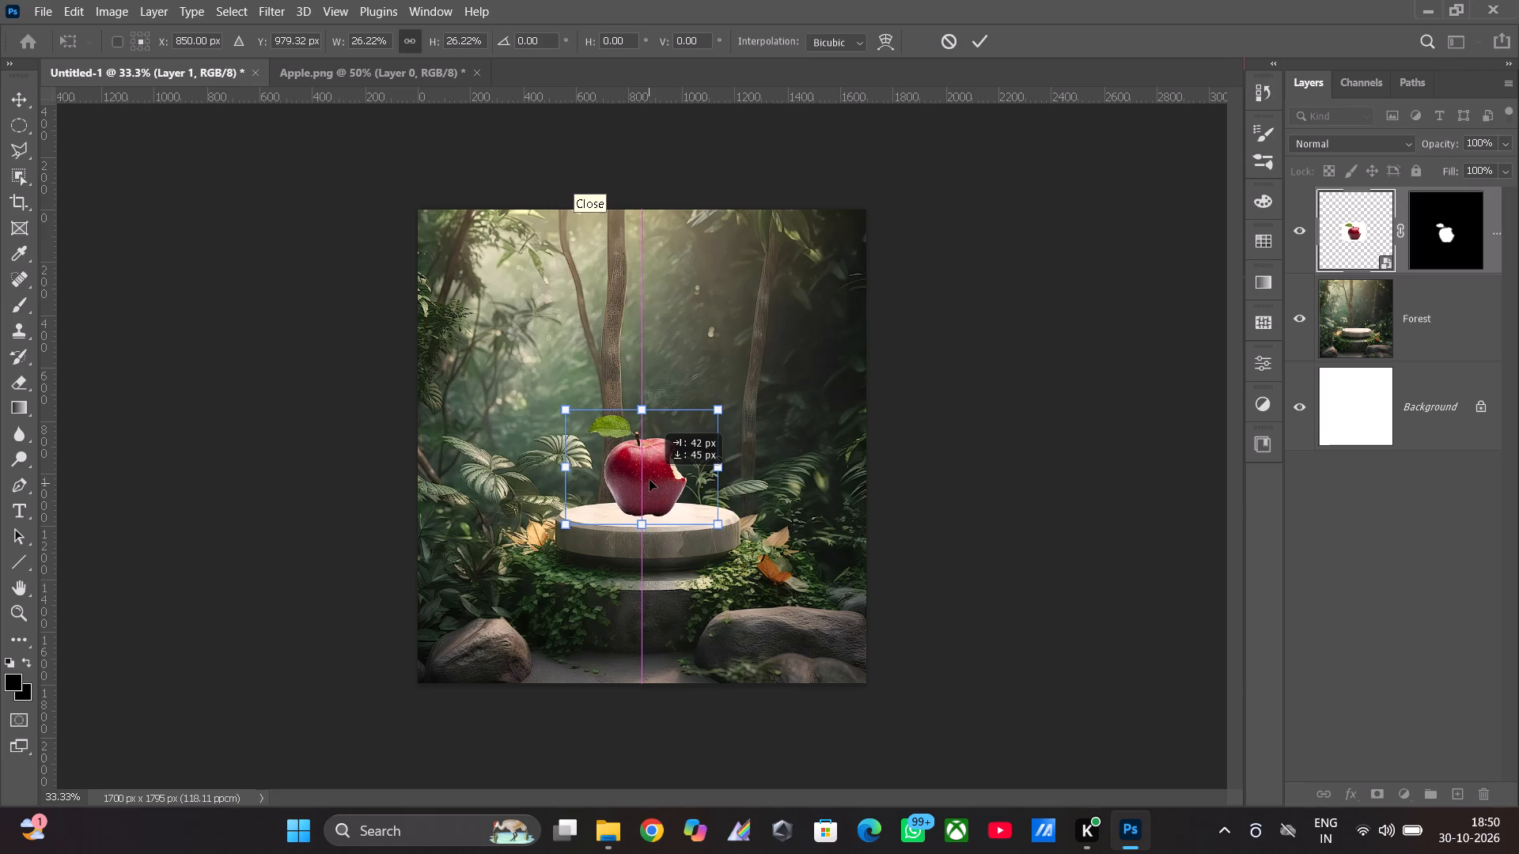
drag(650, 480, 650, 482)
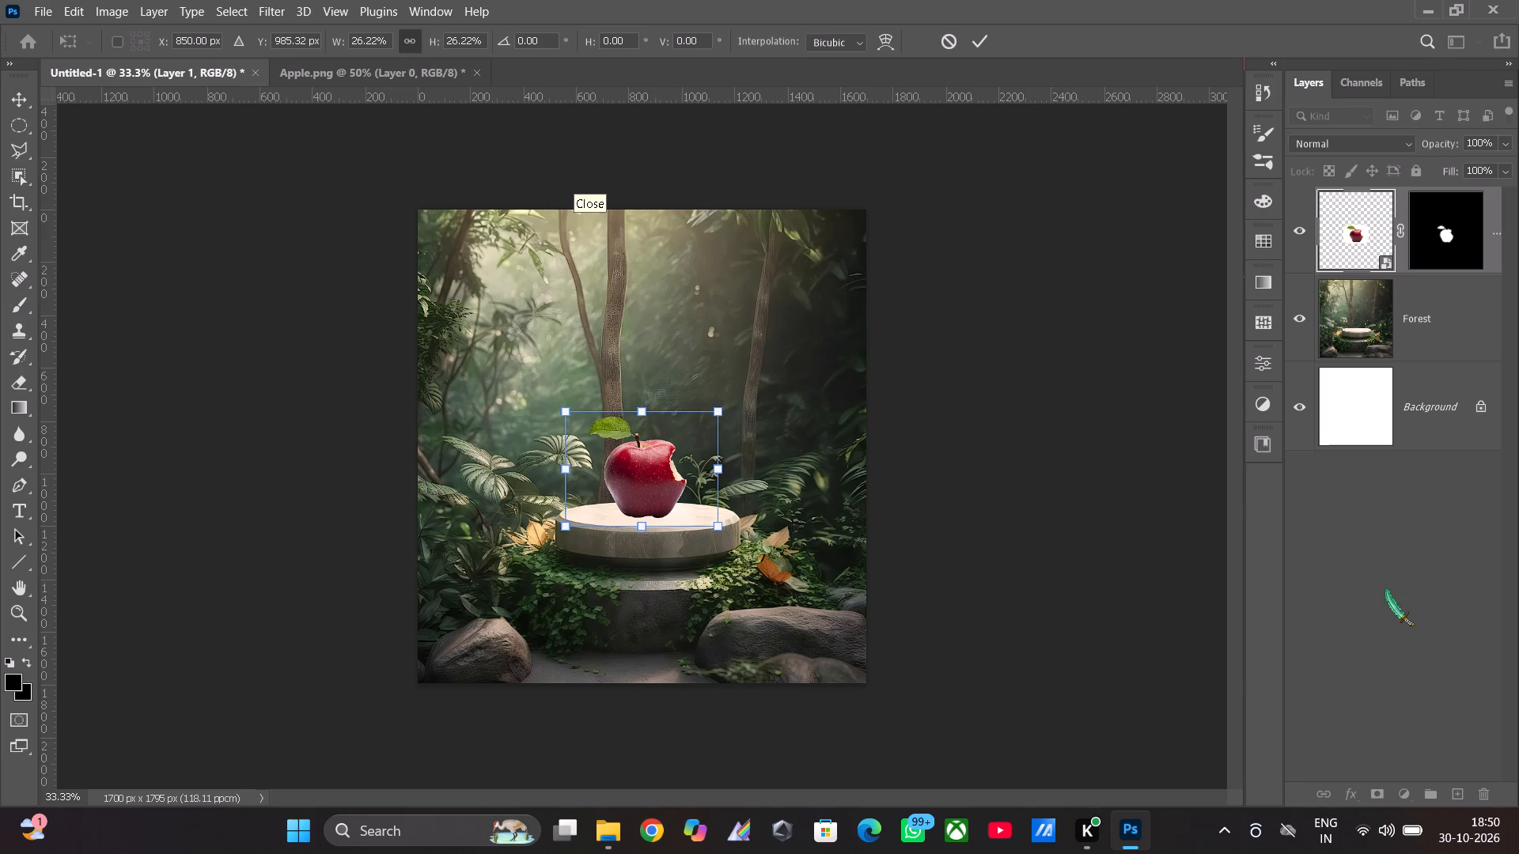
click(1388, 579)
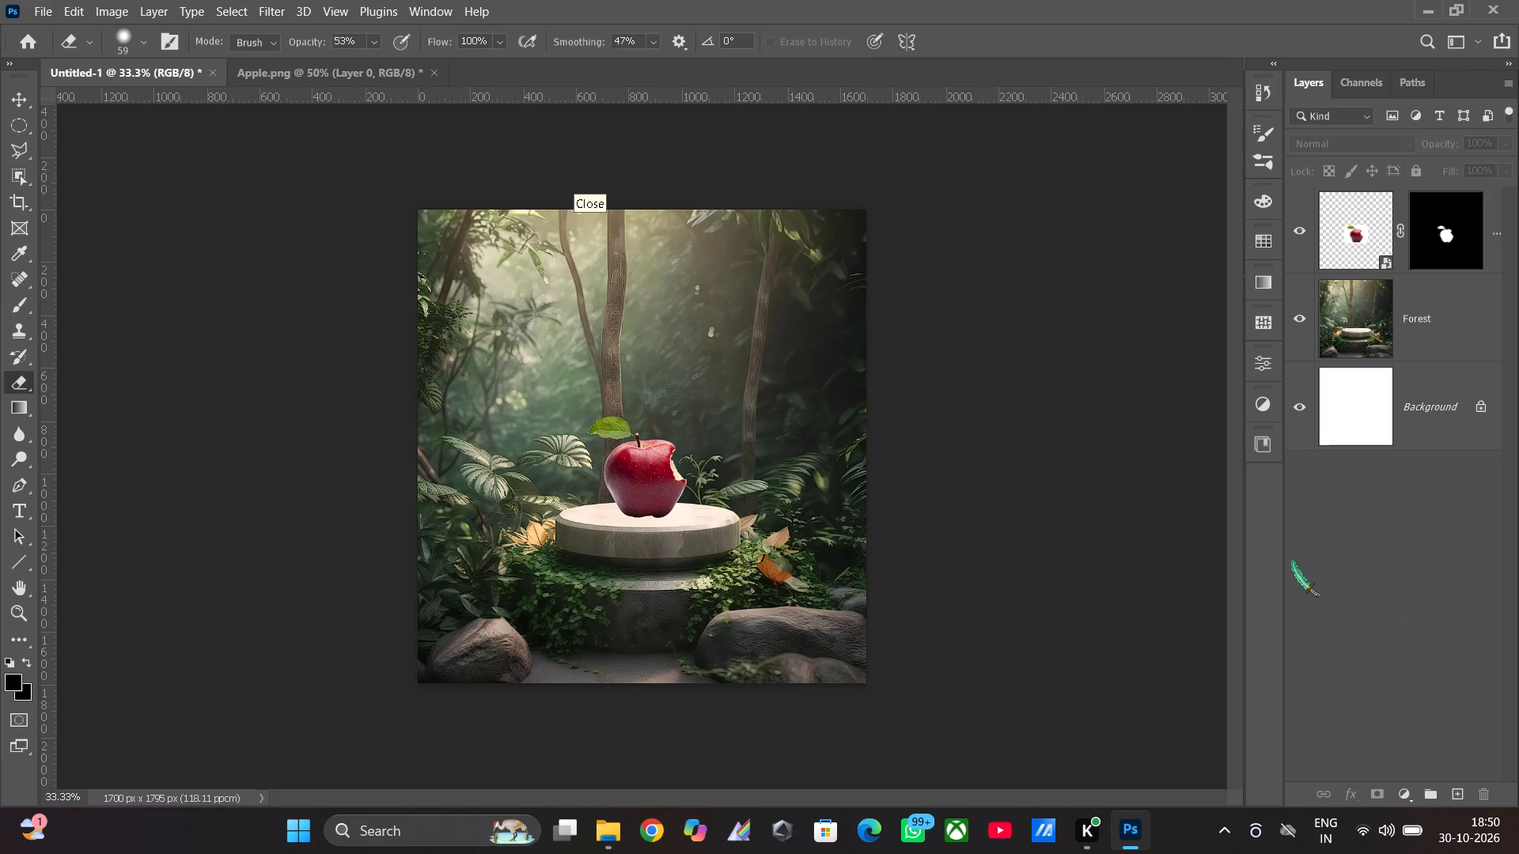
Activate the Brush tool and add a new empty layer above the apple layer.
click(14, 609)
drag(498, 529, 585, 513)
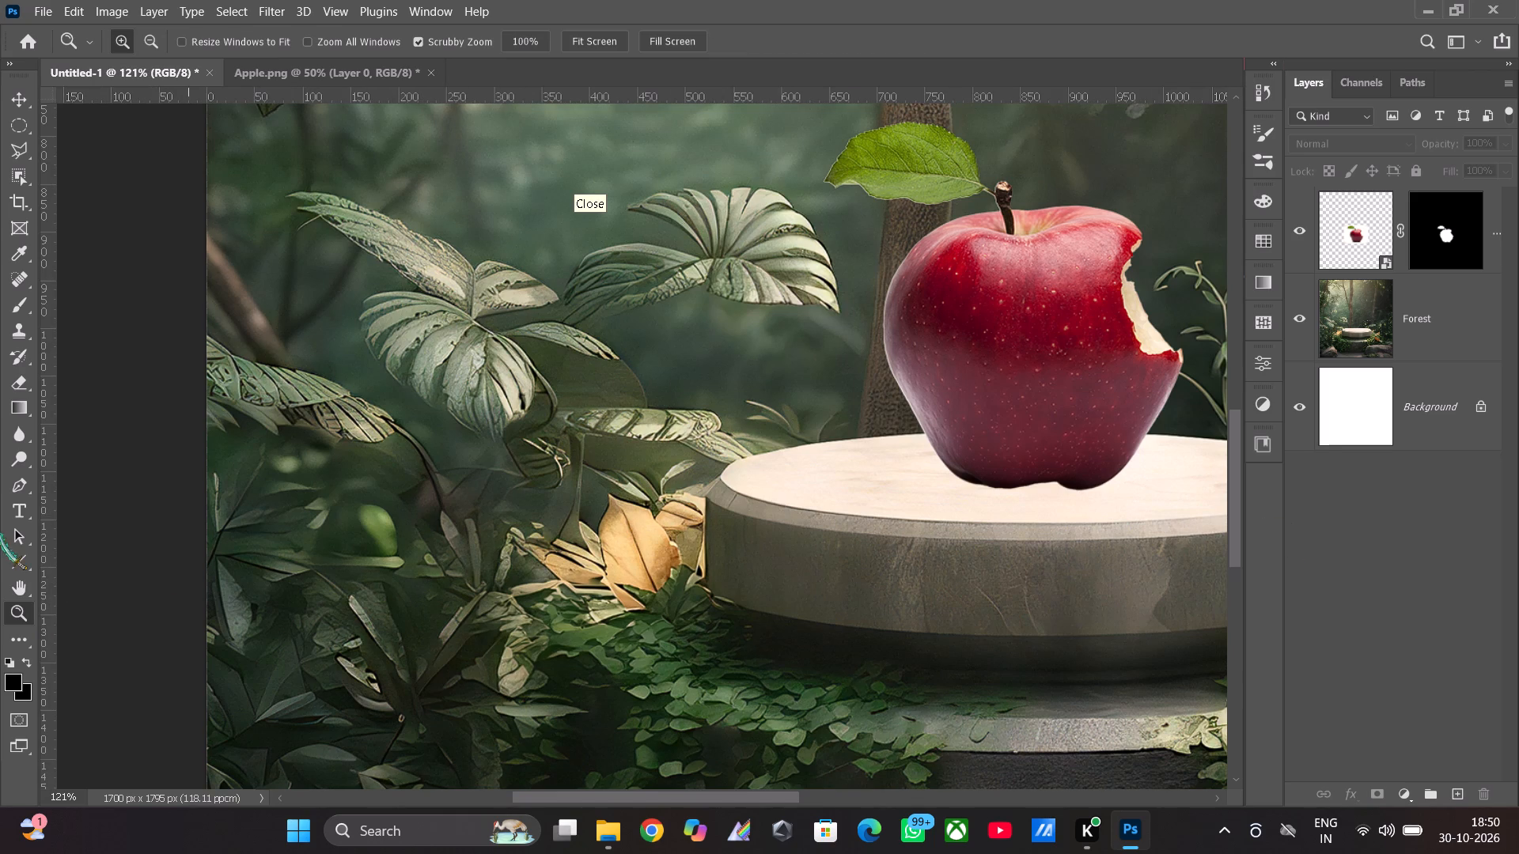
click(16, 592)
drag(1047, 554, 688, 561)
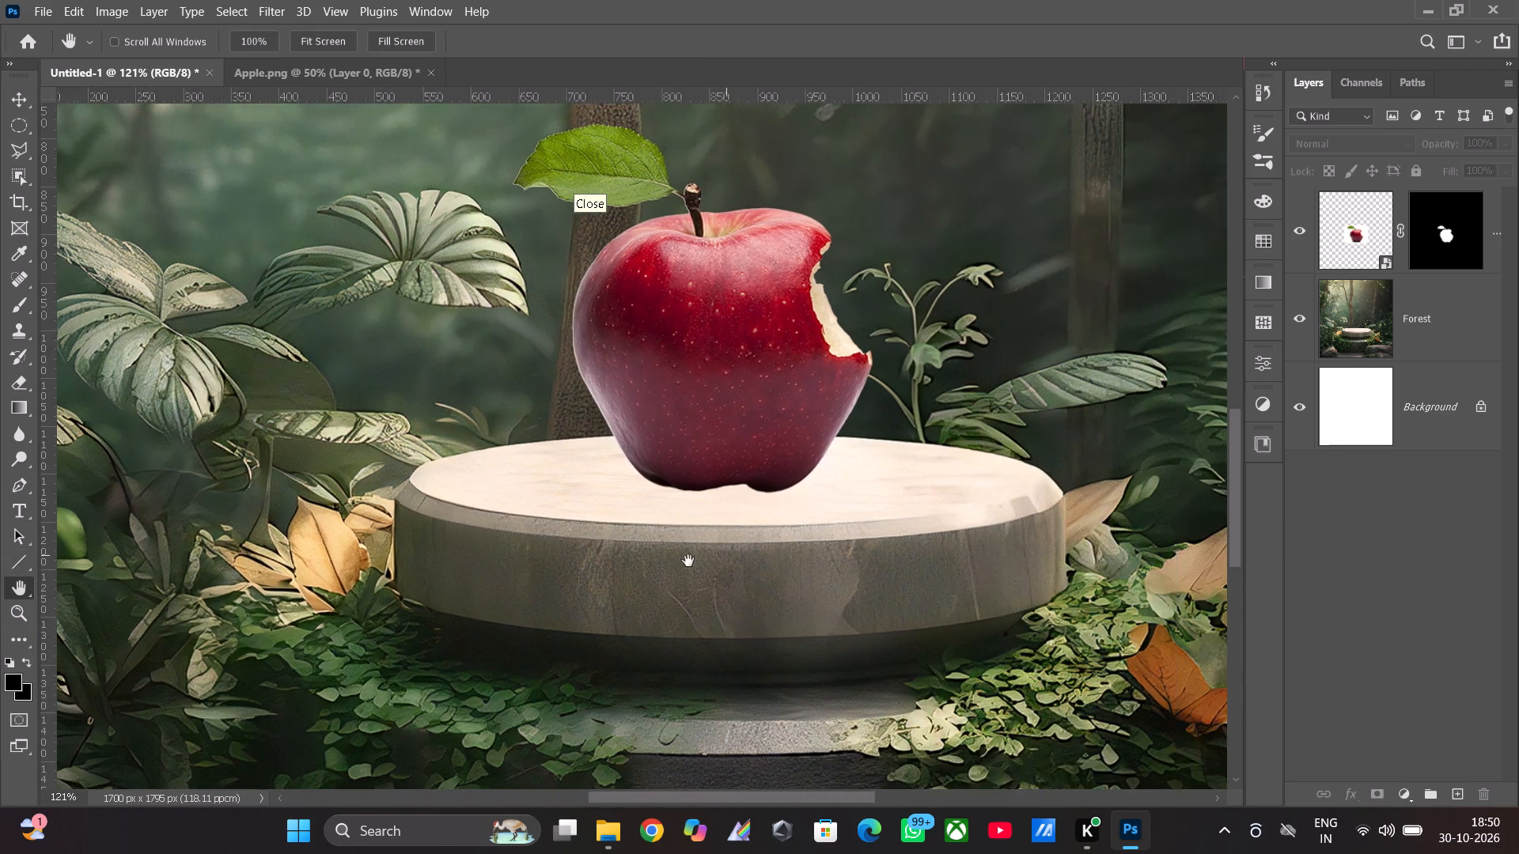
drag(688, 561, 651, 577)
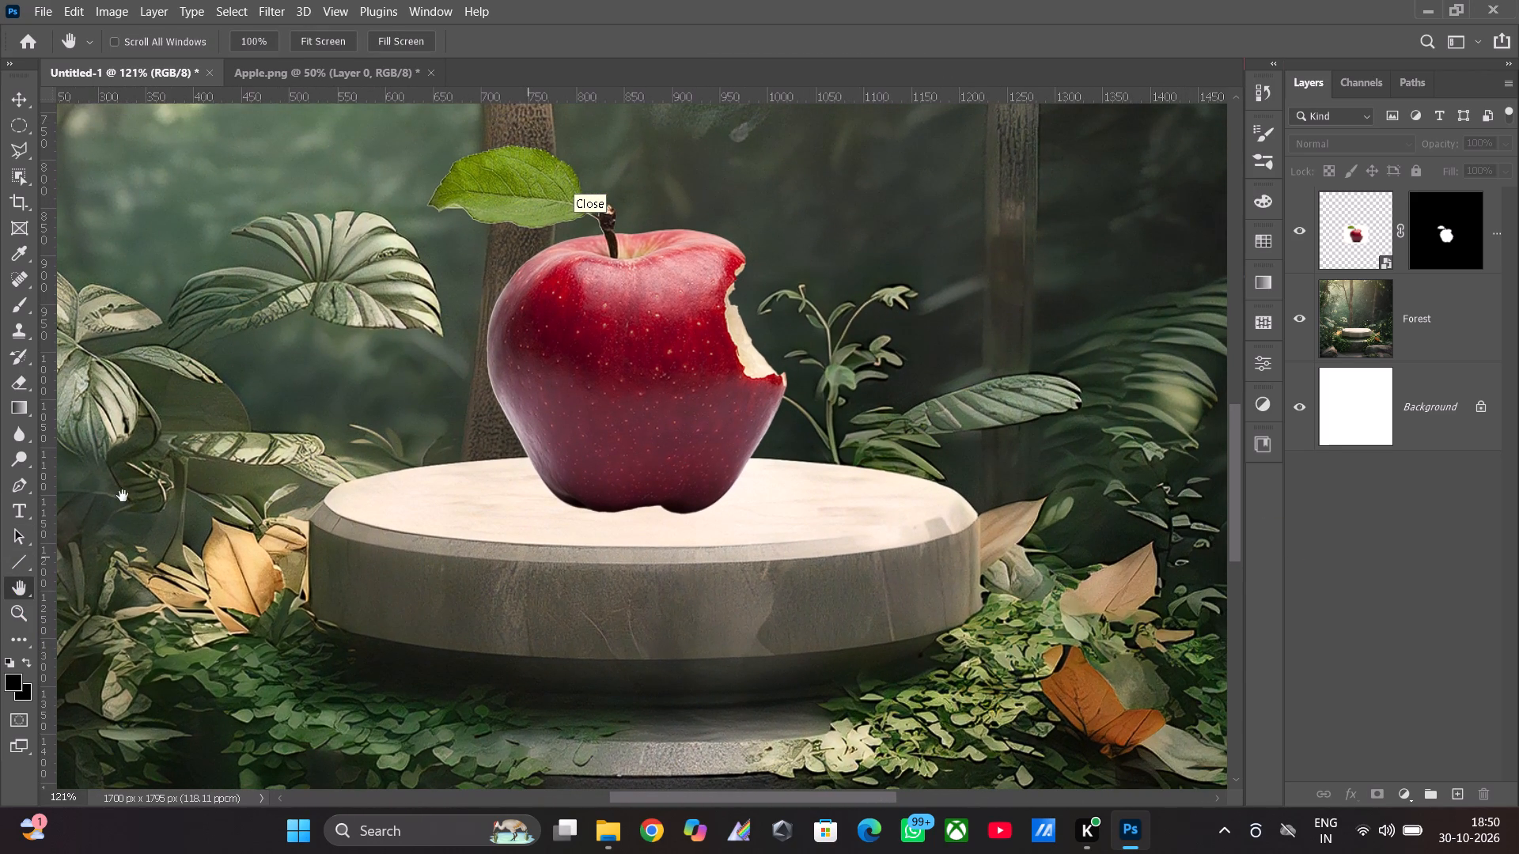
click(18, 364)
click(22, 310)
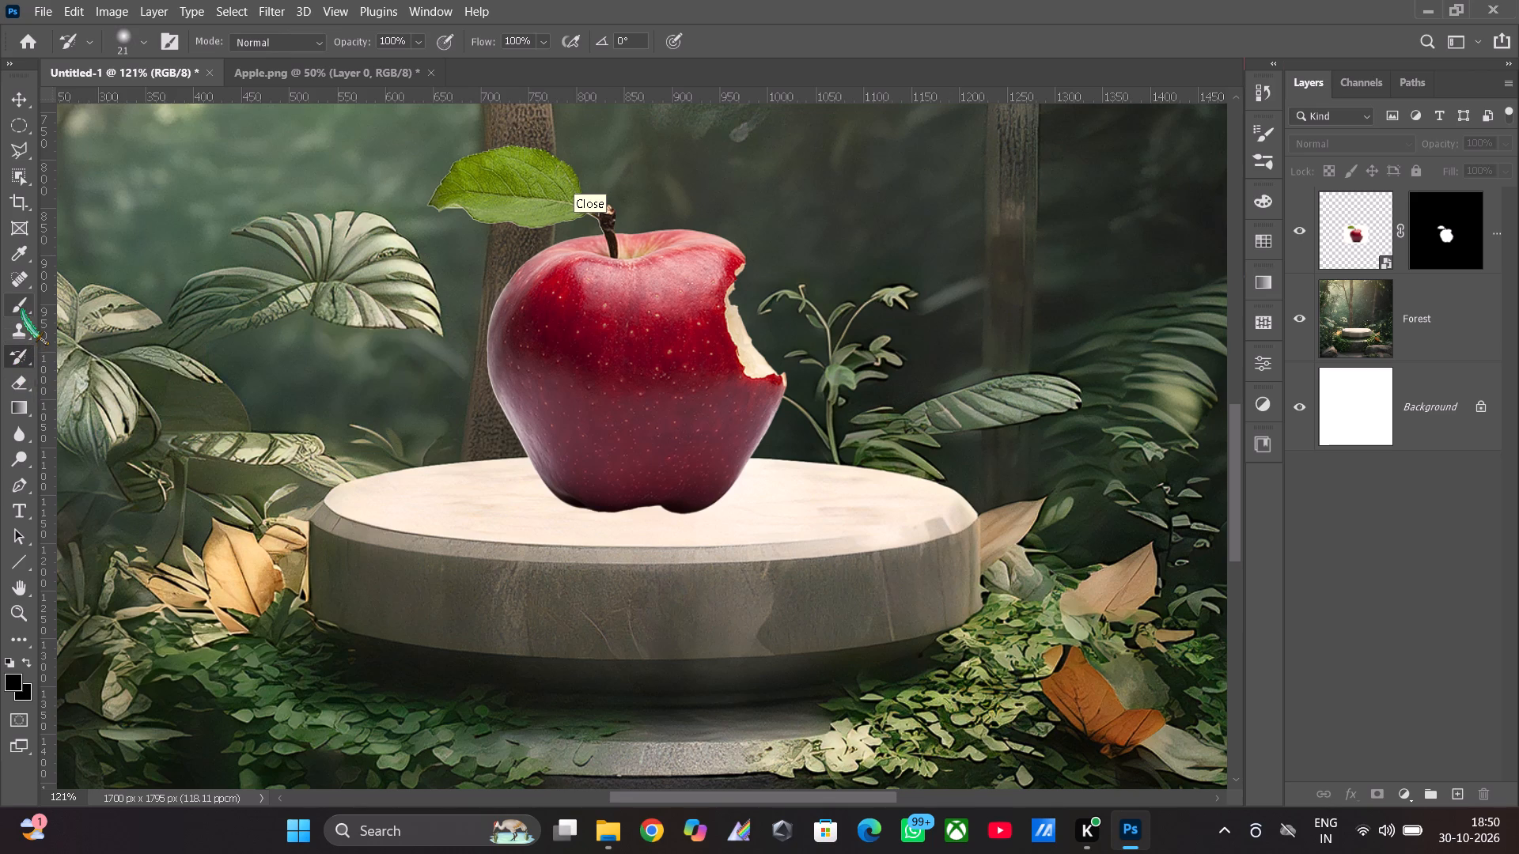
click(134, 309)
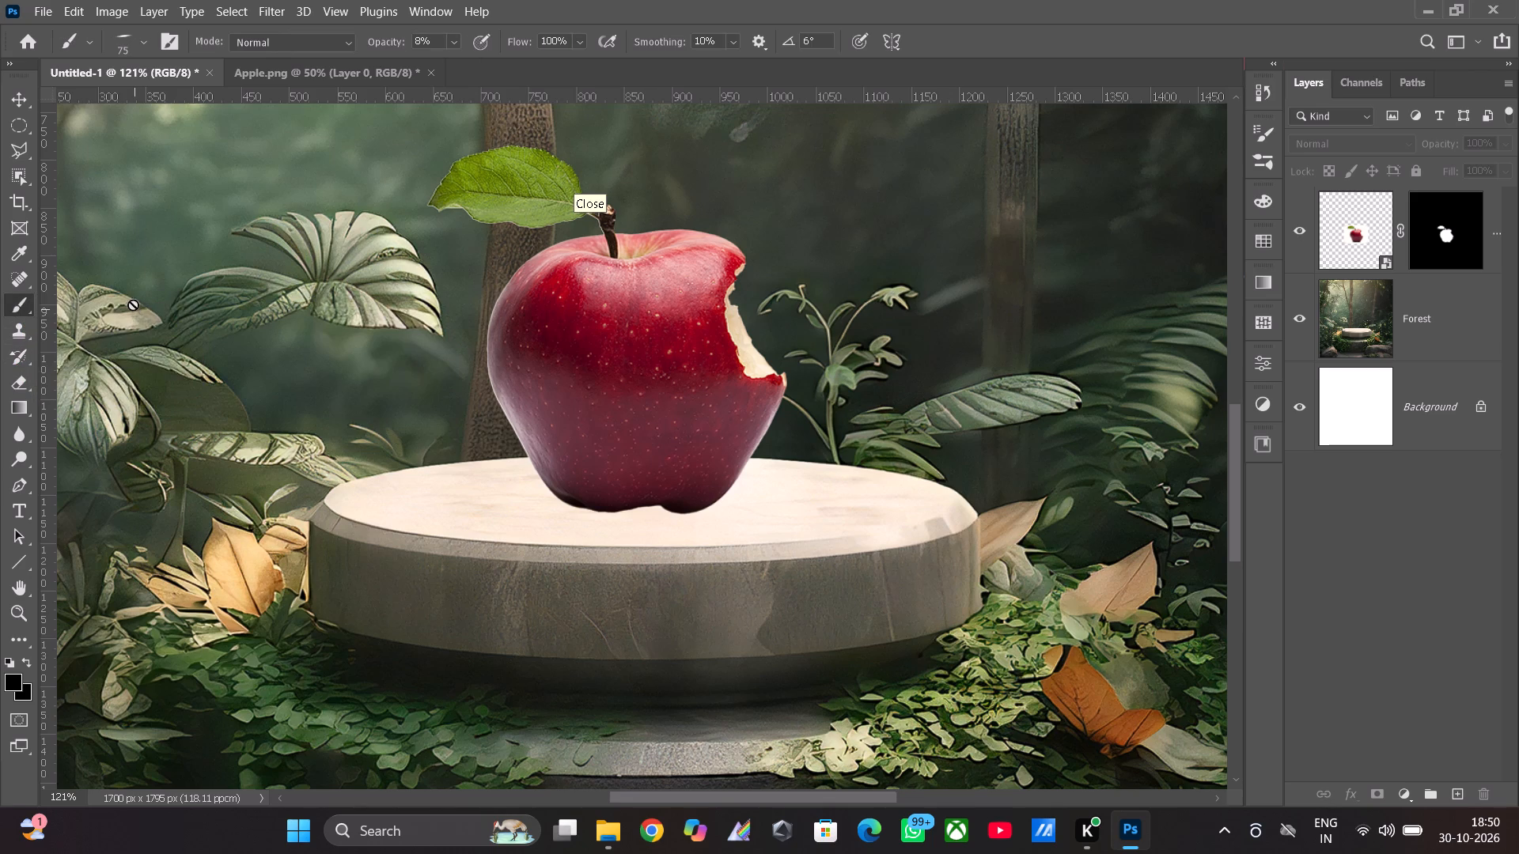
click(637, 372)
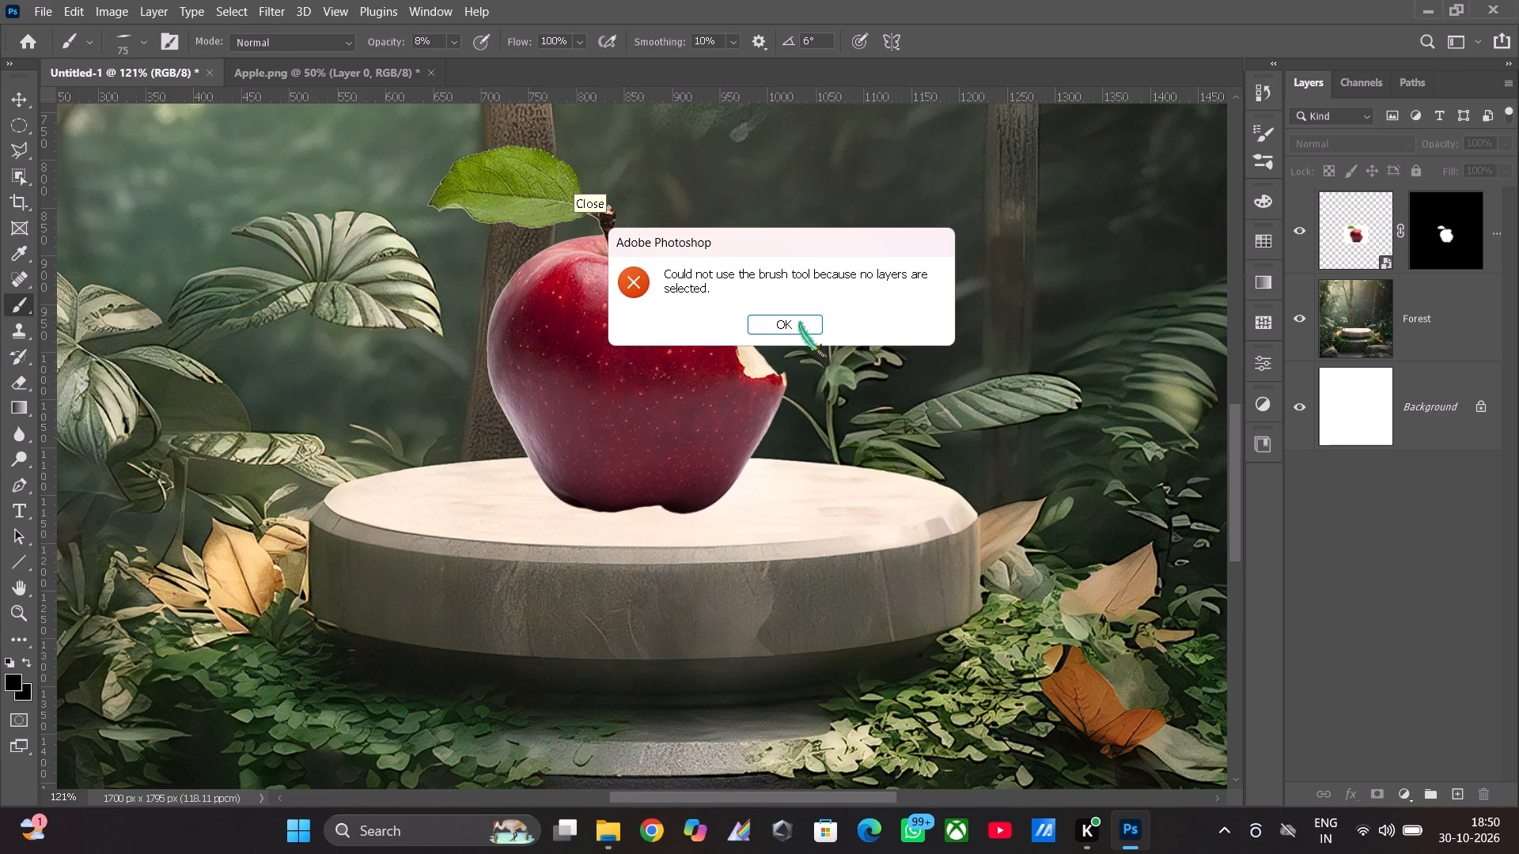
click(808, 317)
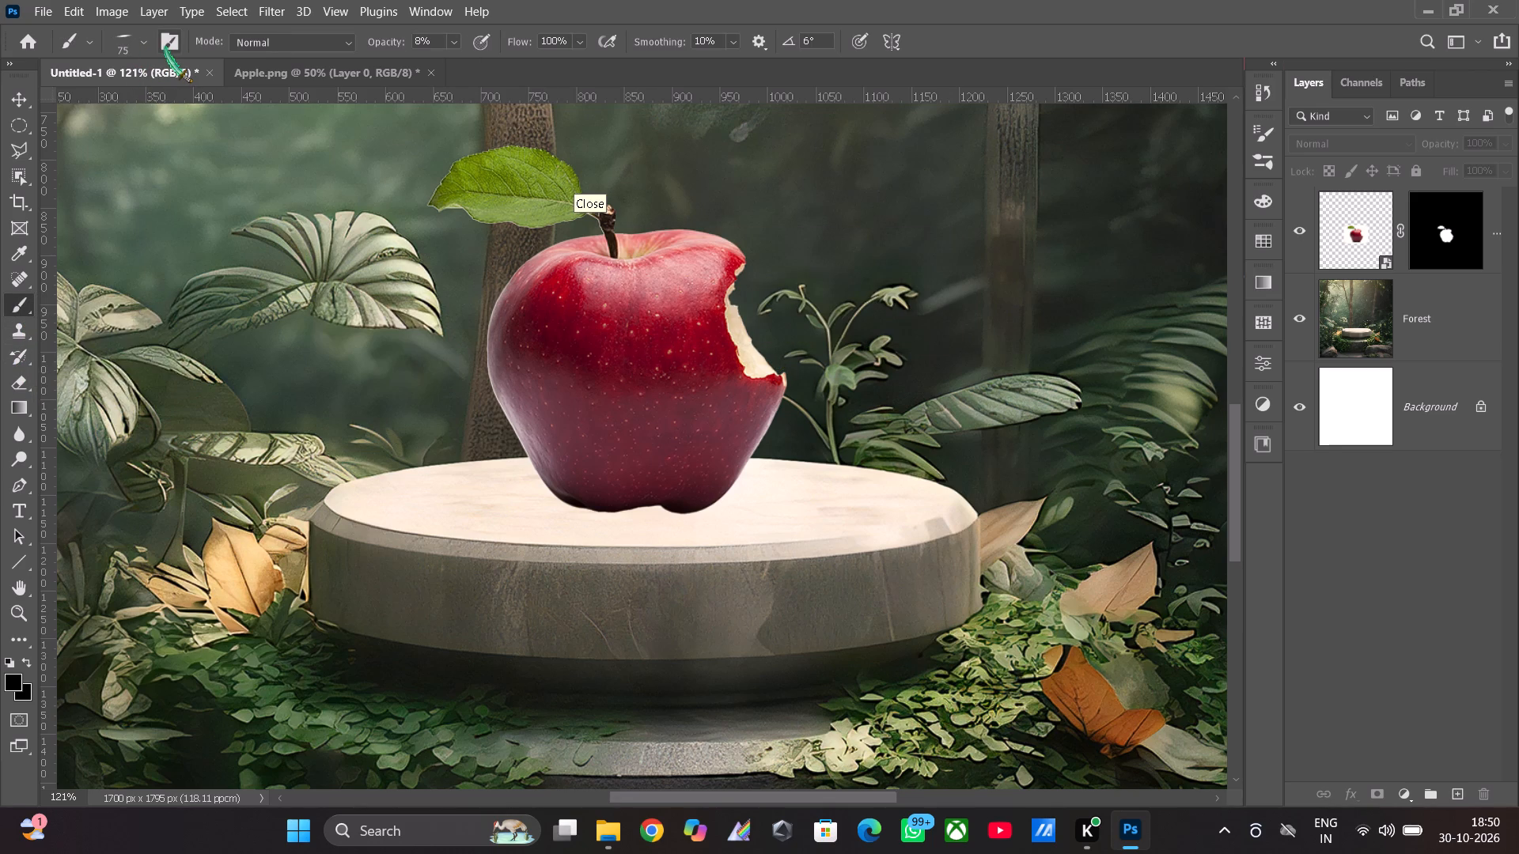
click(806, 411)
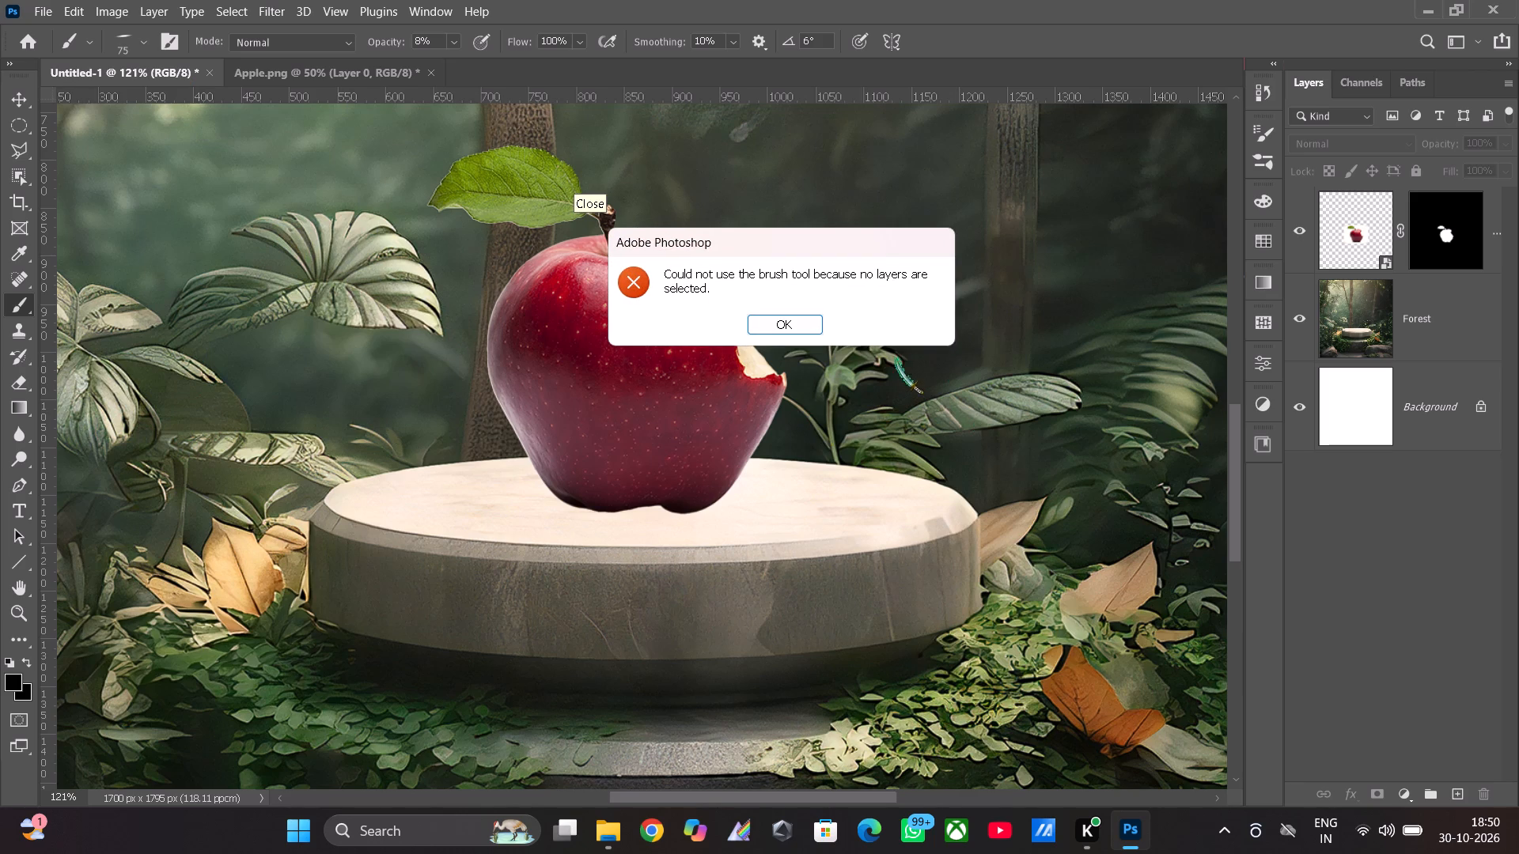
click(797, 326)
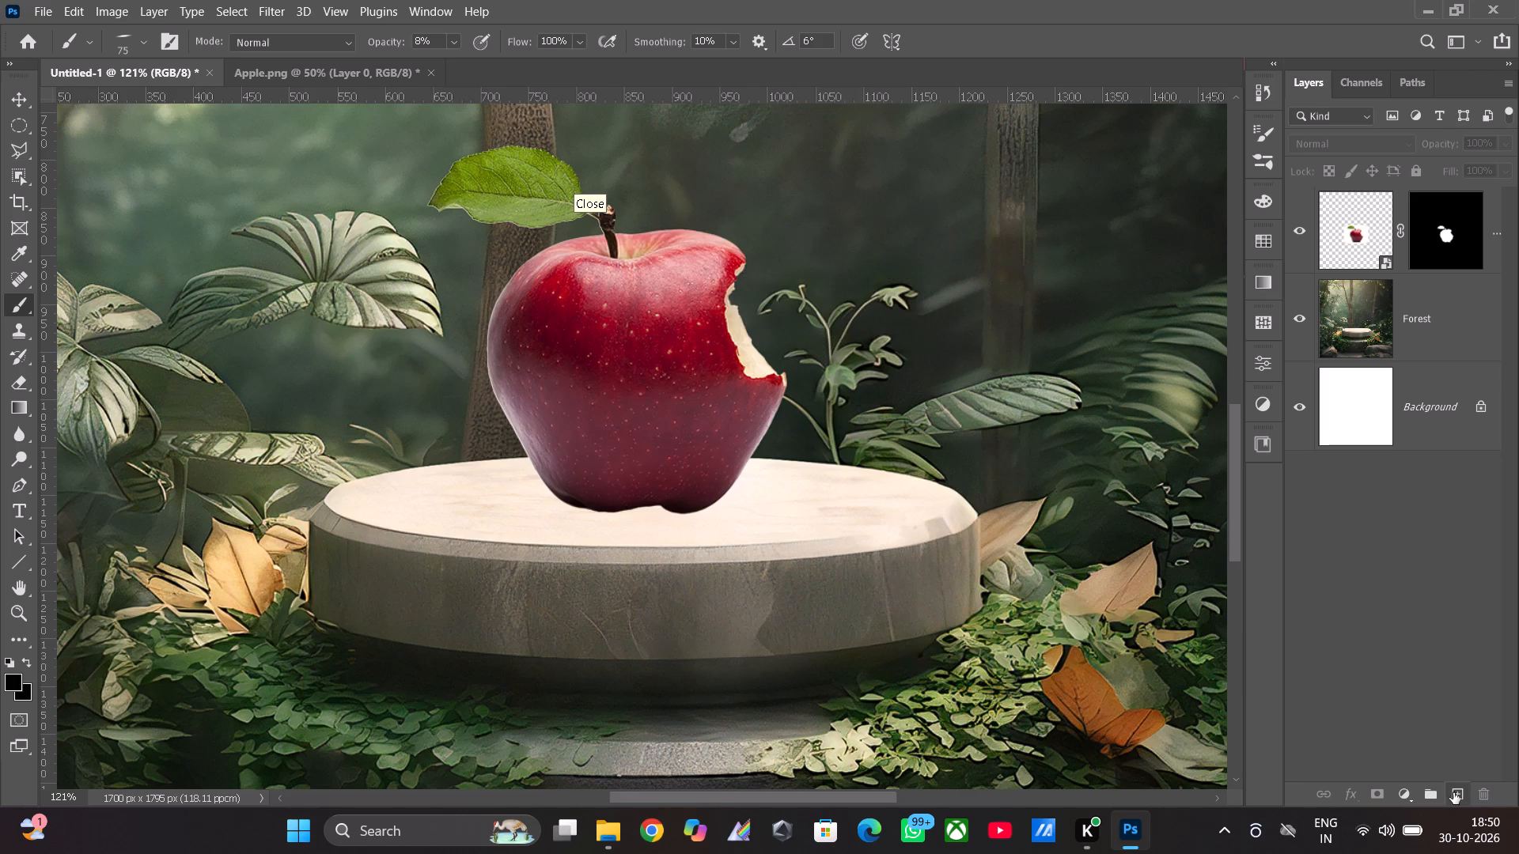
click(1454, 792)
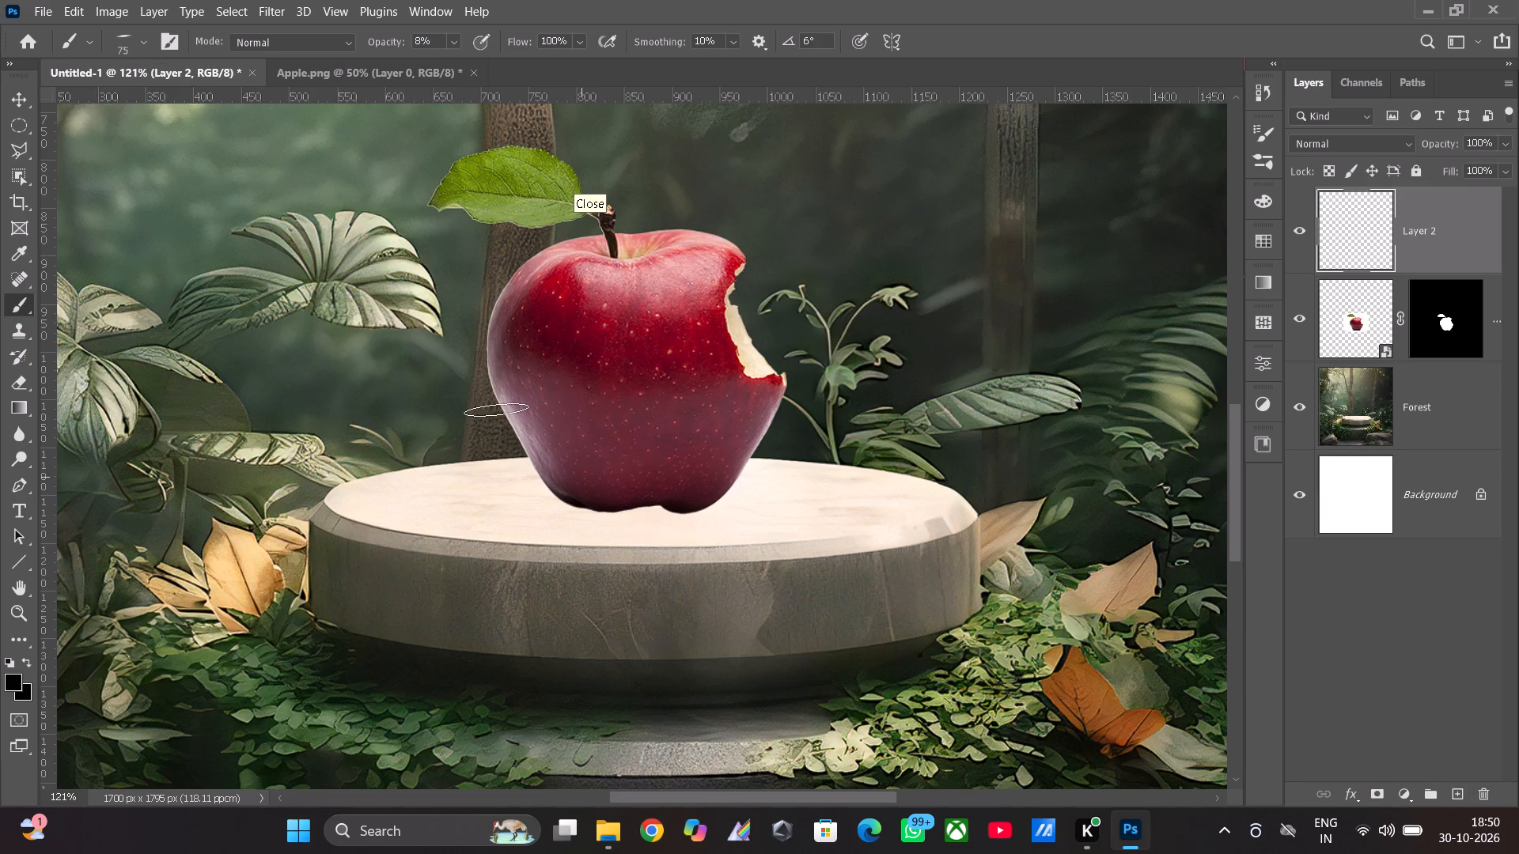
Configure the flattened brush tip with a 0° angle, 199 px size and 100% opacity.
click(139, 43)
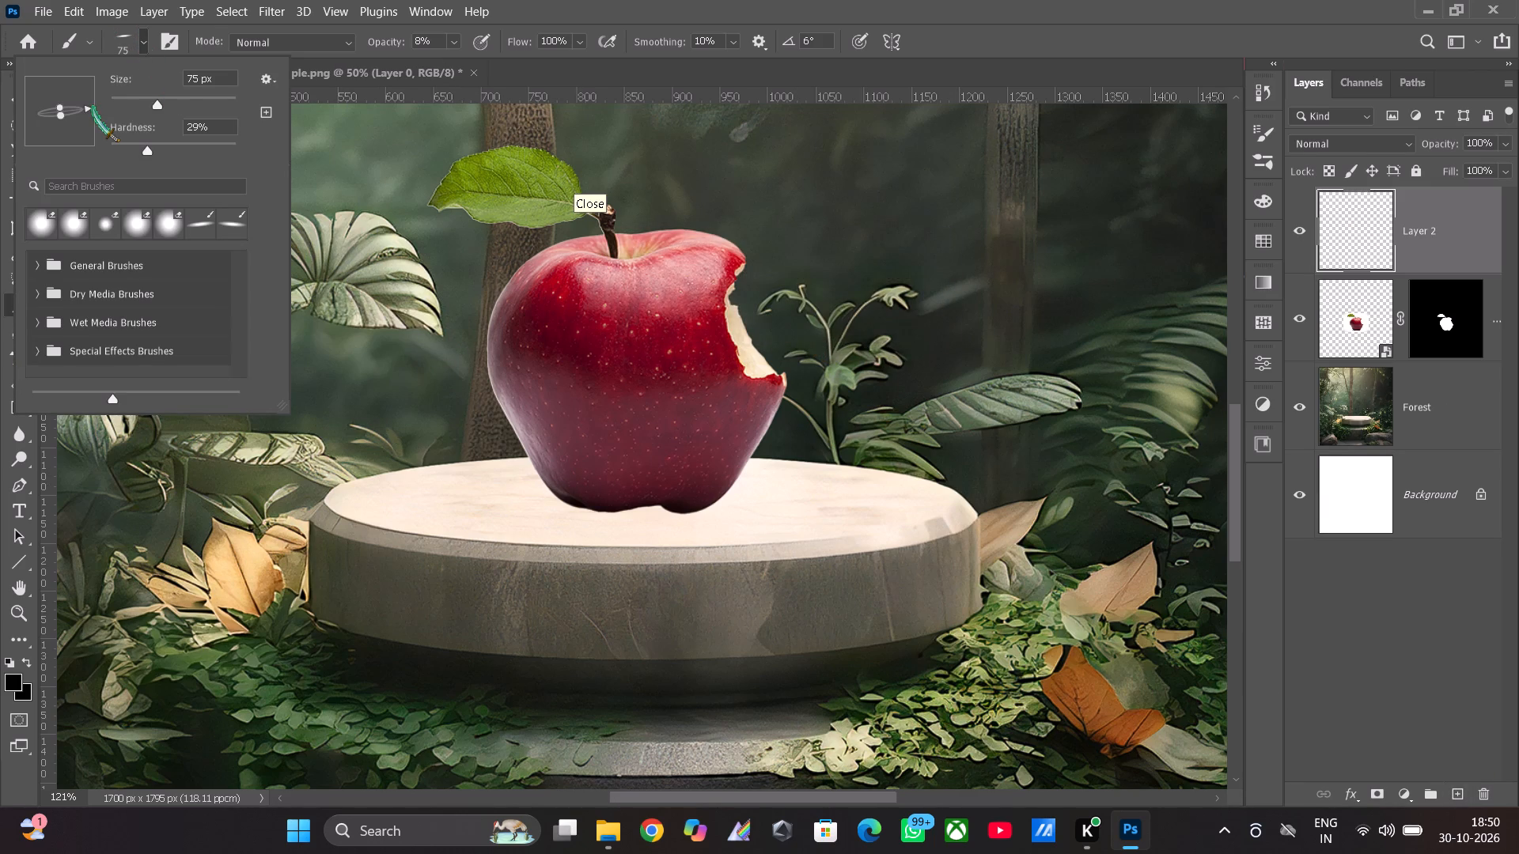
click(87, 107)
click(195, 100)
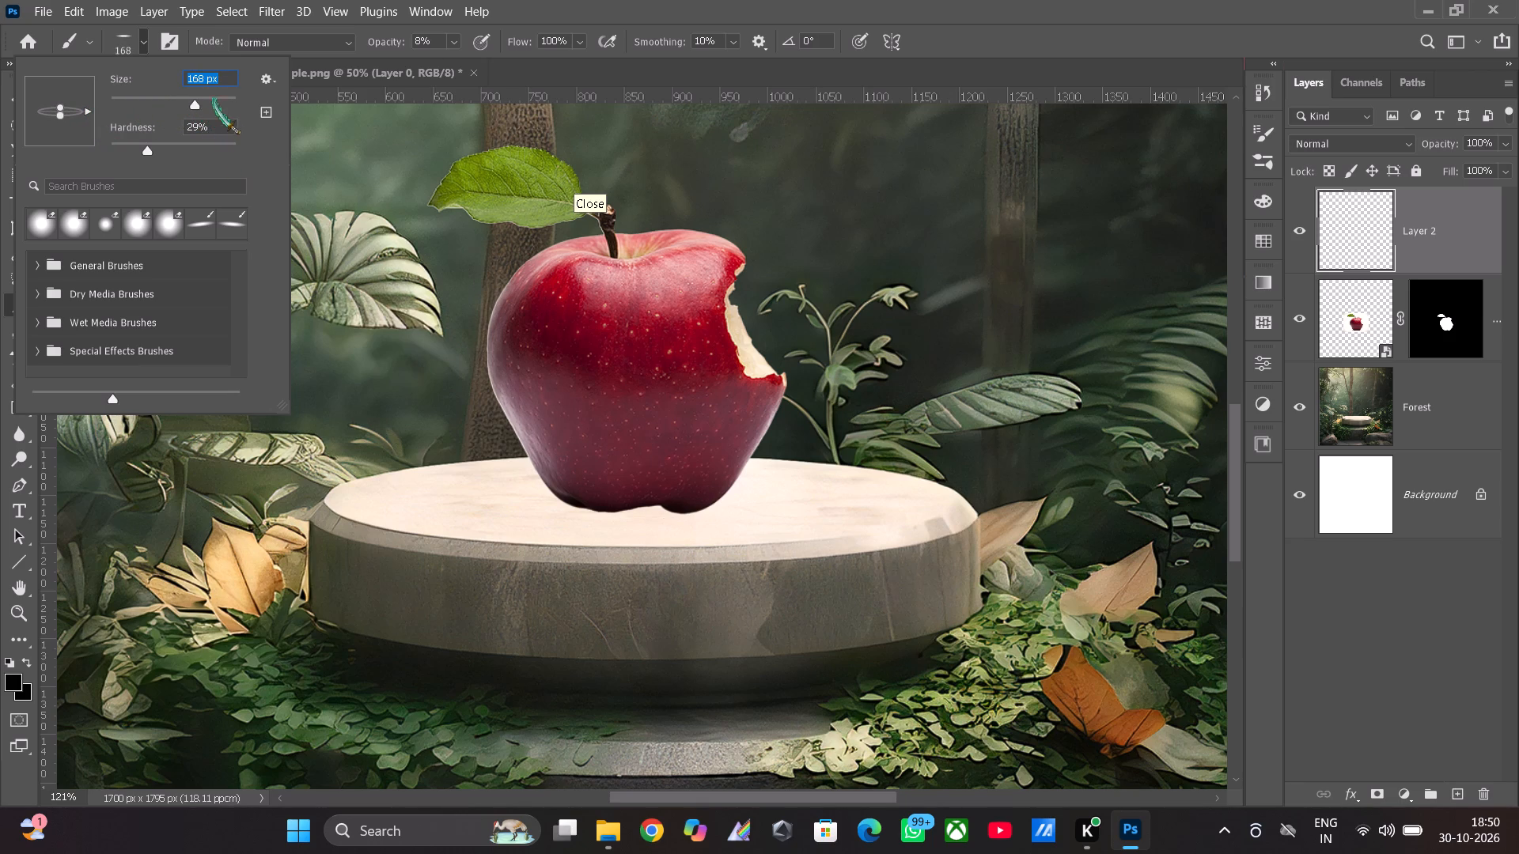
click(205, 95)
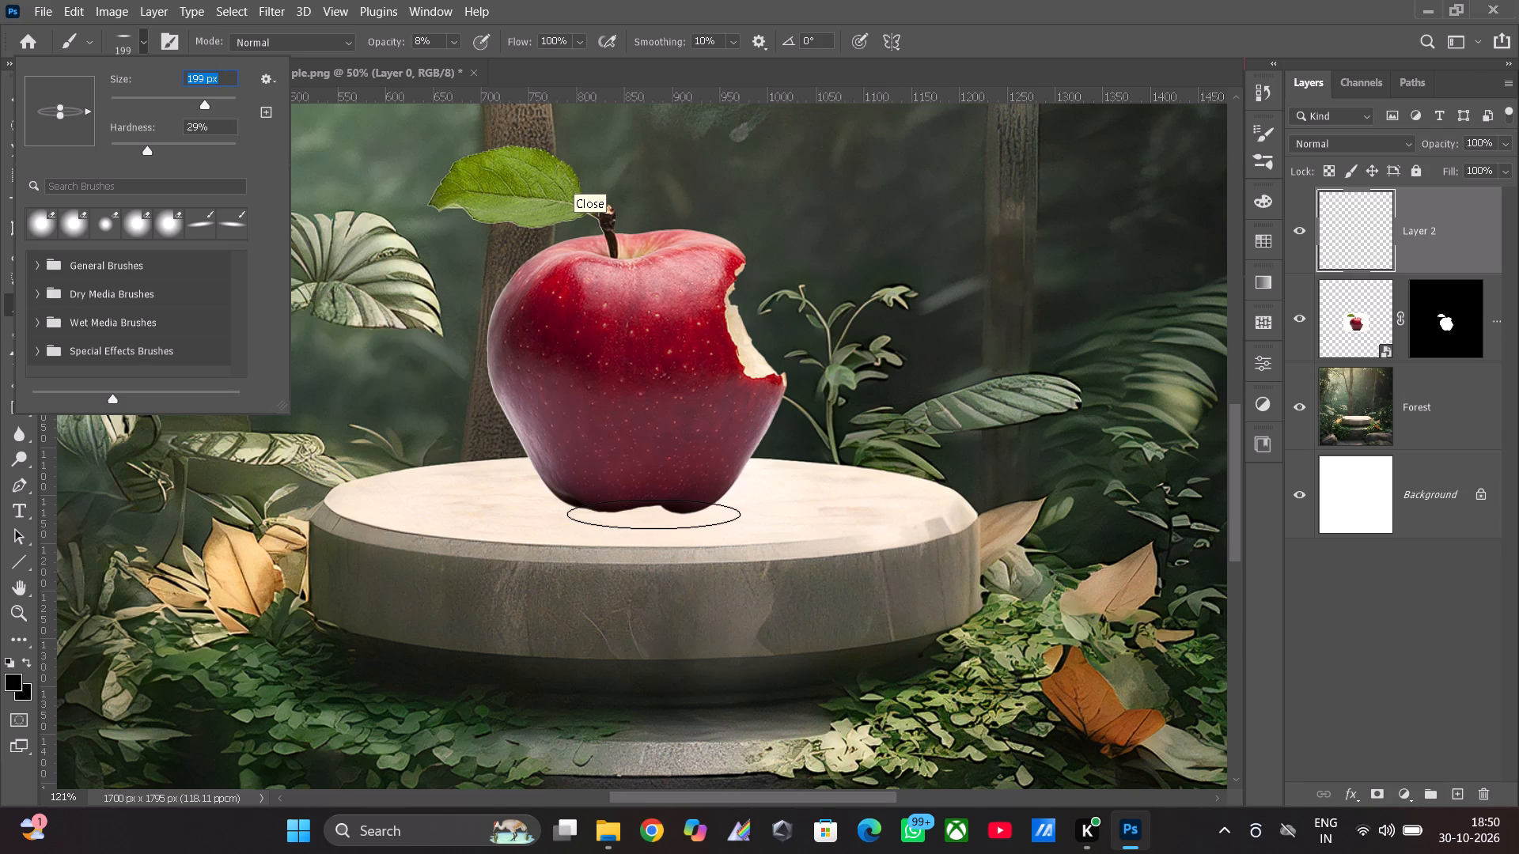
click(456, 39)
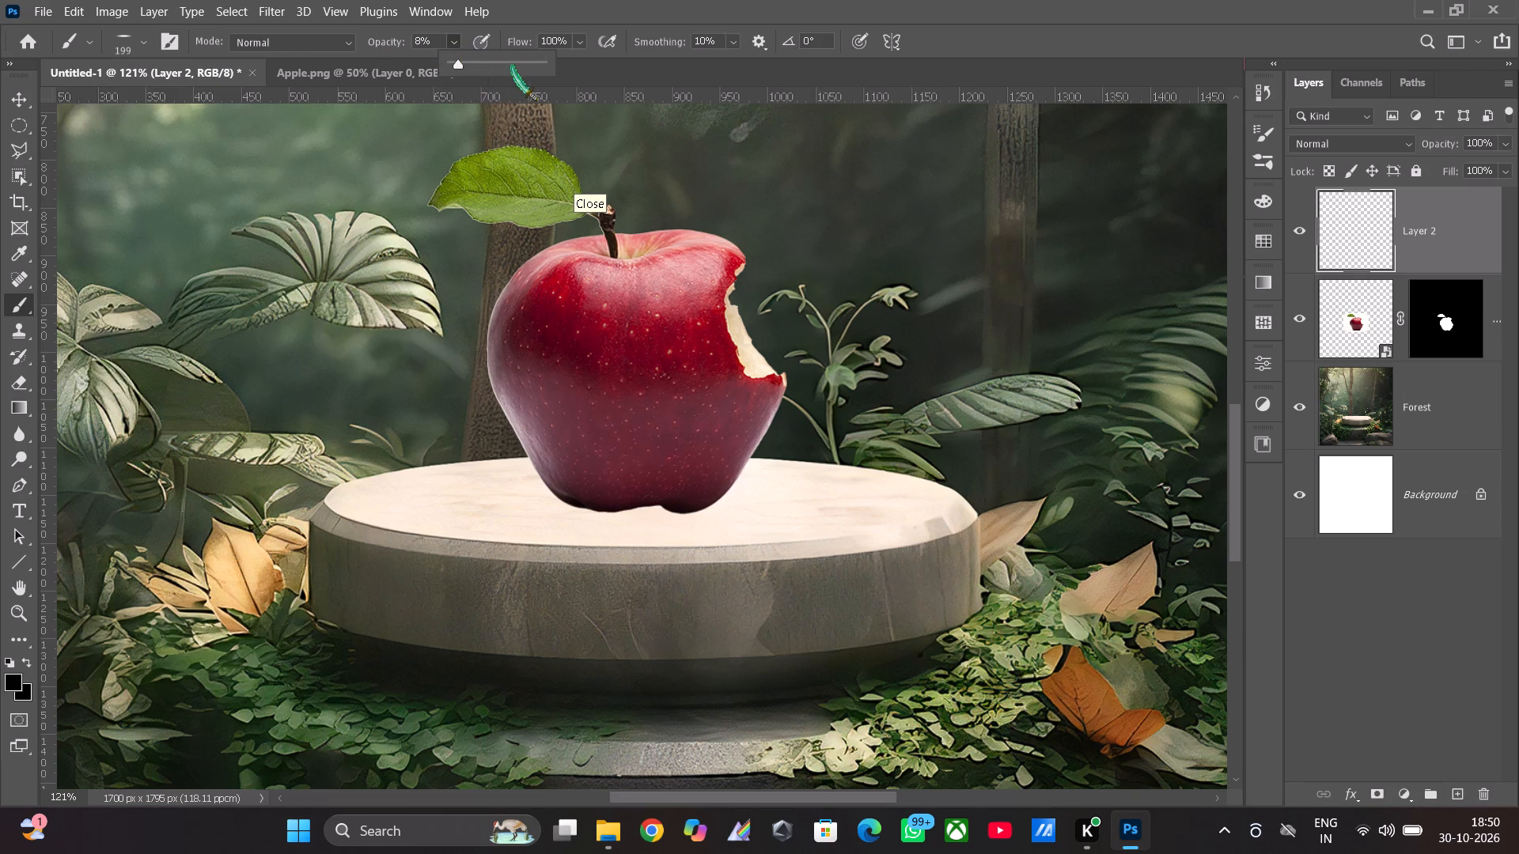
drag(512, 66, 608, 72)
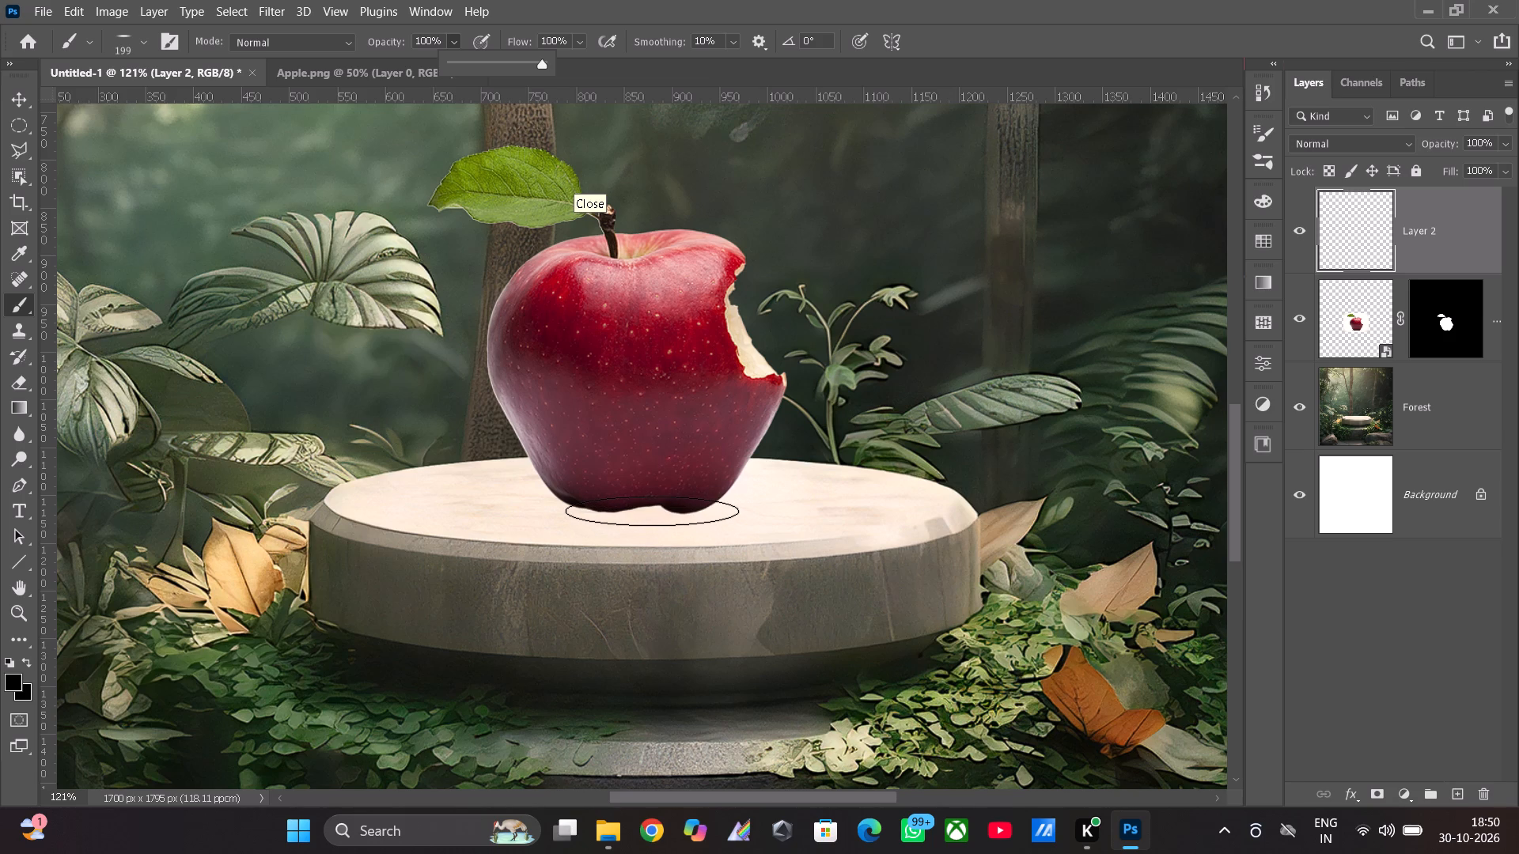
Paint a soft black contact shadow on the podium beneath the apple's base, undoing the stroke that covers the apple.
click(652, 511)
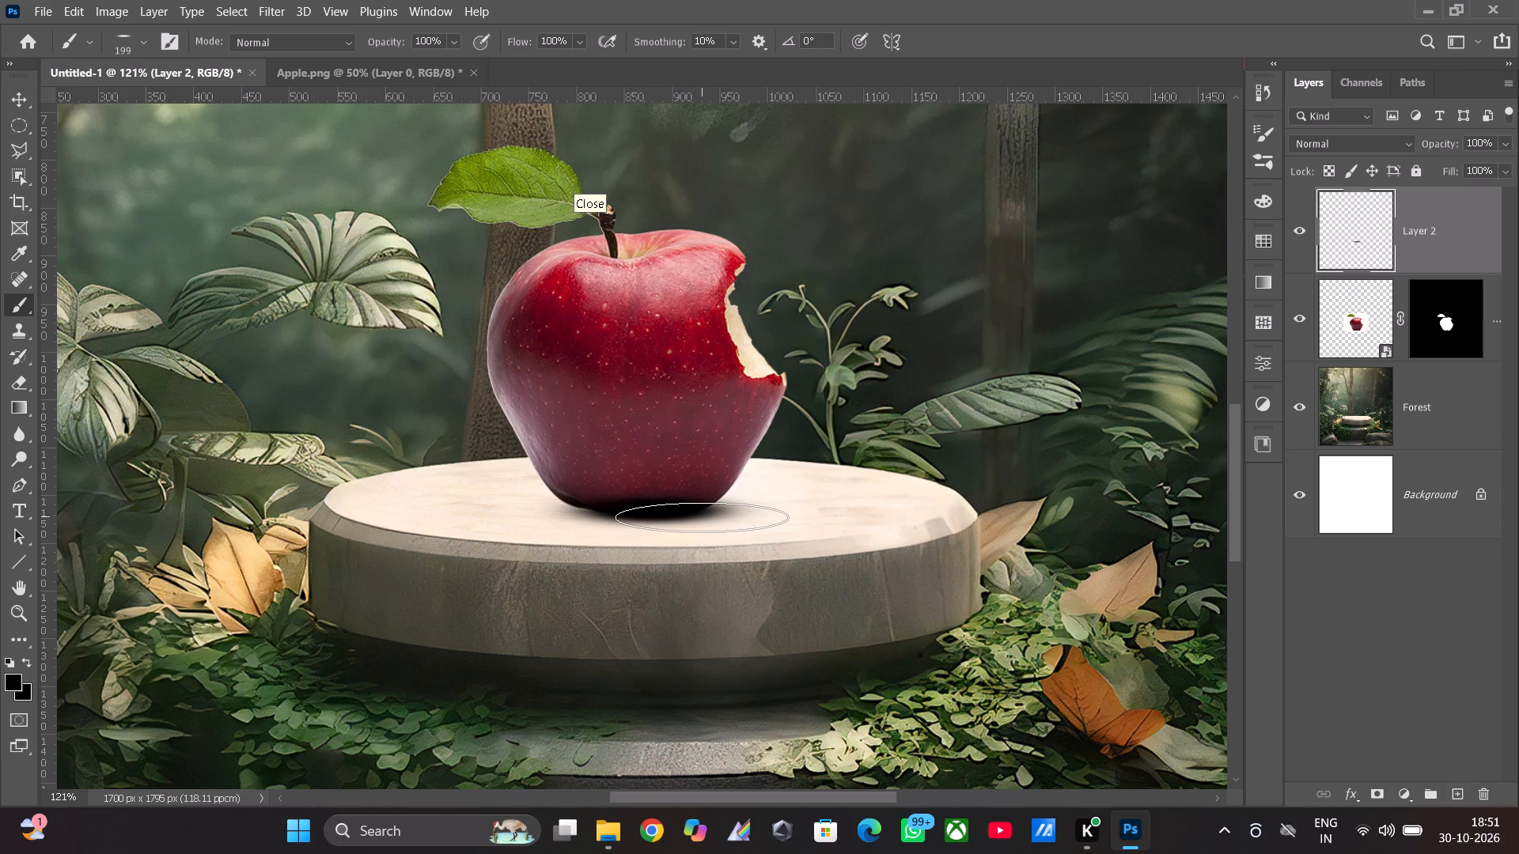
click(702, 517)
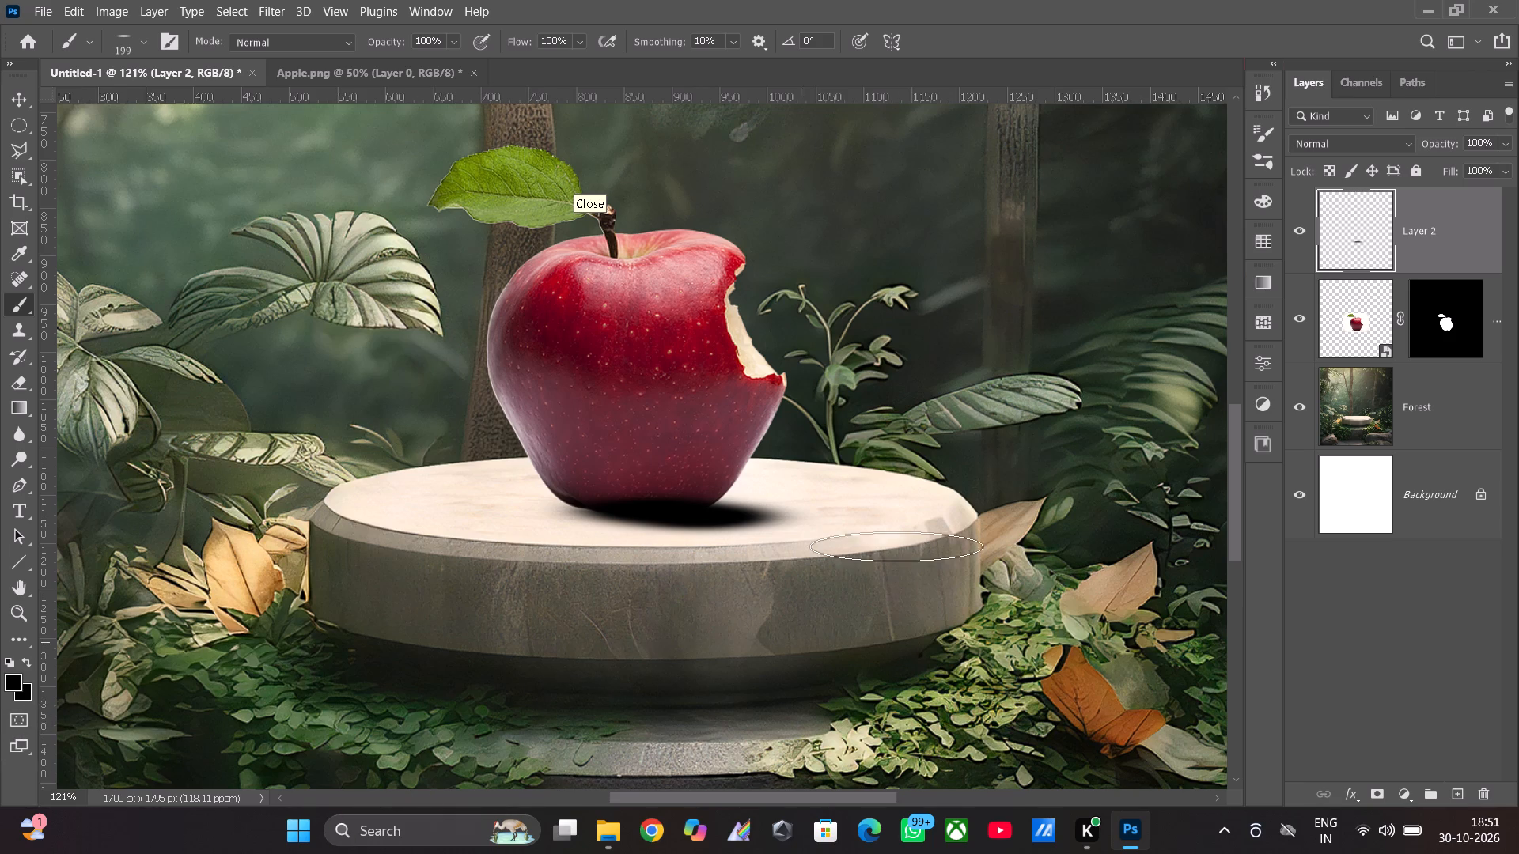
click(679, 498)
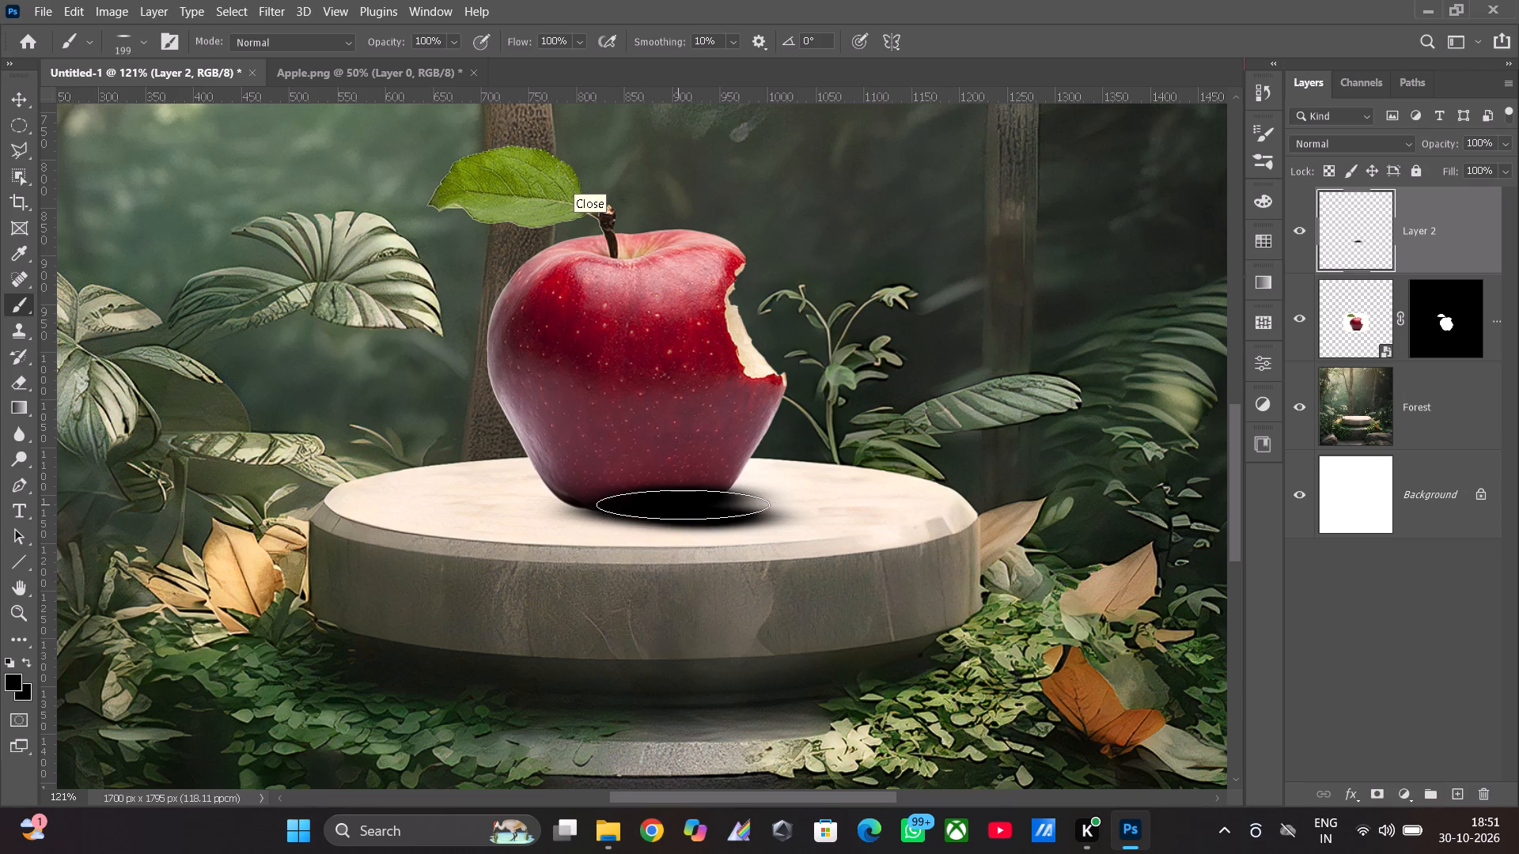
key(ctrl+z)
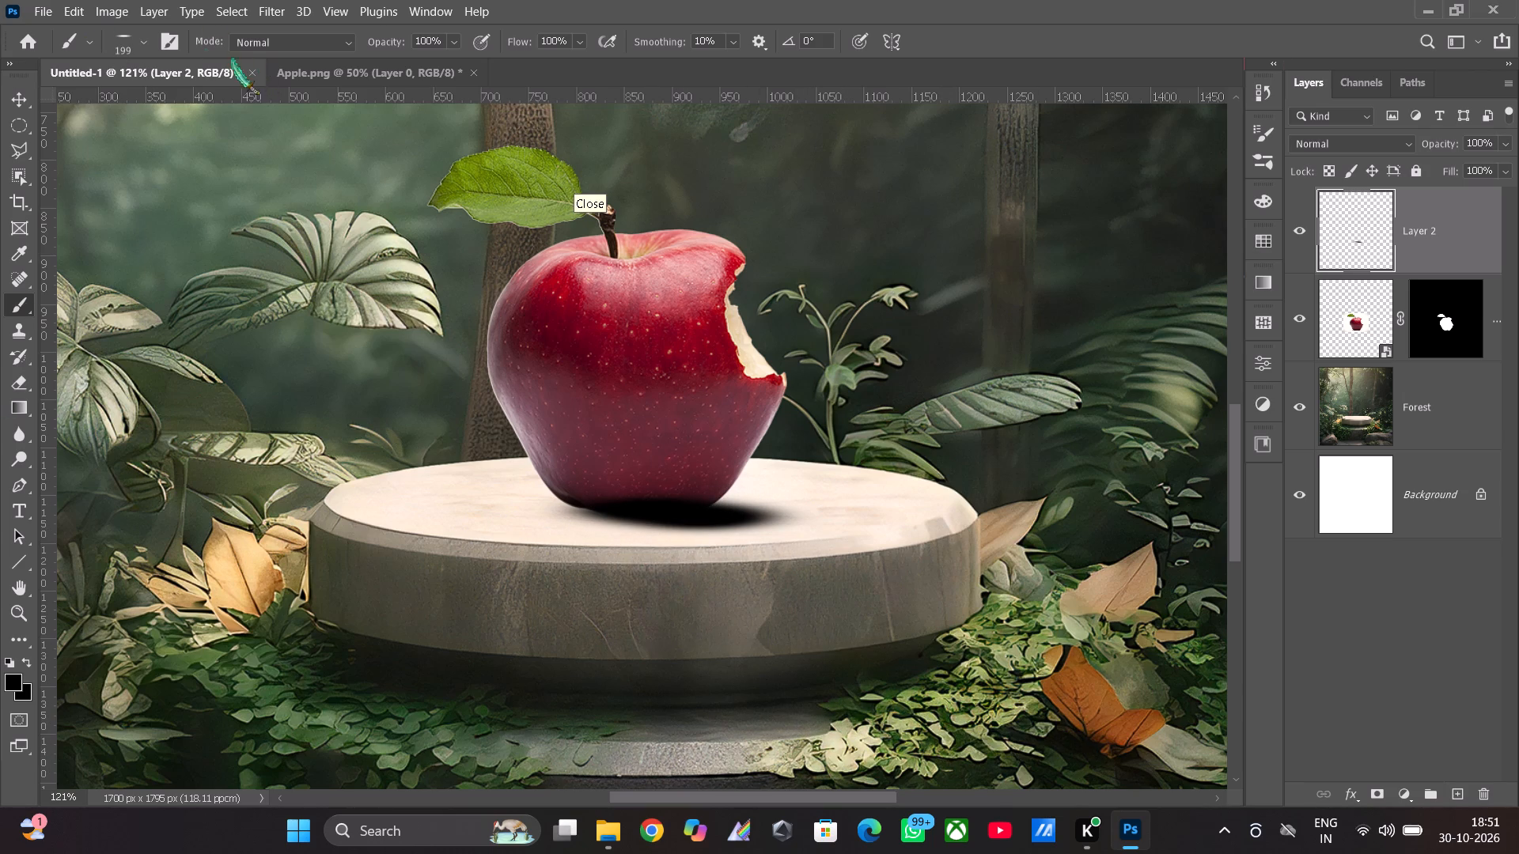
Set the brush opacity to 33% and build up the soft black contact shadow beneath the apple, undoing one misplaced dab.
click(454, 40)
click(414, 62)
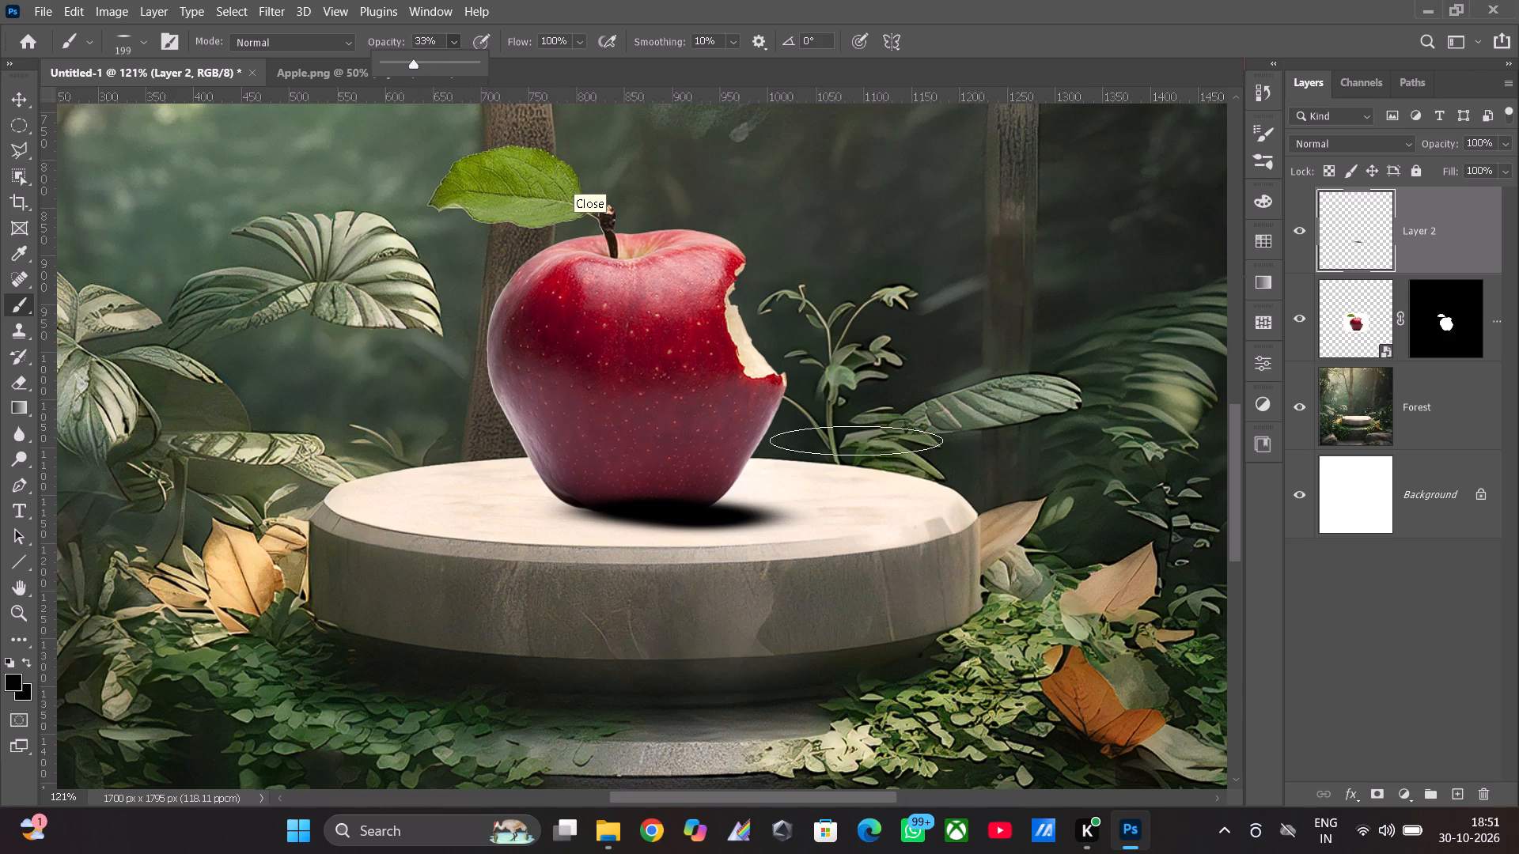
click(691, 499)
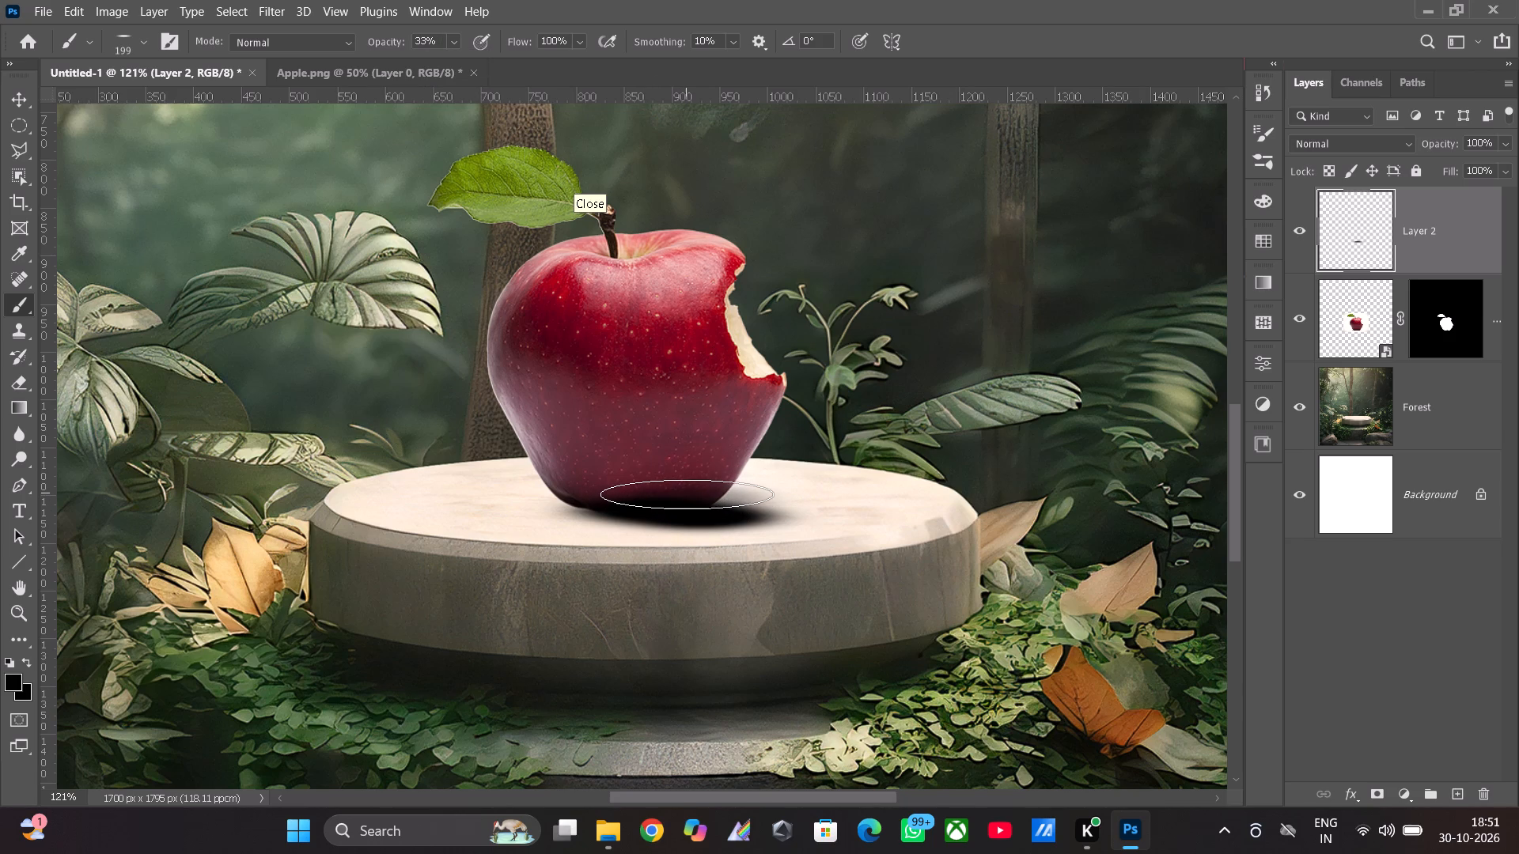
click(687, 496)
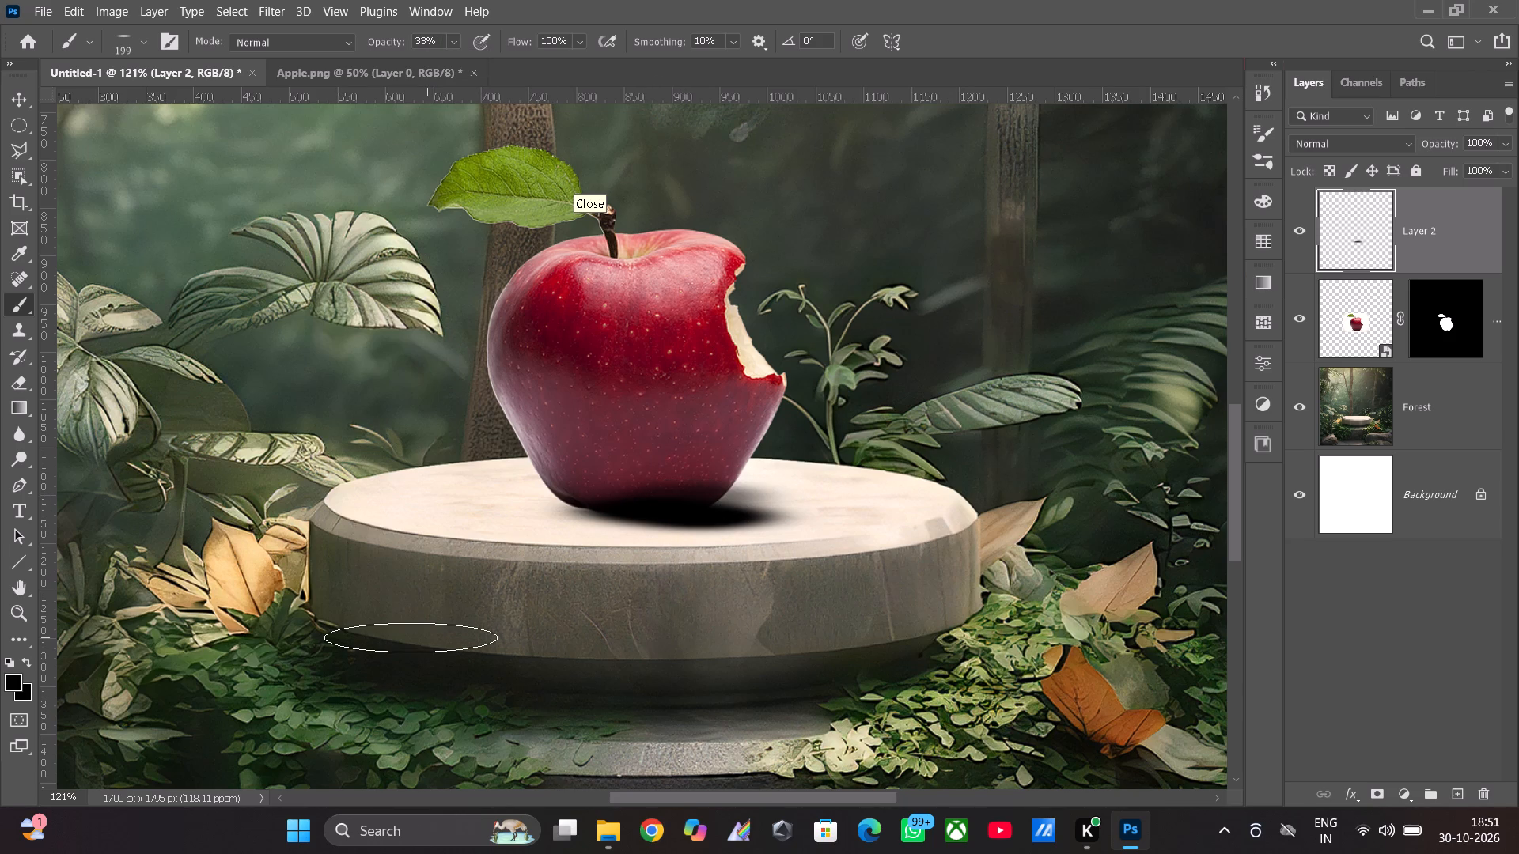
key(ctrl+z)
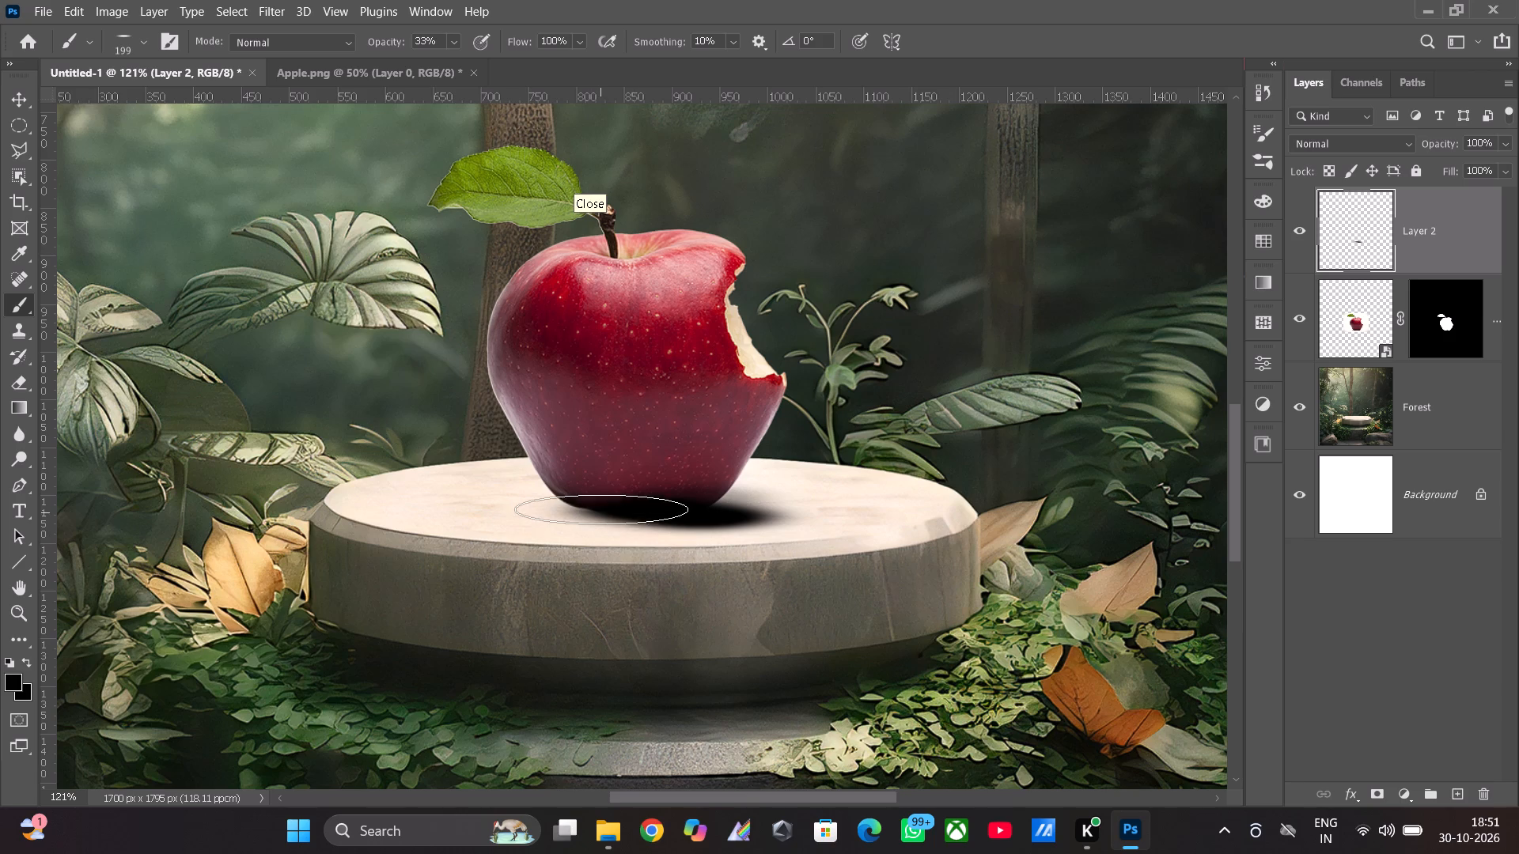
click(638, 506)
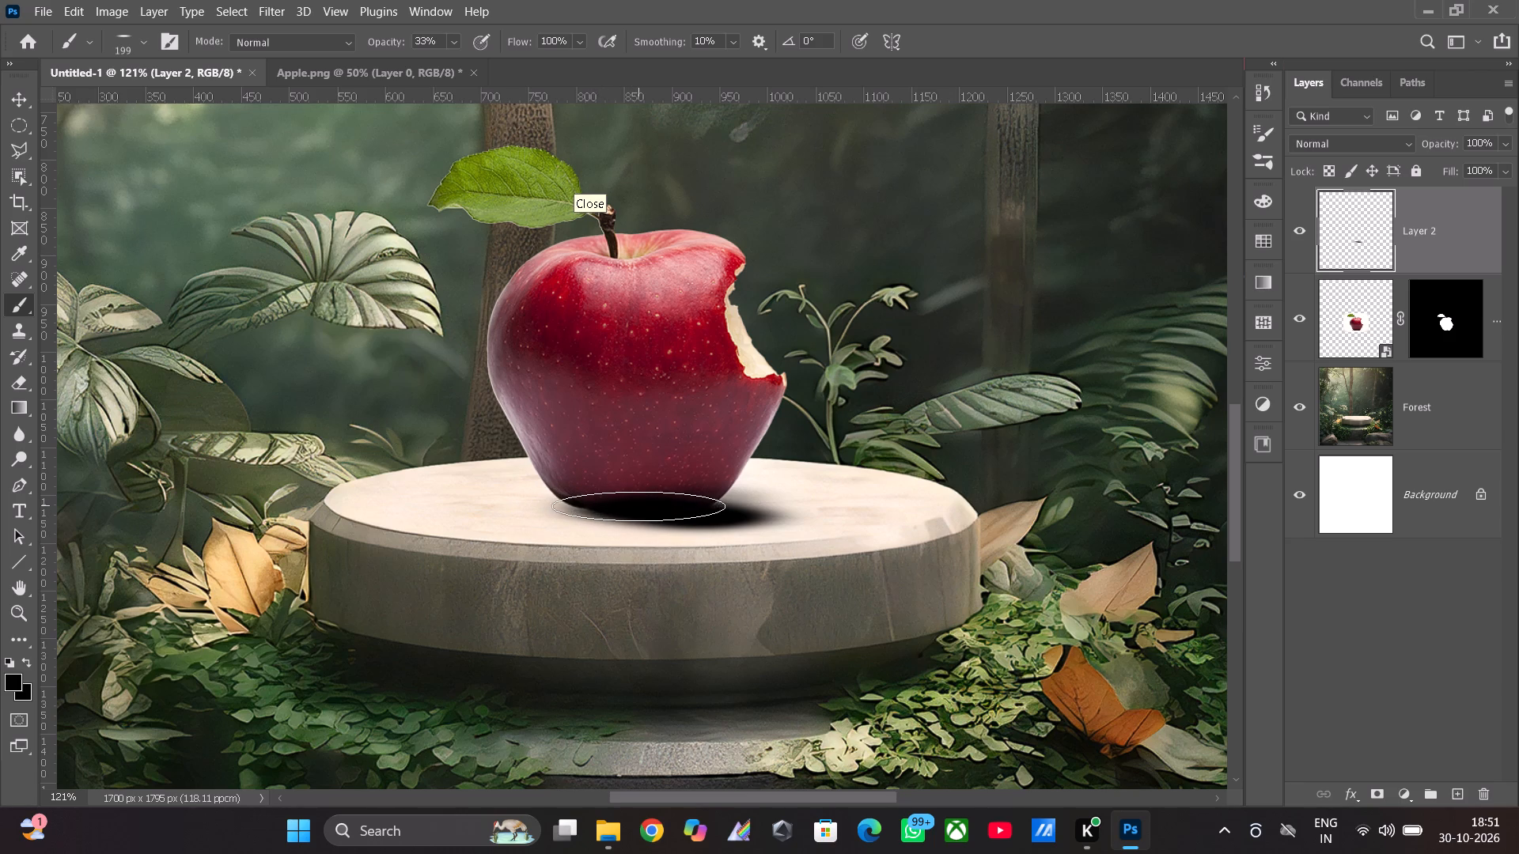
click(642, 493)
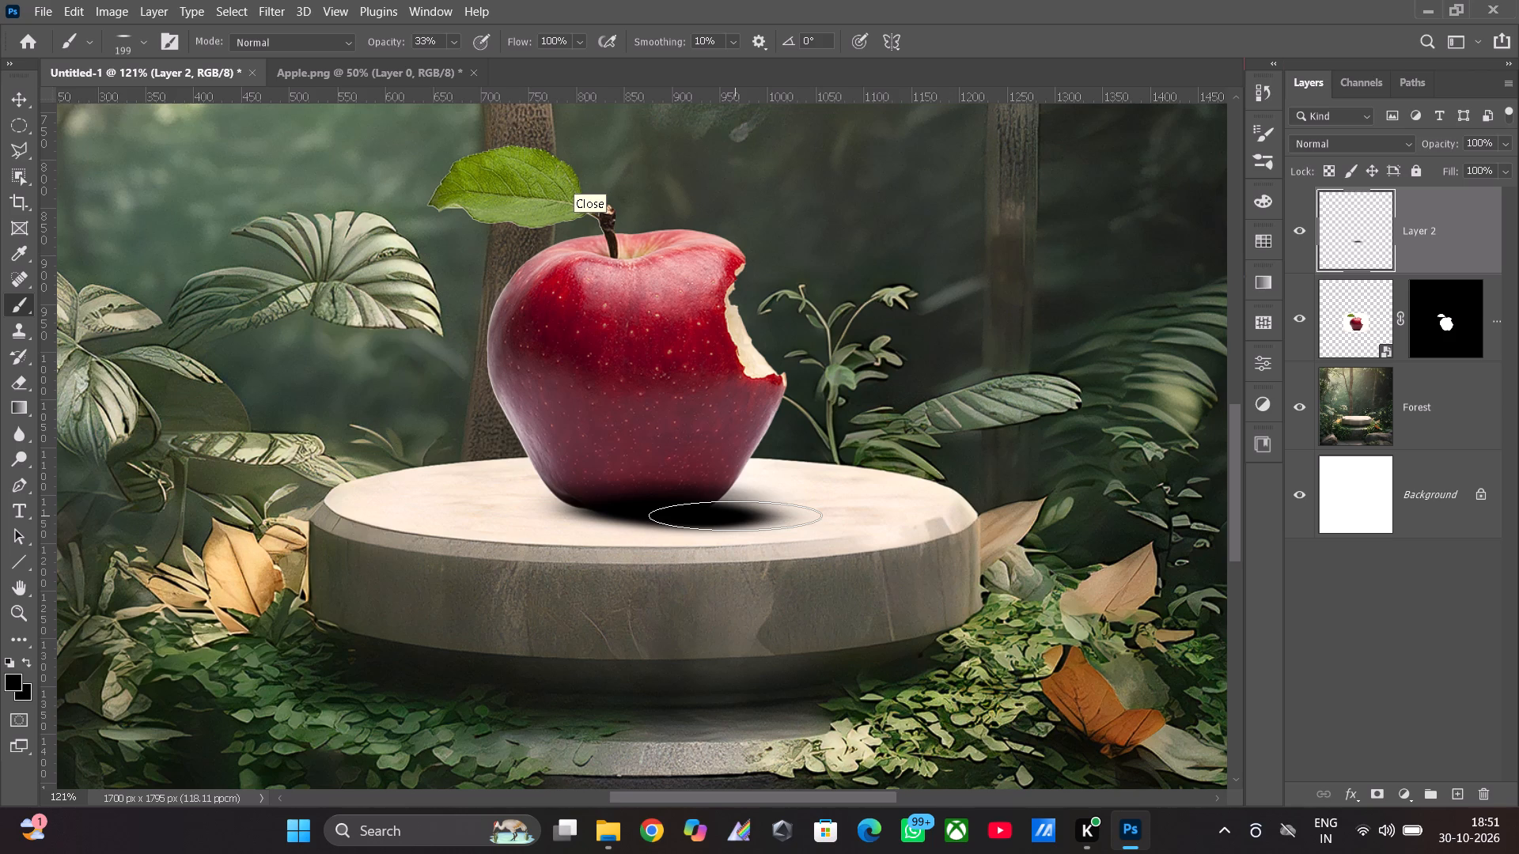
click(733, 516)
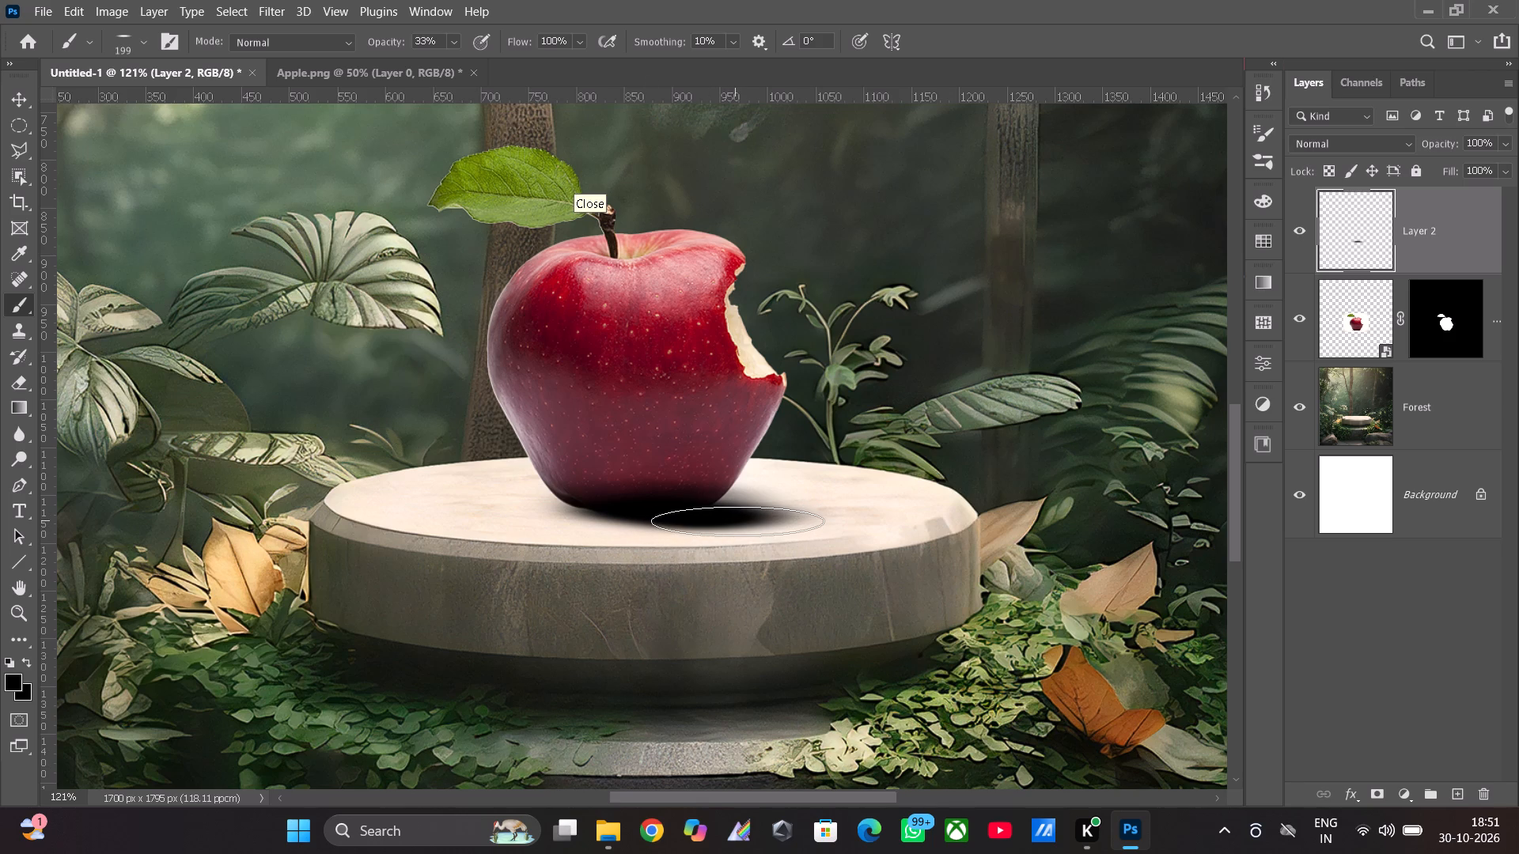
click(737, 521)
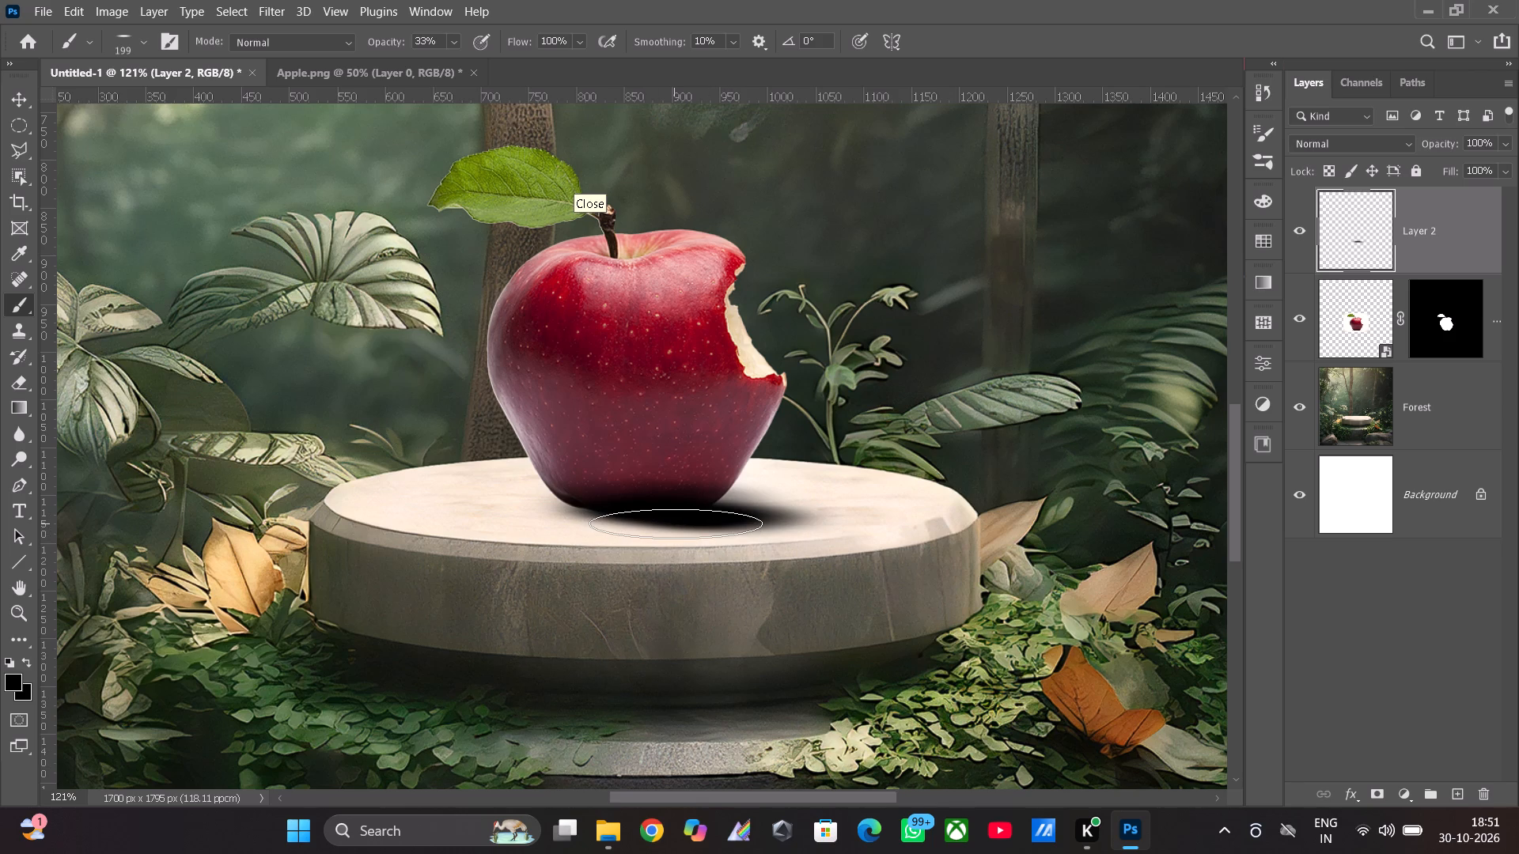
click(676, 523)
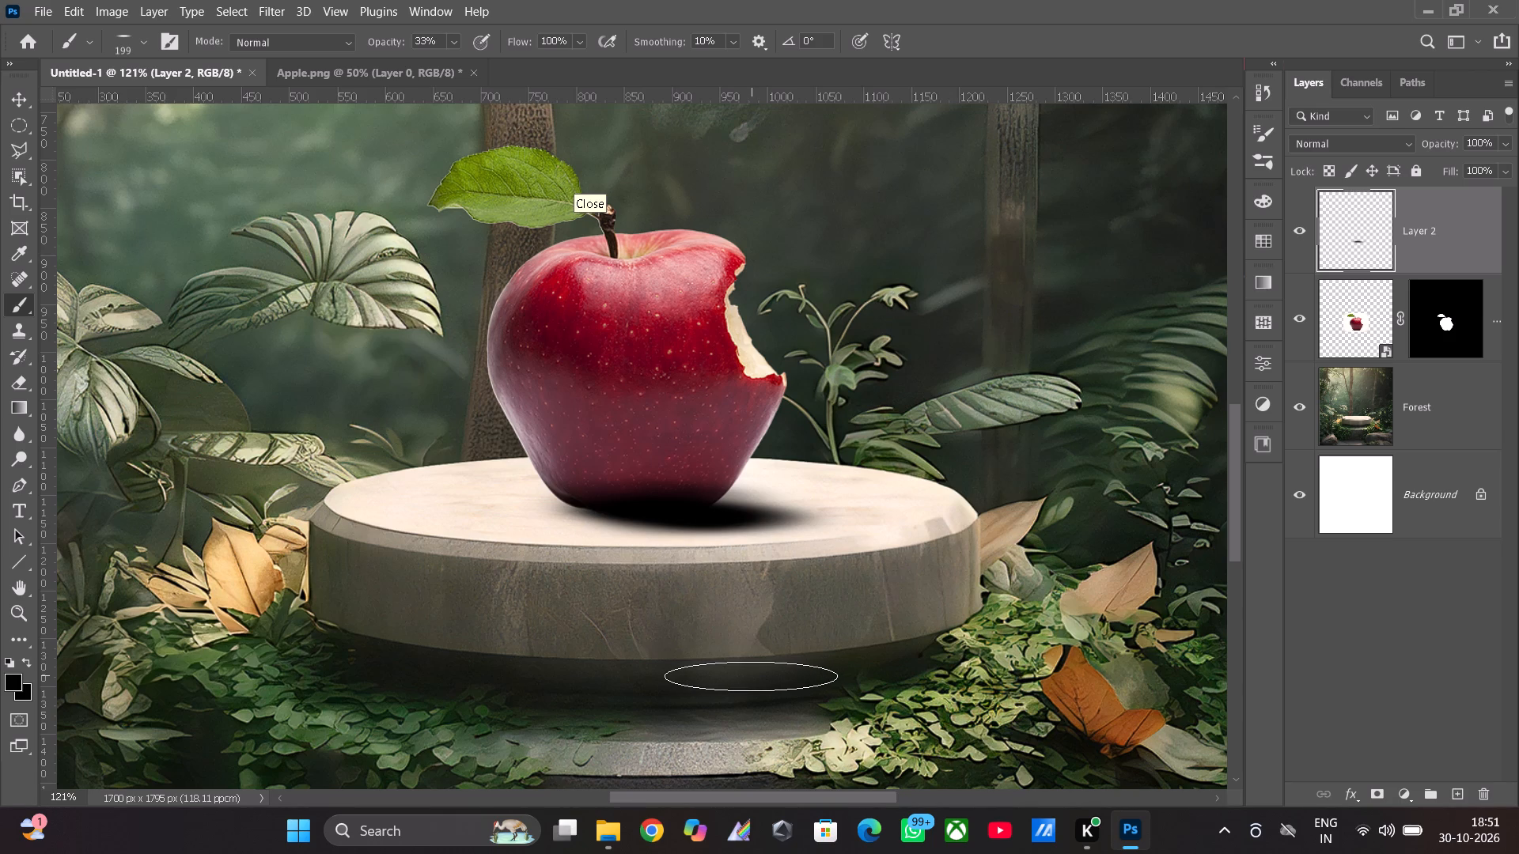
click(688, 523)
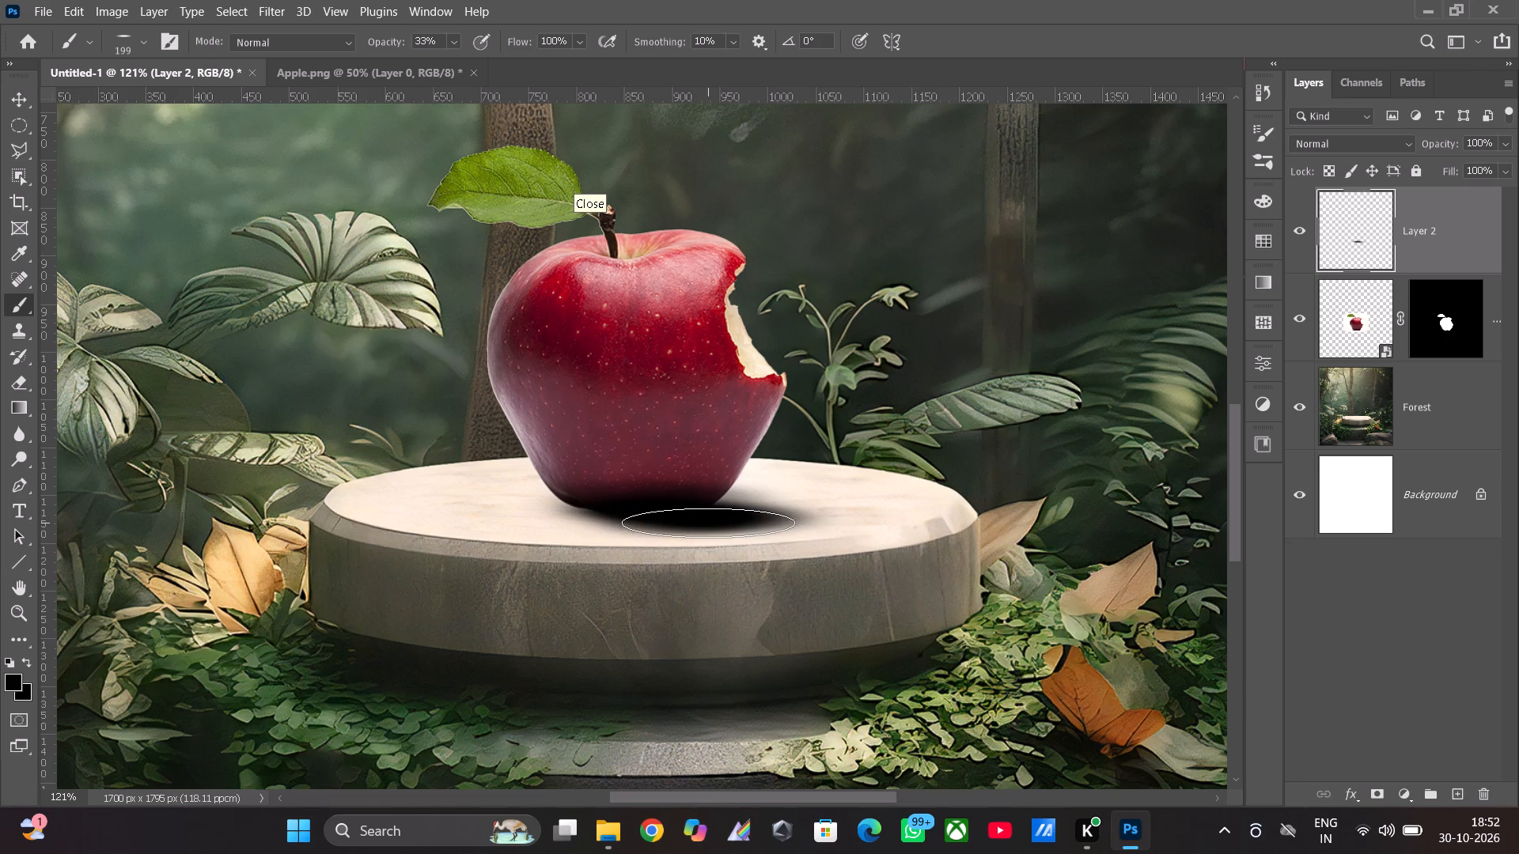
click(709, 524)
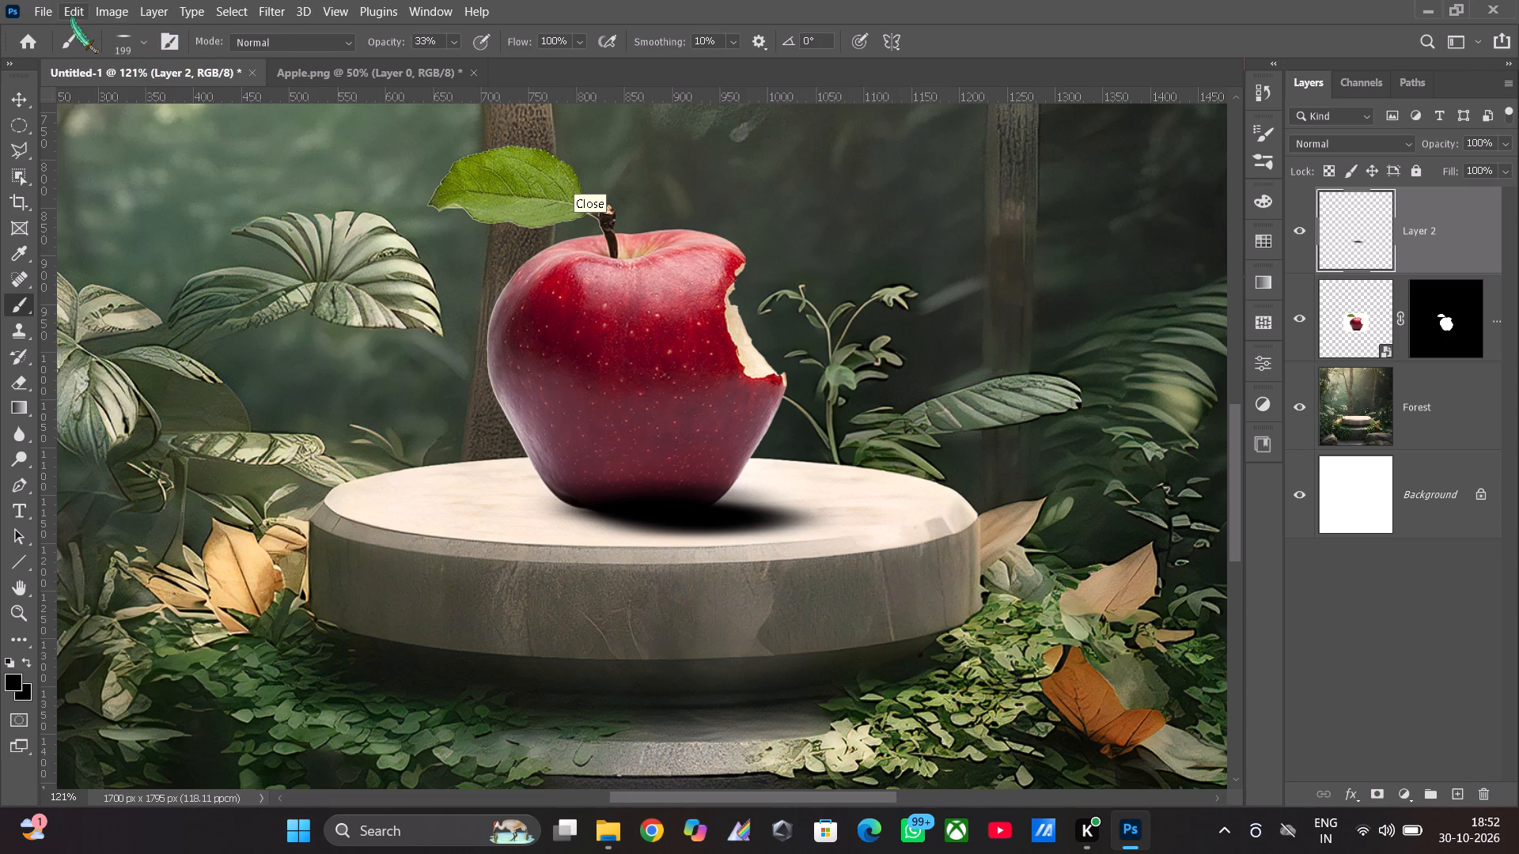
Make the flattened brush tip rounder and set its size to 136 px and opacity to 39%.
click(138, 43)
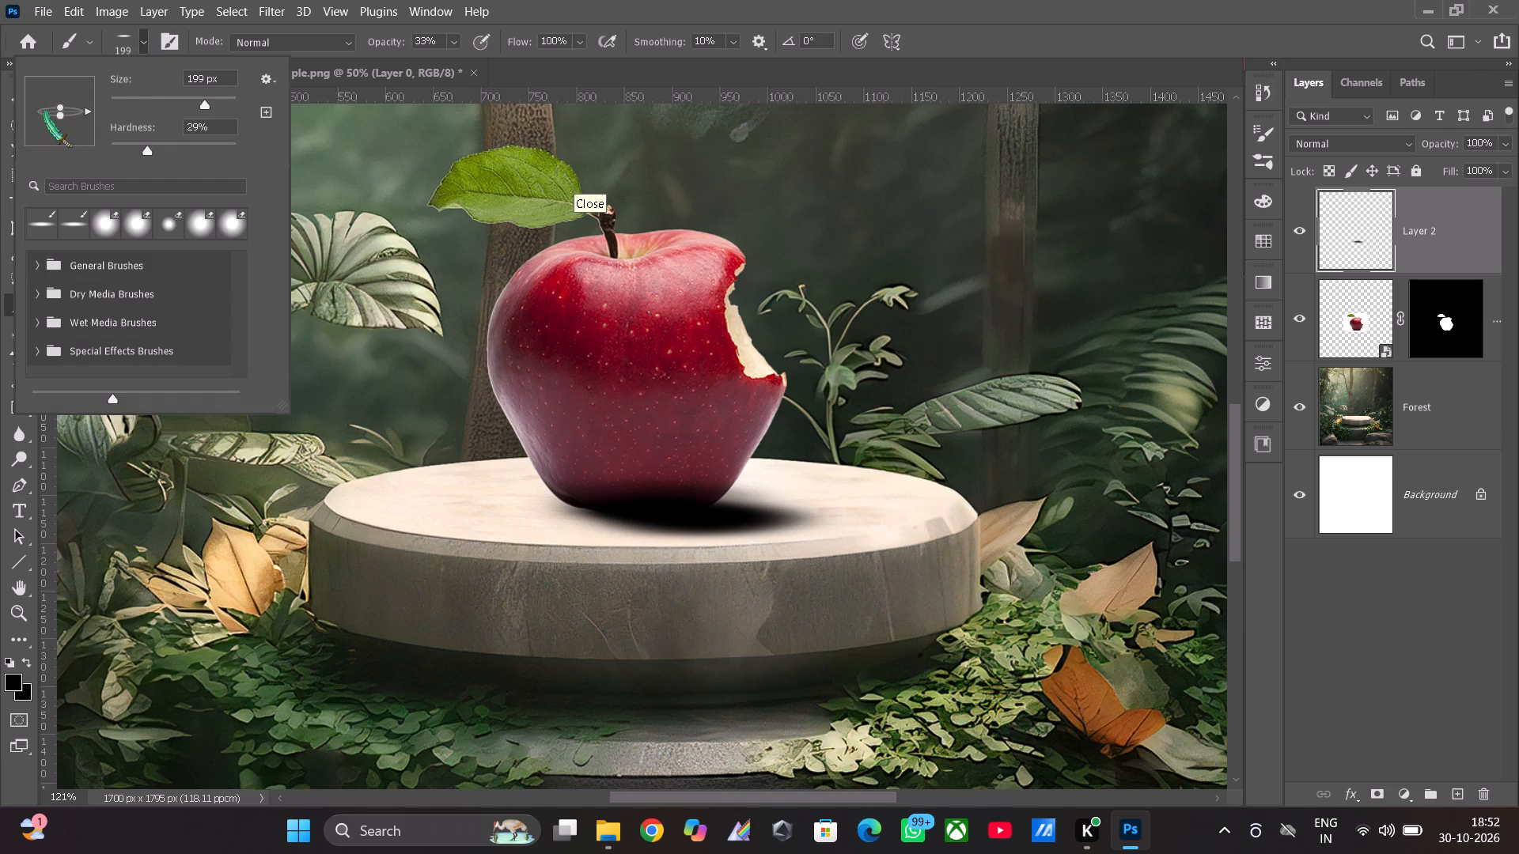
drag(61, 113, 62, 123)
drag(62, 123, 61, 127)
drag(61, 127, 61, 123)
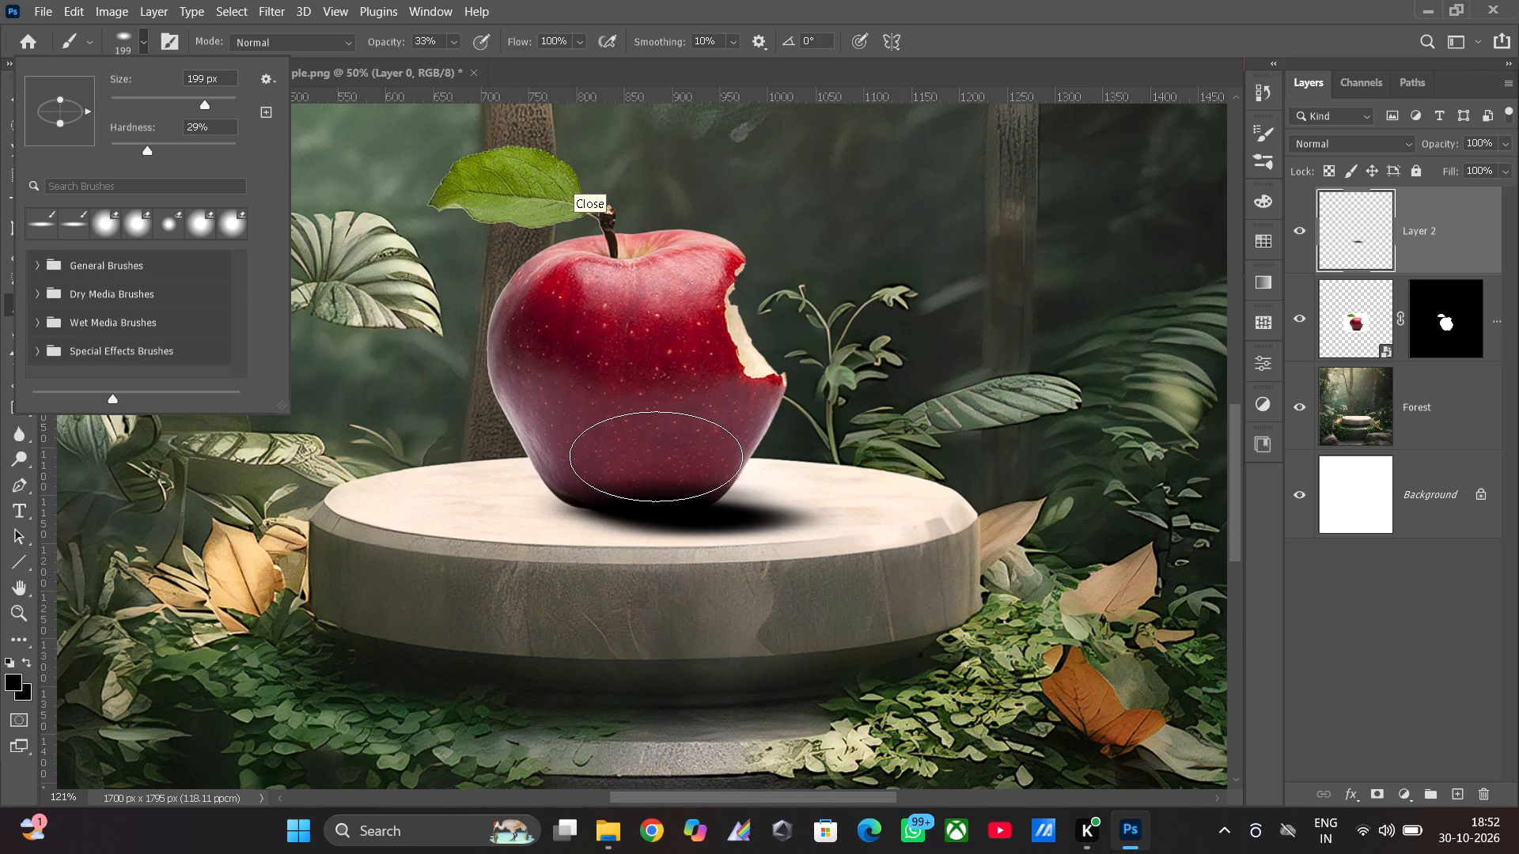
click(162, 98)
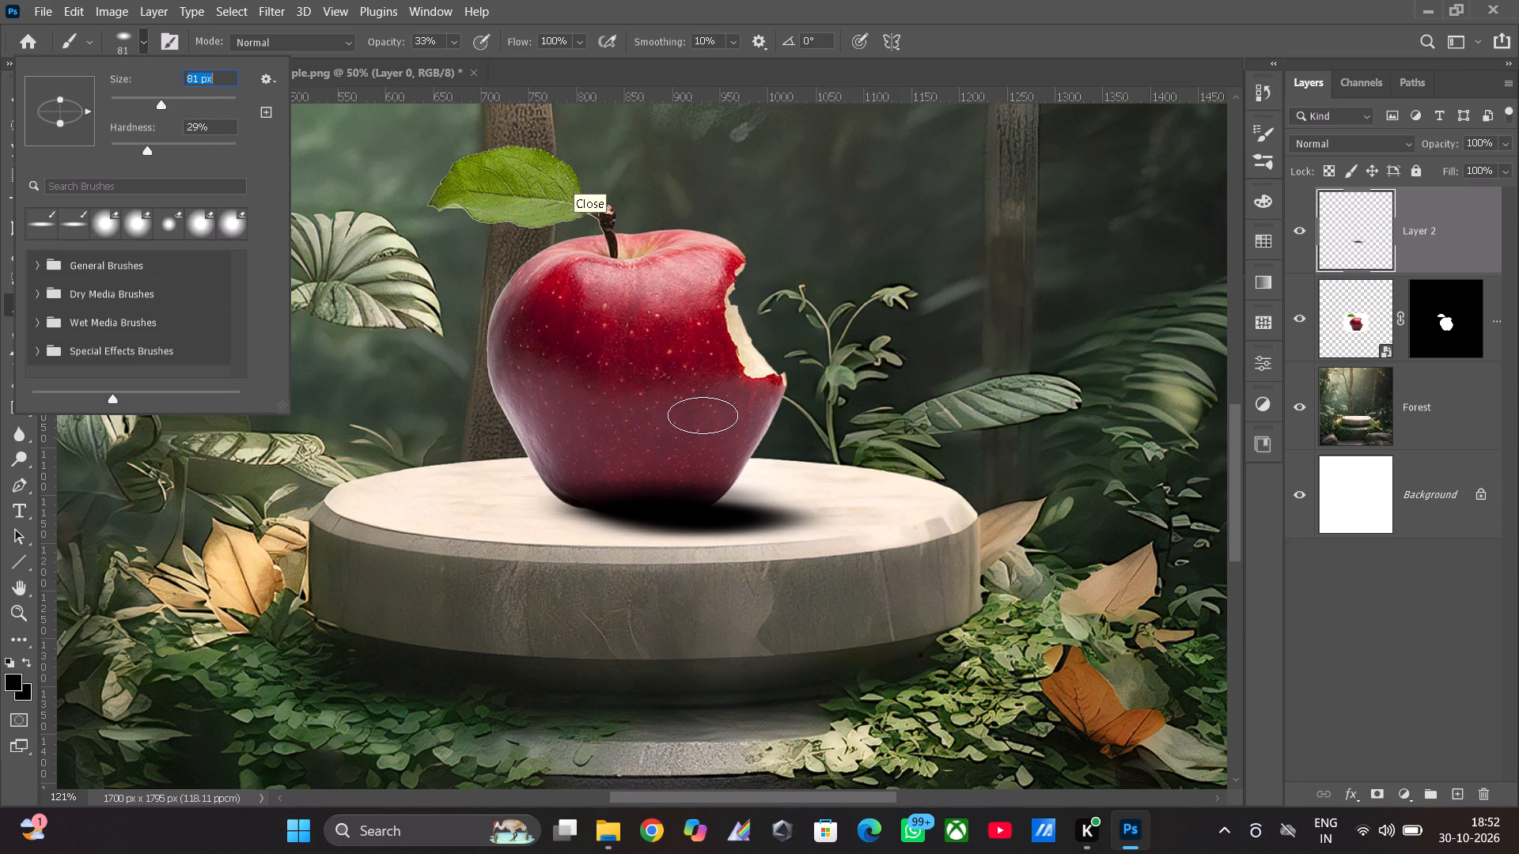
click(177, 97)
click(186, 100)
click(458, 41)
click(469, 63)
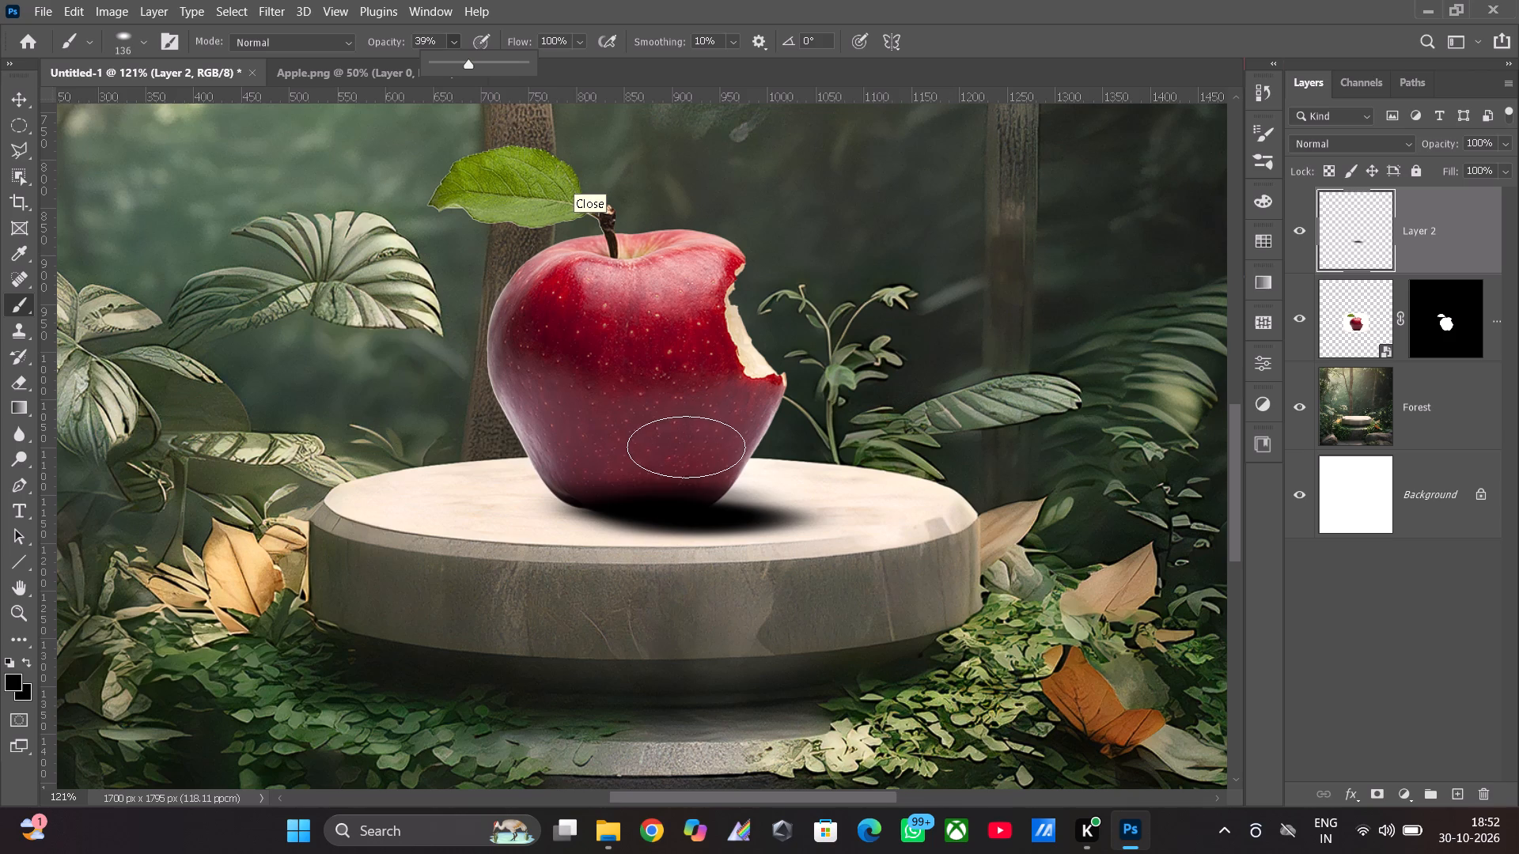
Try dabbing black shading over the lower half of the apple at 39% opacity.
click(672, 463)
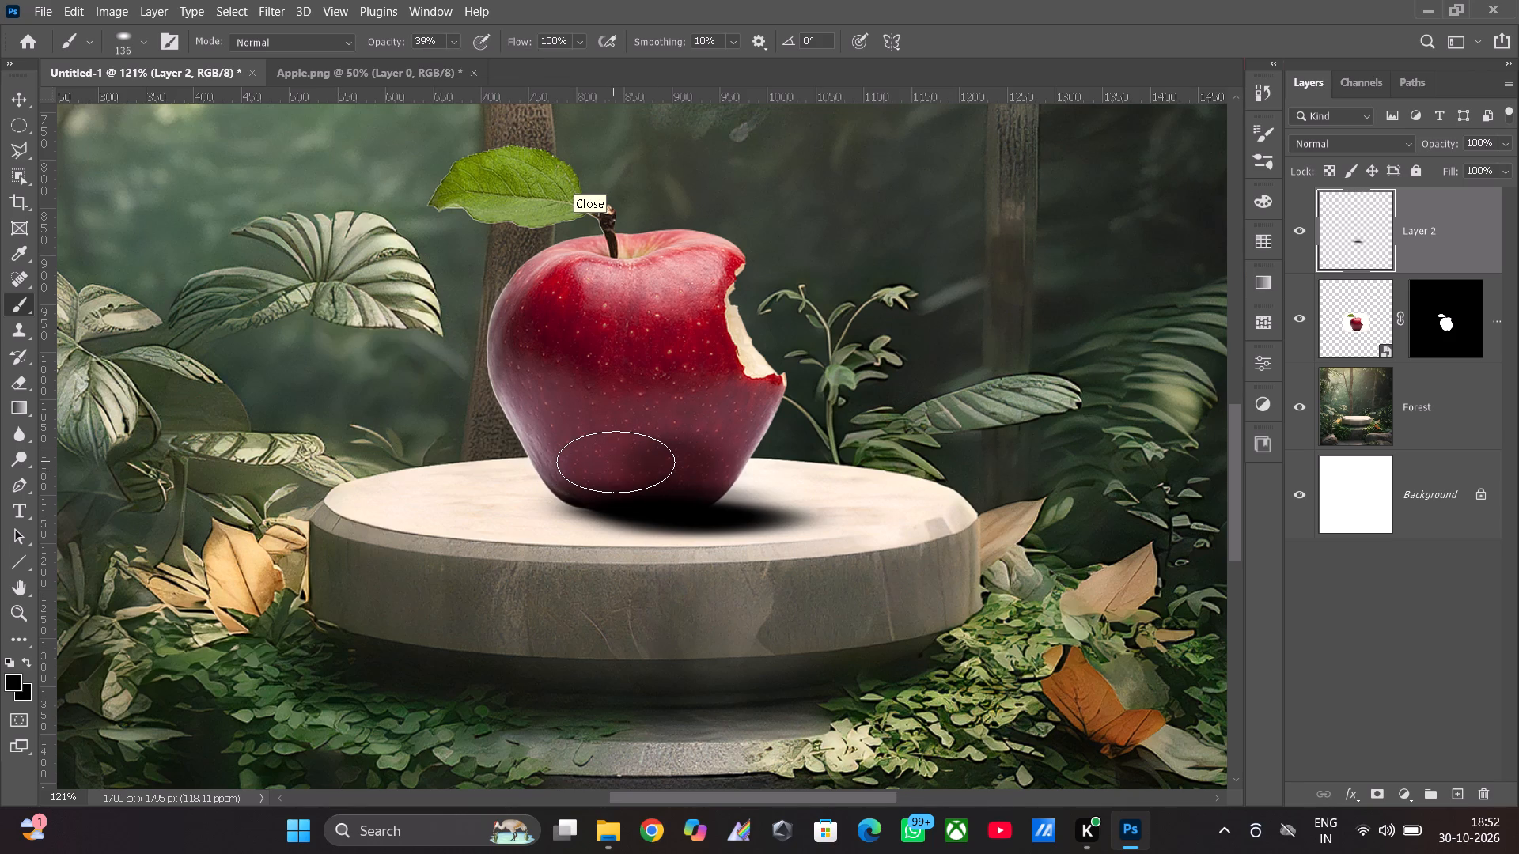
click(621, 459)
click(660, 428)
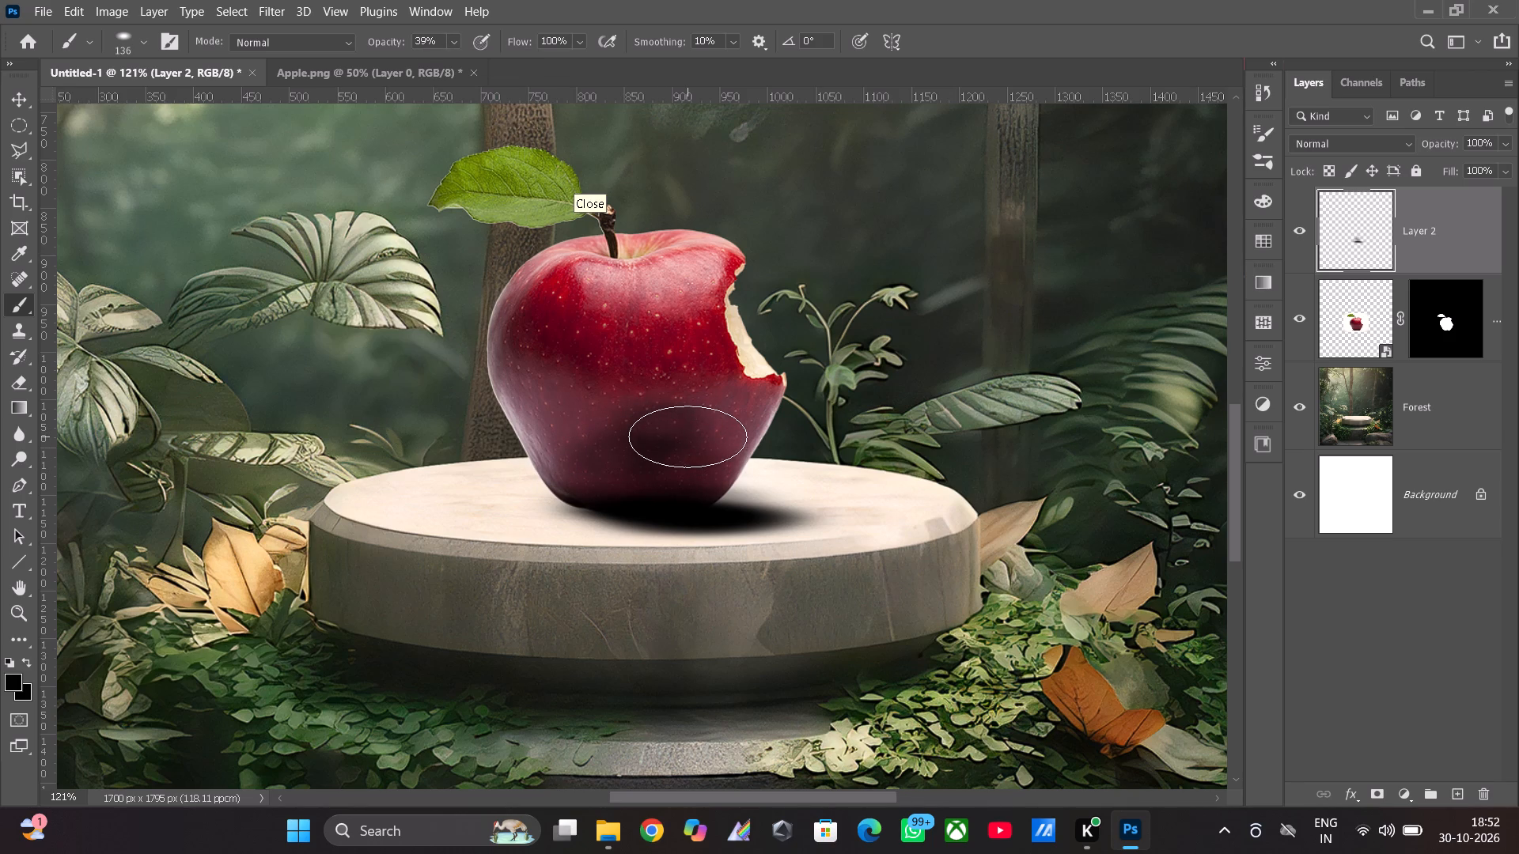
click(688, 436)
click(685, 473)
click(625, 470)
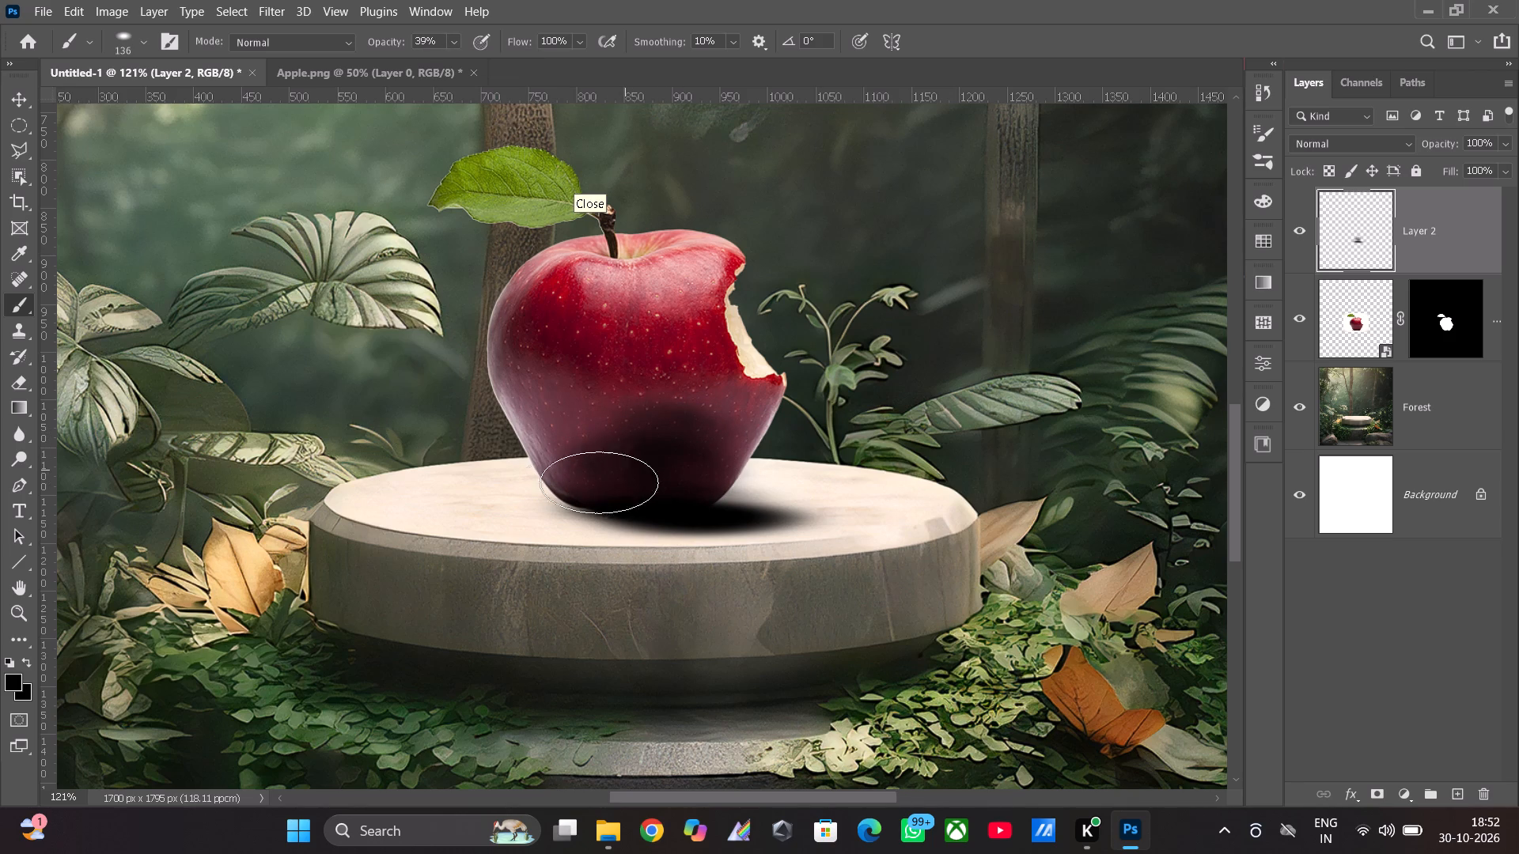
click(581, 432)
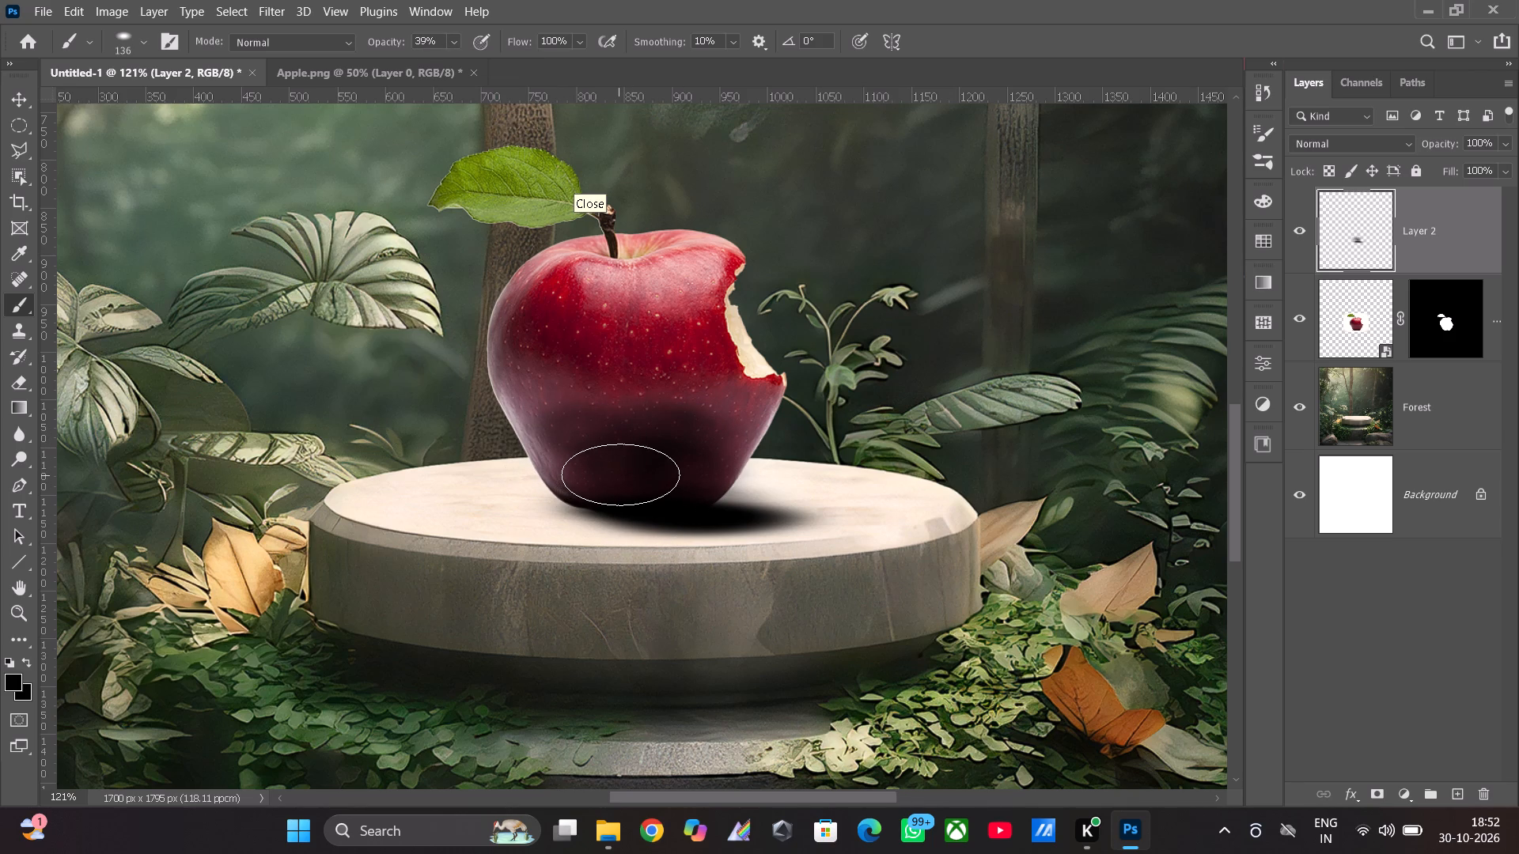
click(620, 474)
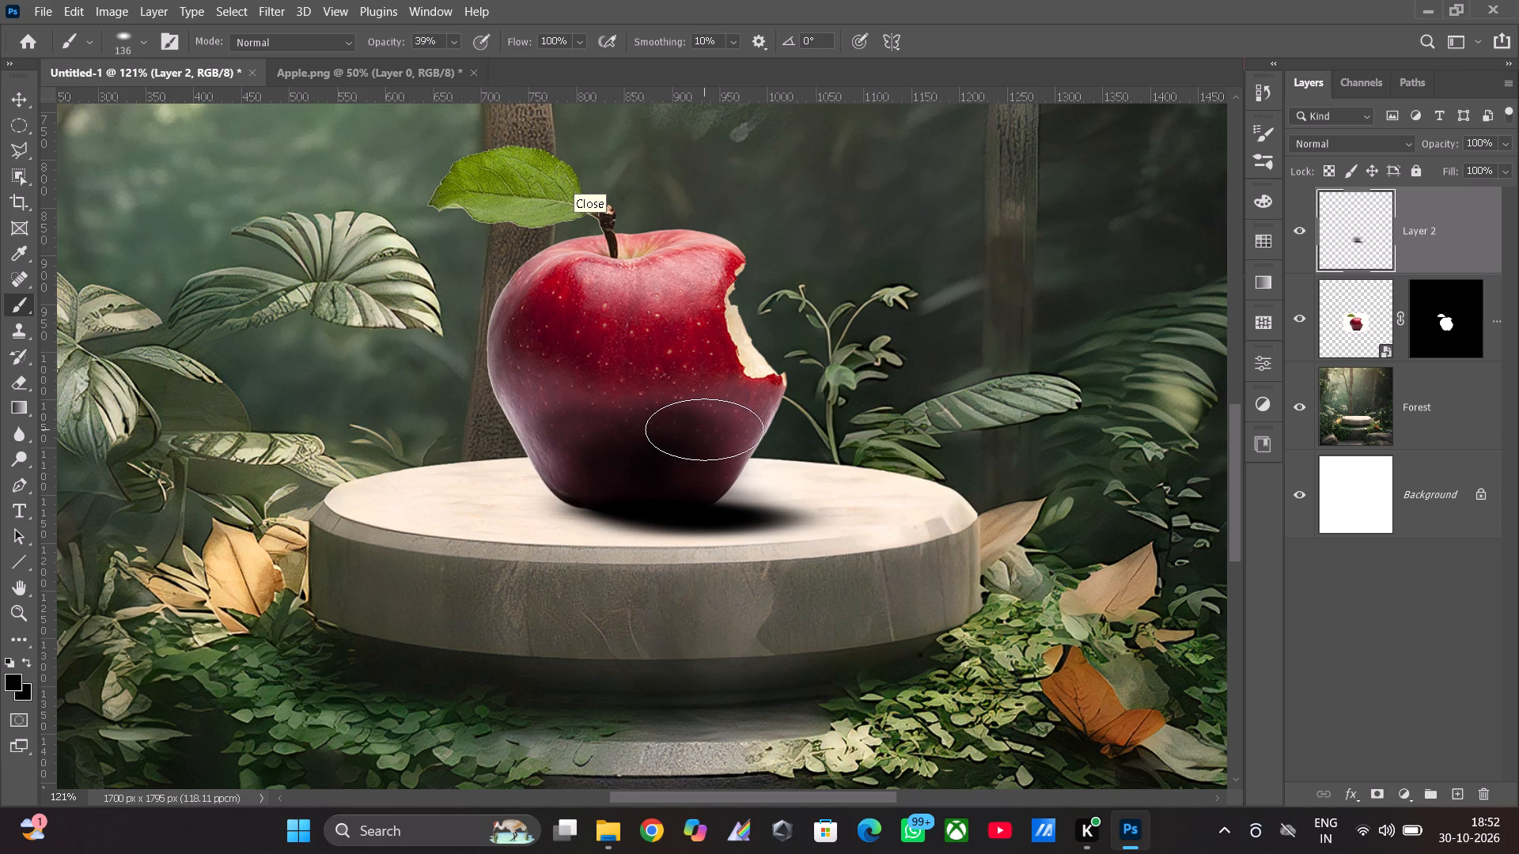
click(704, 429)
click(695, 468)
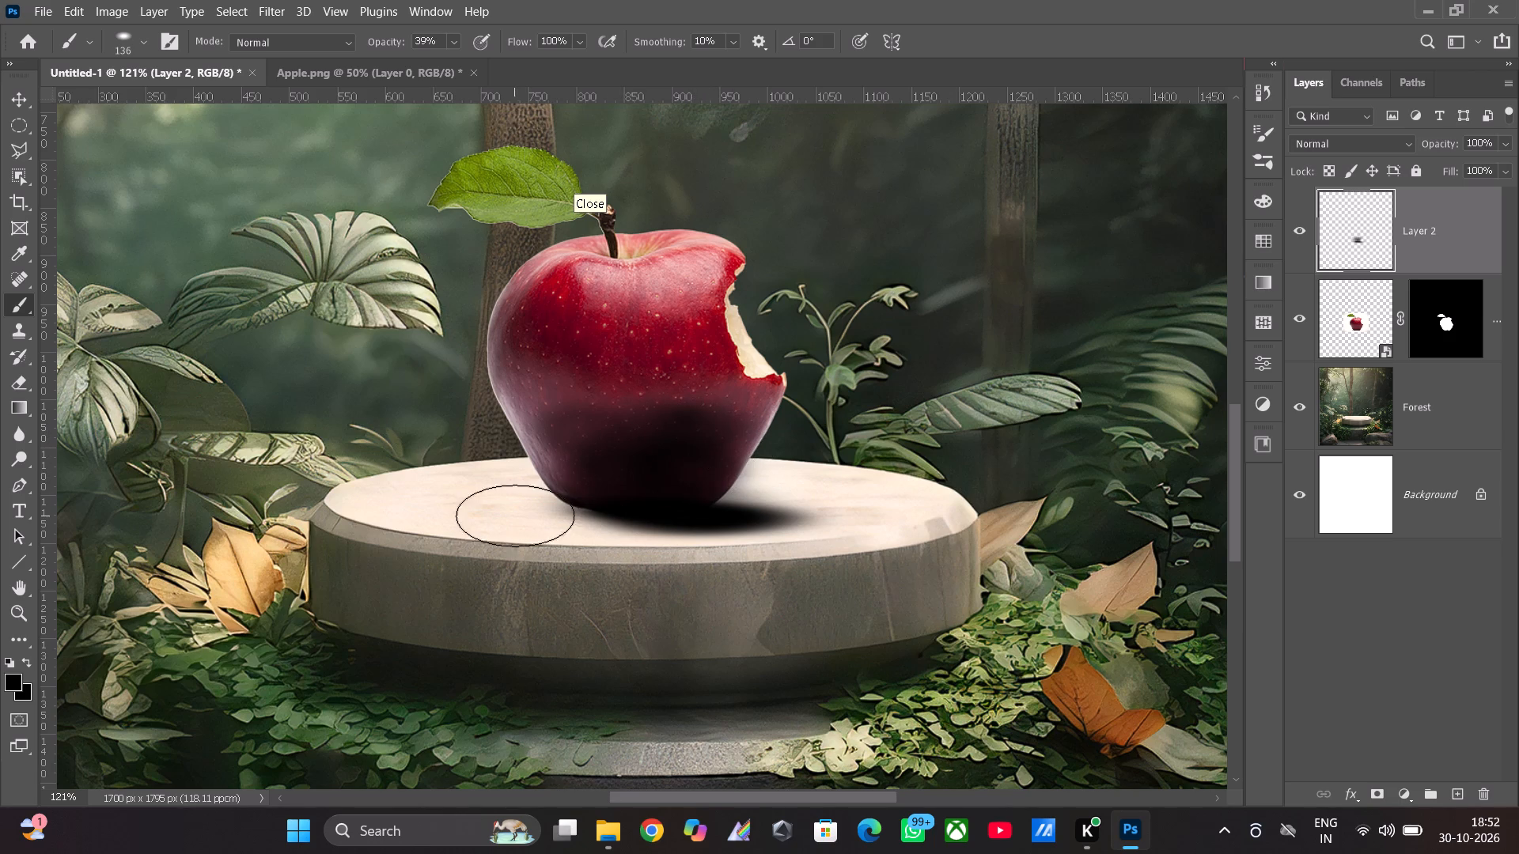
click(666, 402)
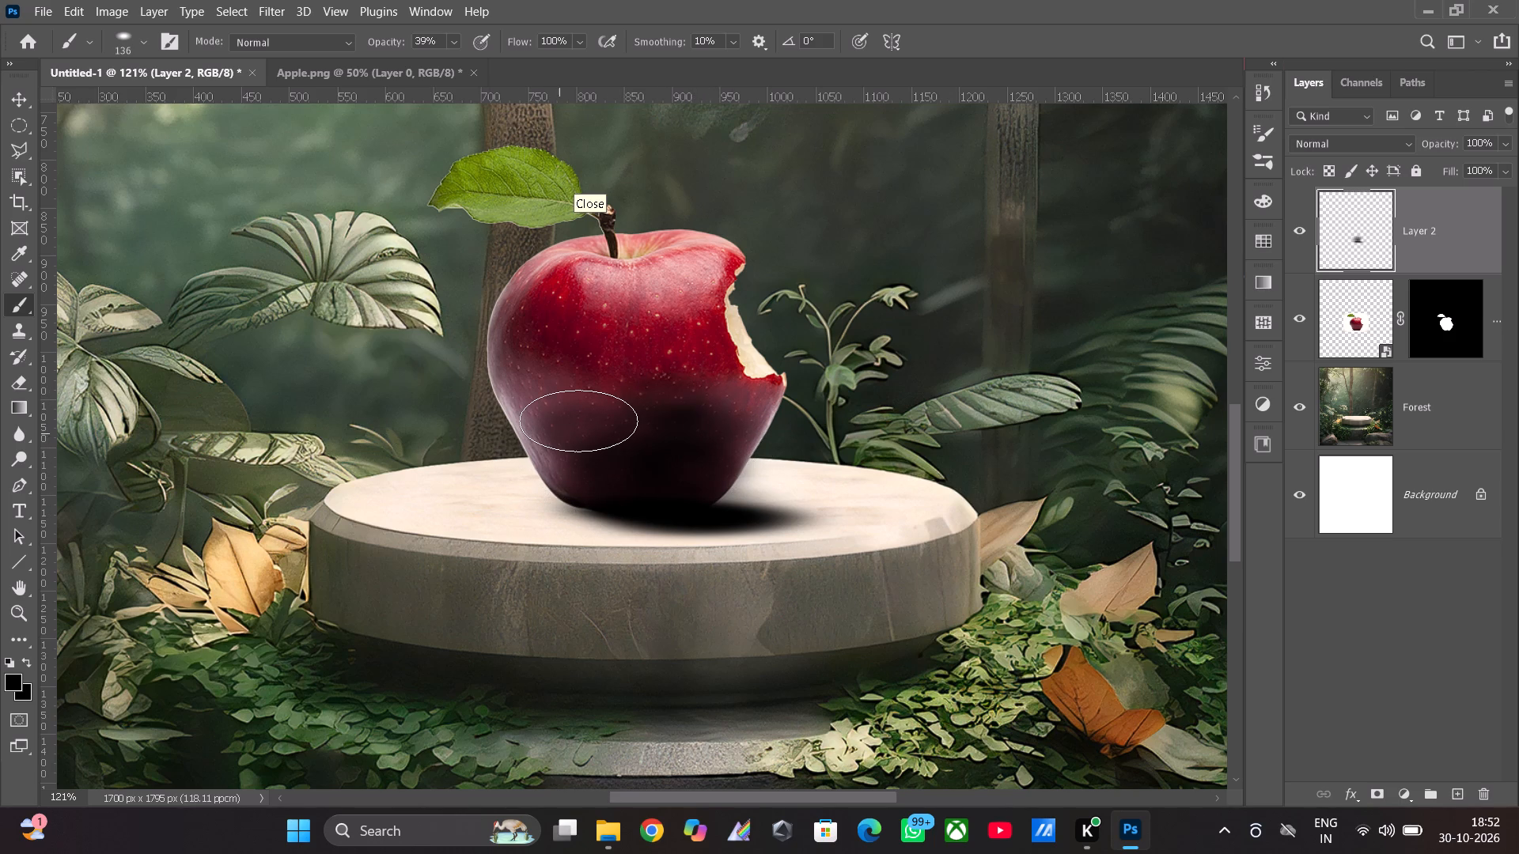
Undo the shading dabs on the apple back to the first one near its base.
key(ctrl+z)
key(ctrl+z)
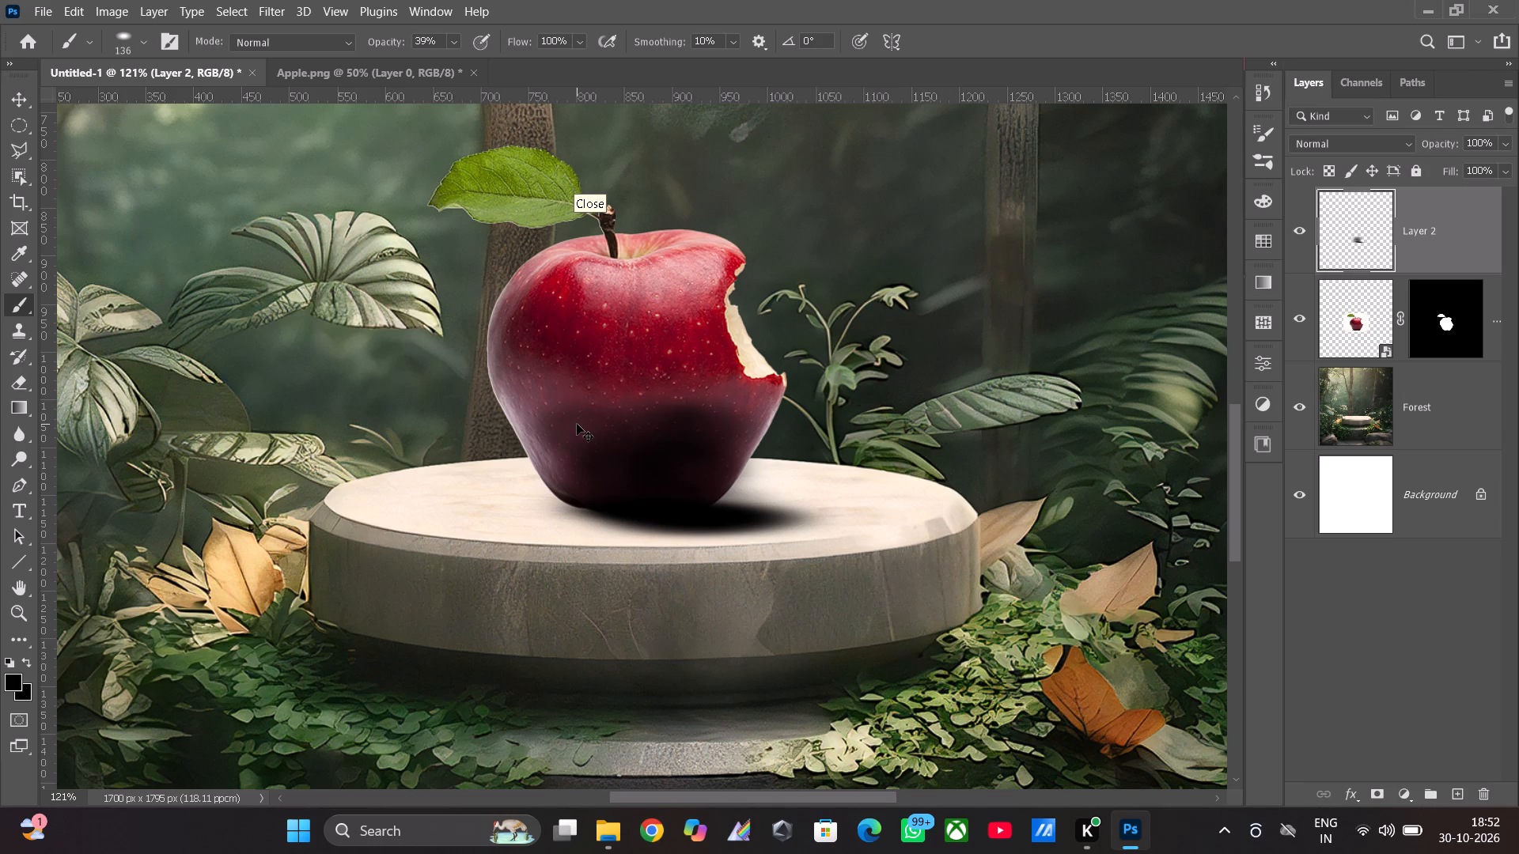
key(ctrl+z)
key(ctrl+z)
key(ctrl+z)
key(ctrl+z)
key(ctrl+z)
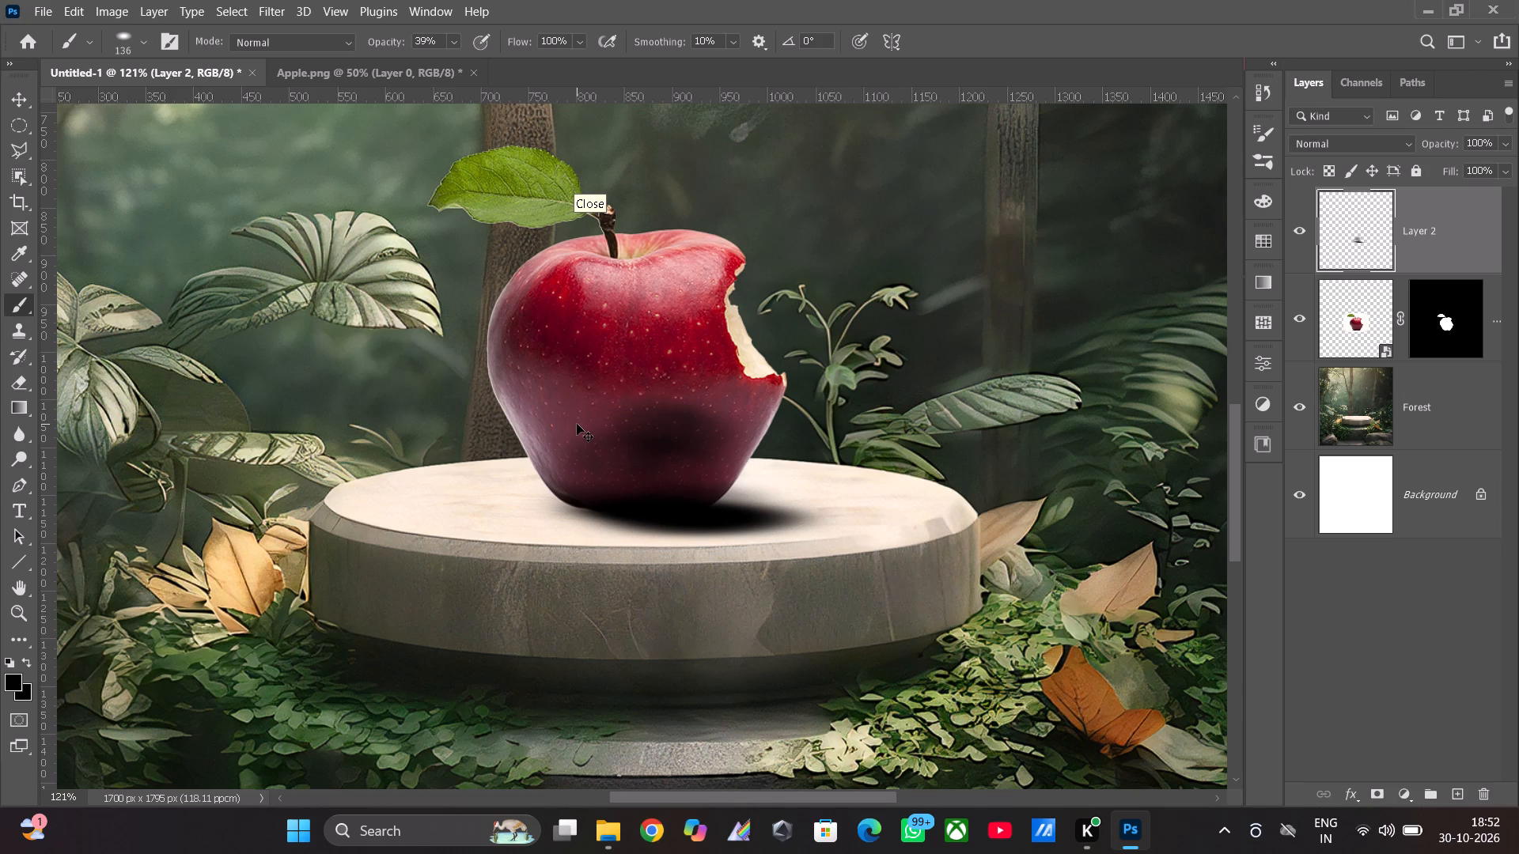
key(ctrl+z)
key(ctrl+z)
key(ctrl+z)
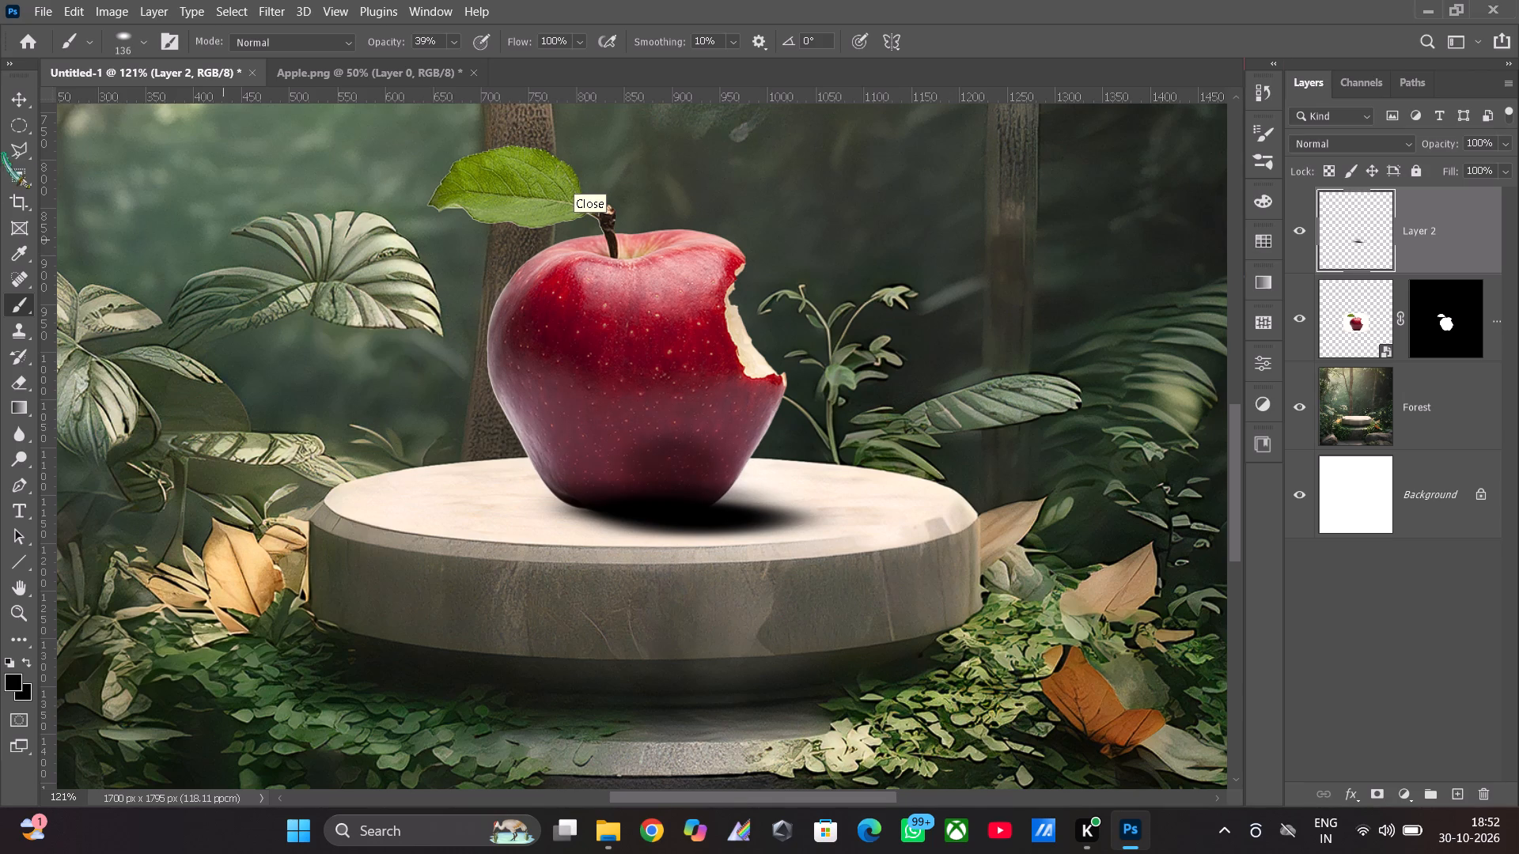
Set the brush opacity to 13% and dab soft black shading over the lower part of the apple.
click(449, 41)
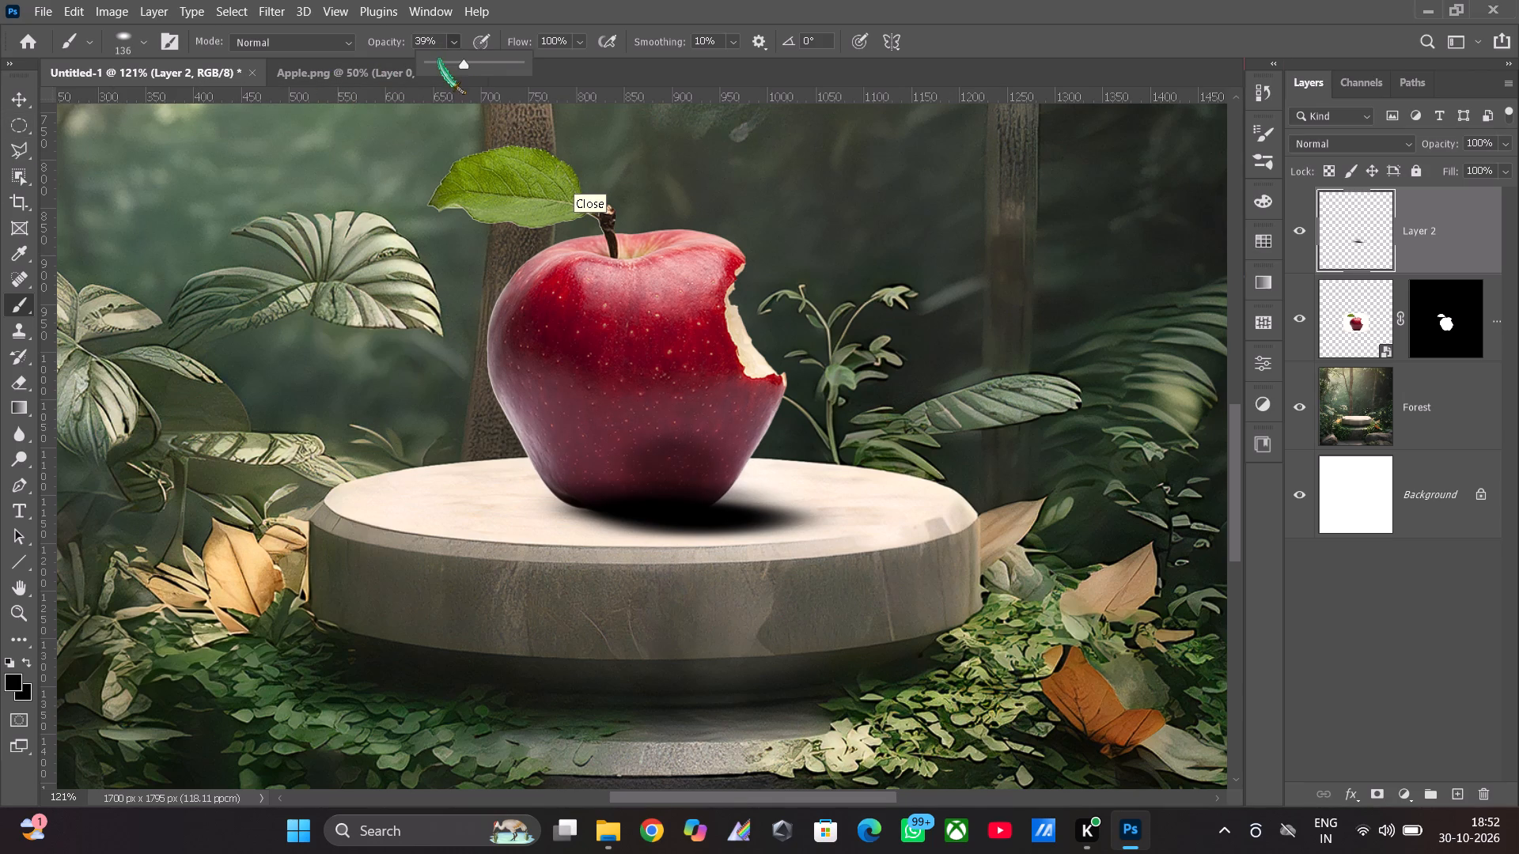
click(449, 63)
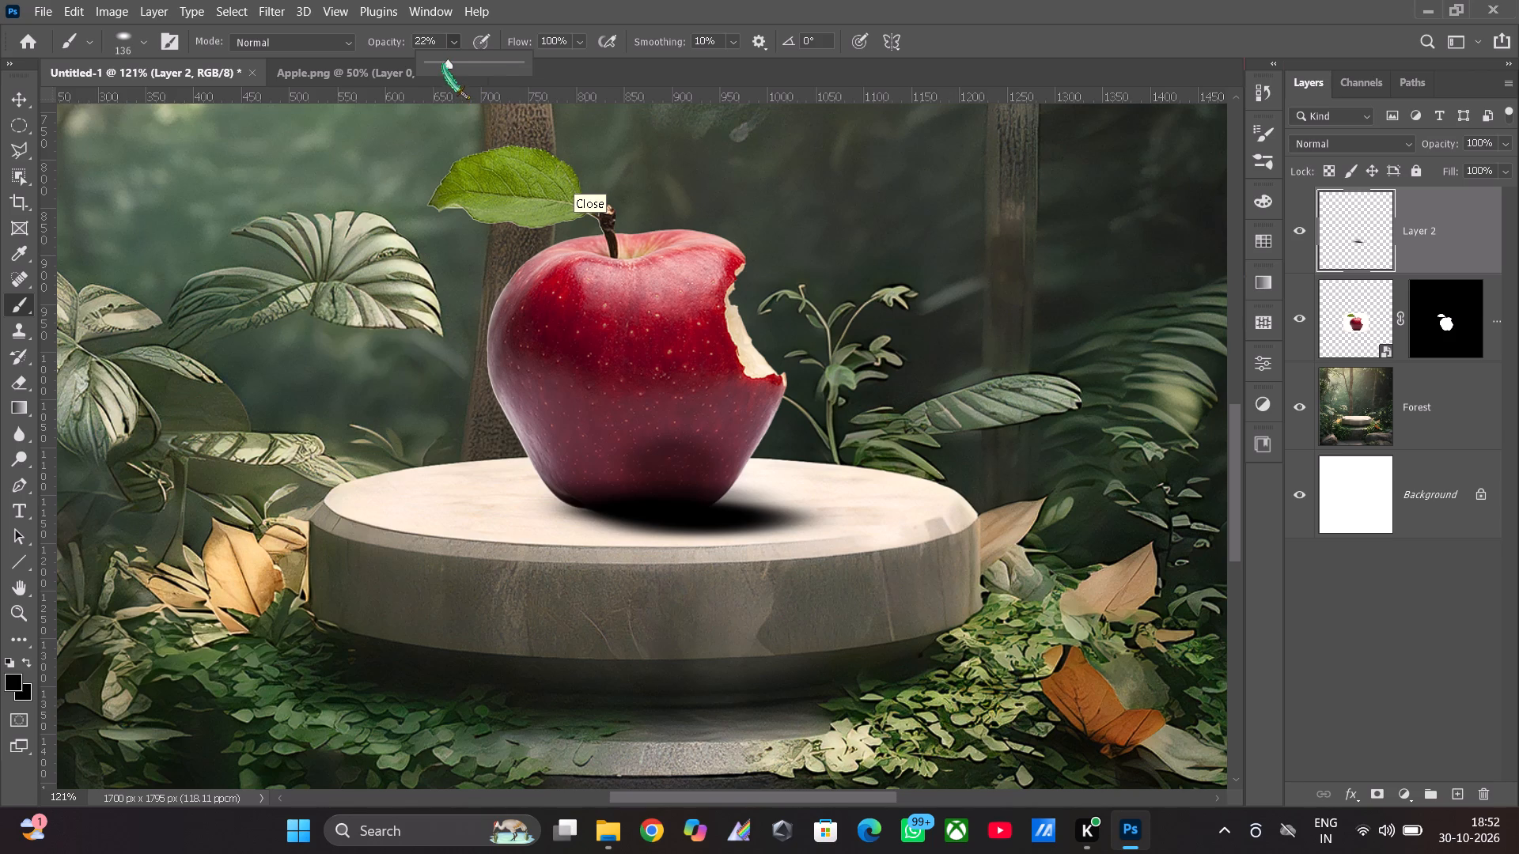
click(440, 62)
click(664, 460)
click(628, 461)
click(628, 464)
click(619, 462)
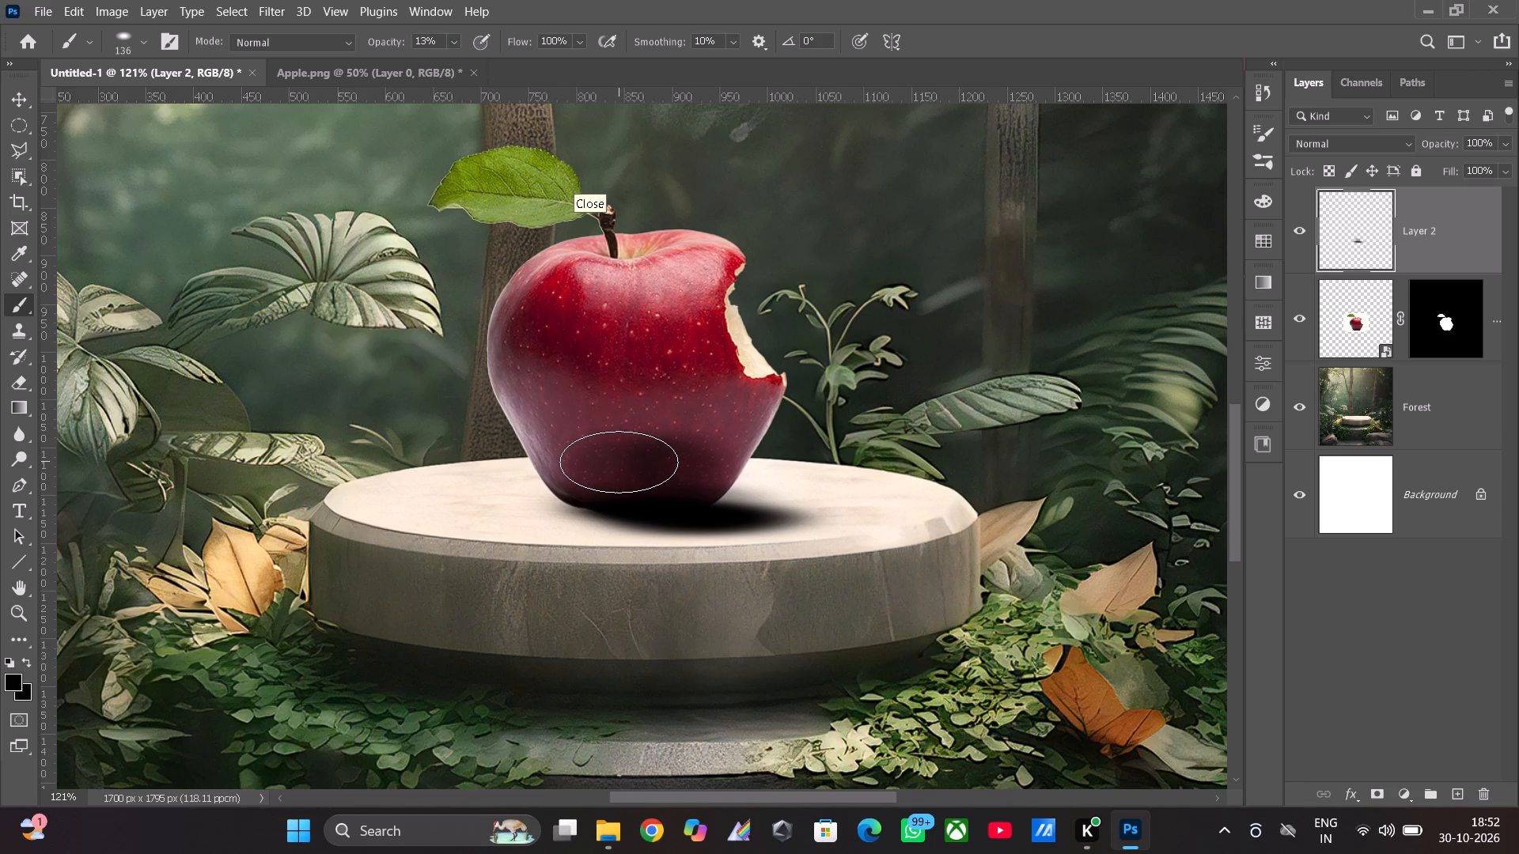
click(605, 460)
click(632, 429)
click(650, 423)
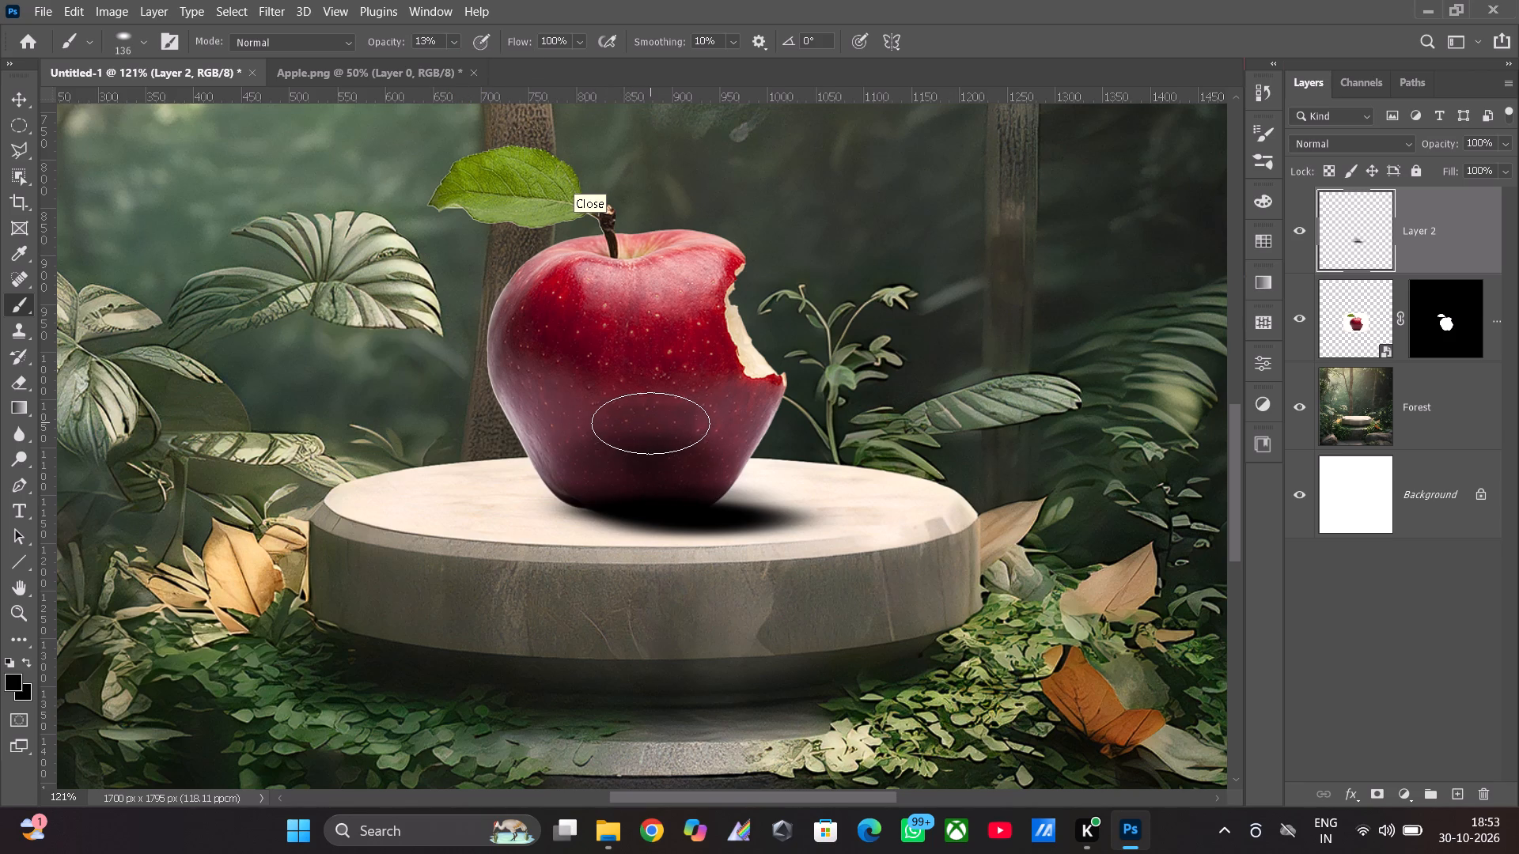
click(664, 425)
click(669, 429)
click(685, 436)
click(686, 452)
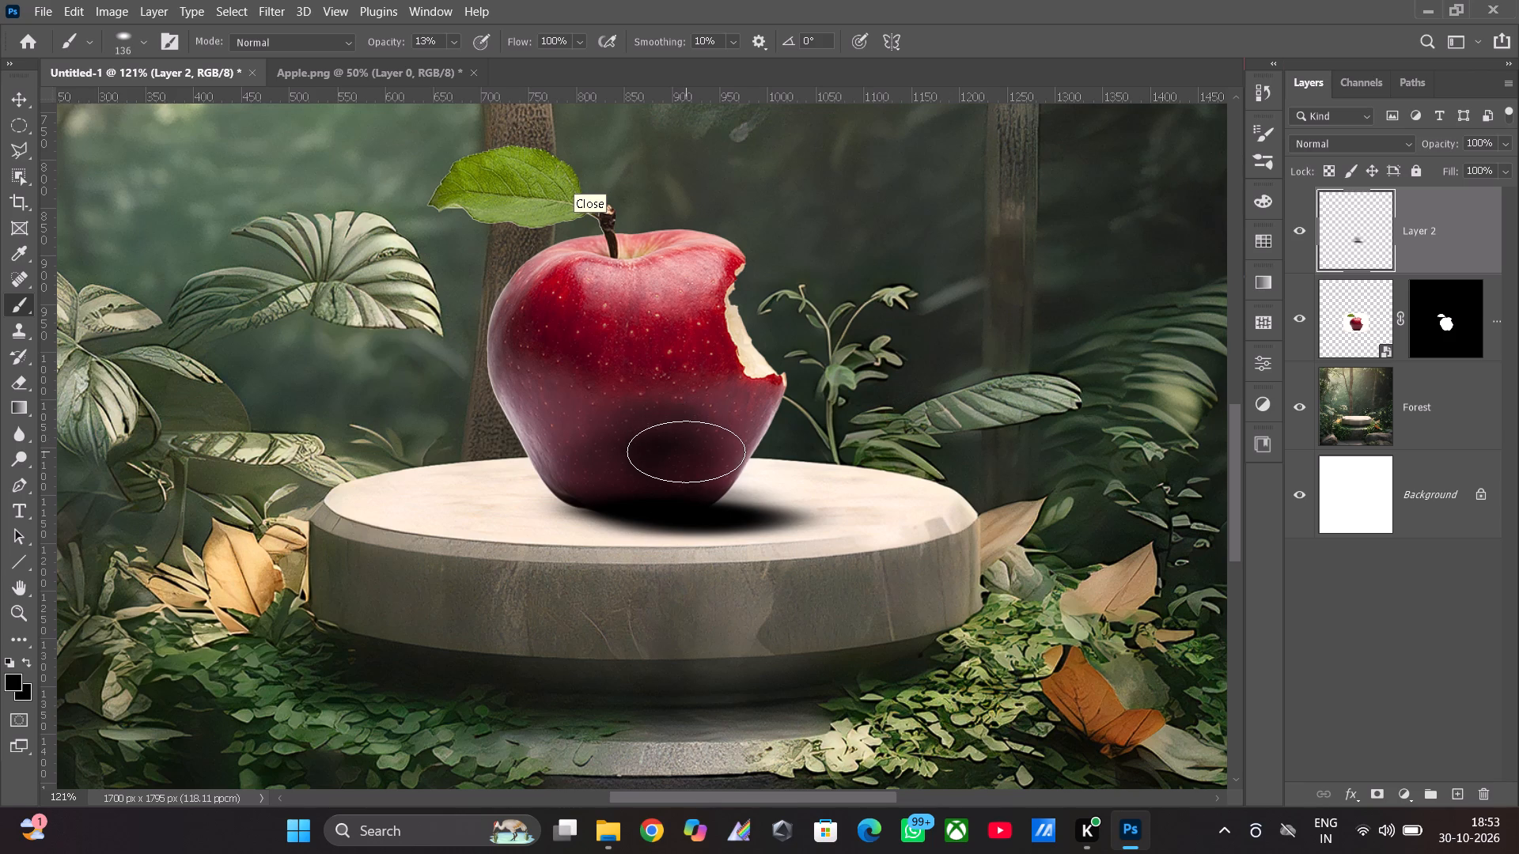
click(682, 465)
Spread the faint black shading across the apple's lower half, from beneath the bite to the opposite side.
click(692, 429)
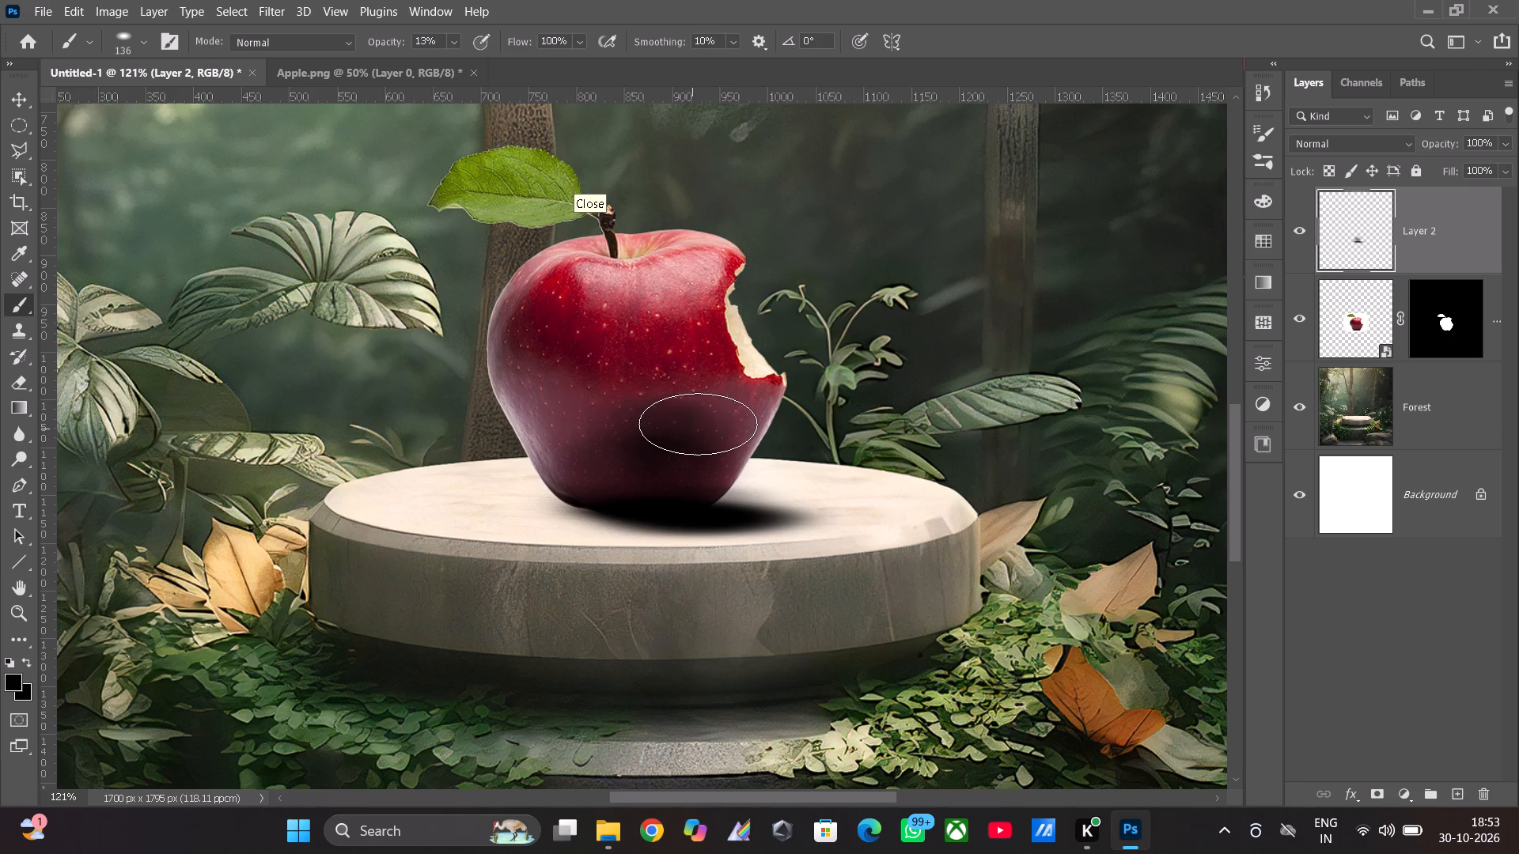
click(699, 420)
click(723, 410)
click(742, 401)
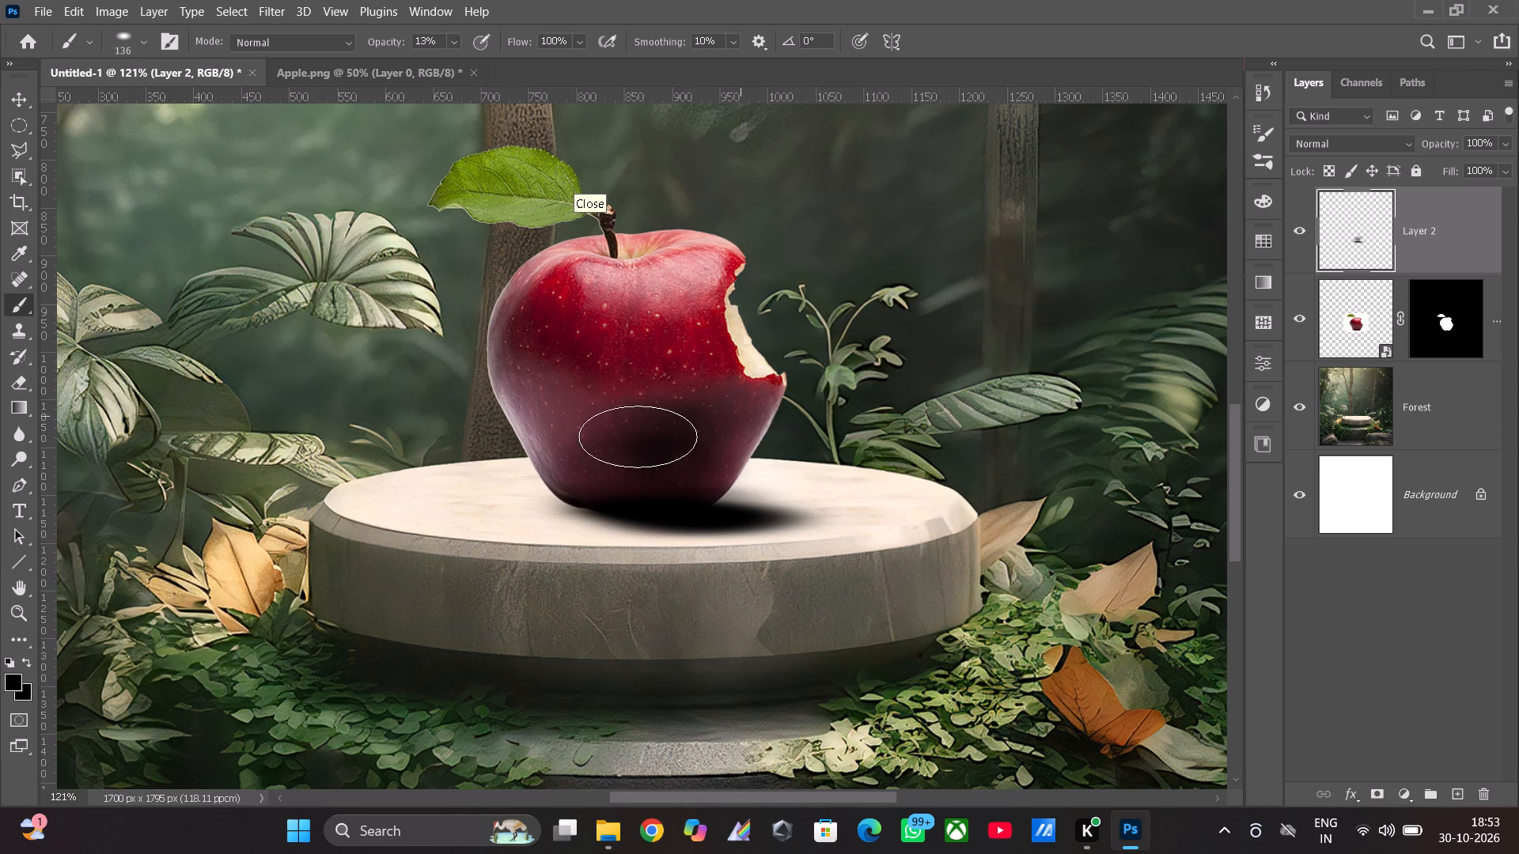
click(685, 456)
click(676, 474)
click(621, 475)
click(600, 444)
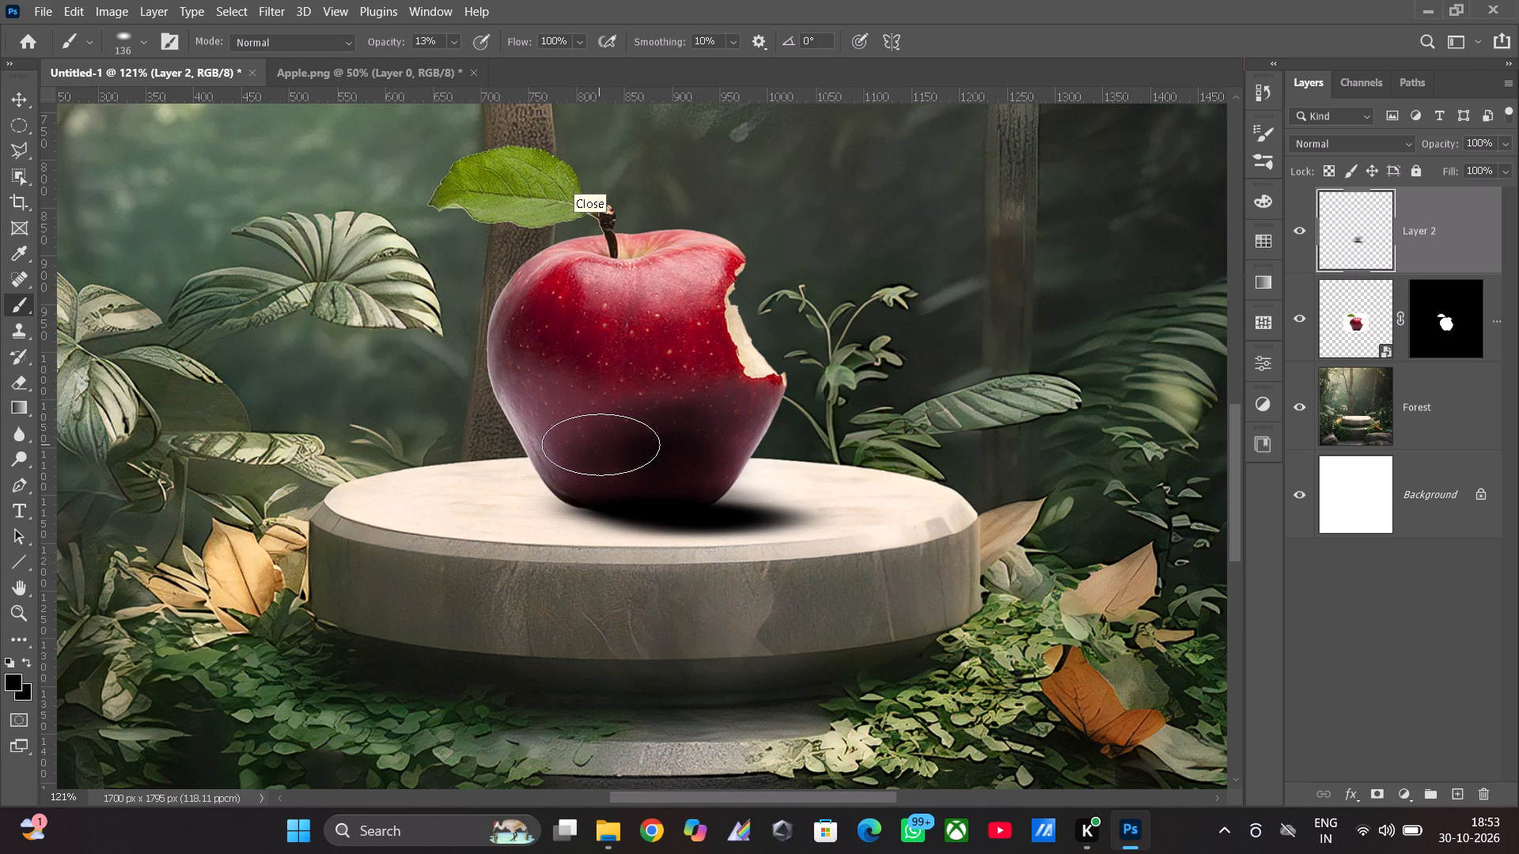
click(601, 429)
click(607, 411)
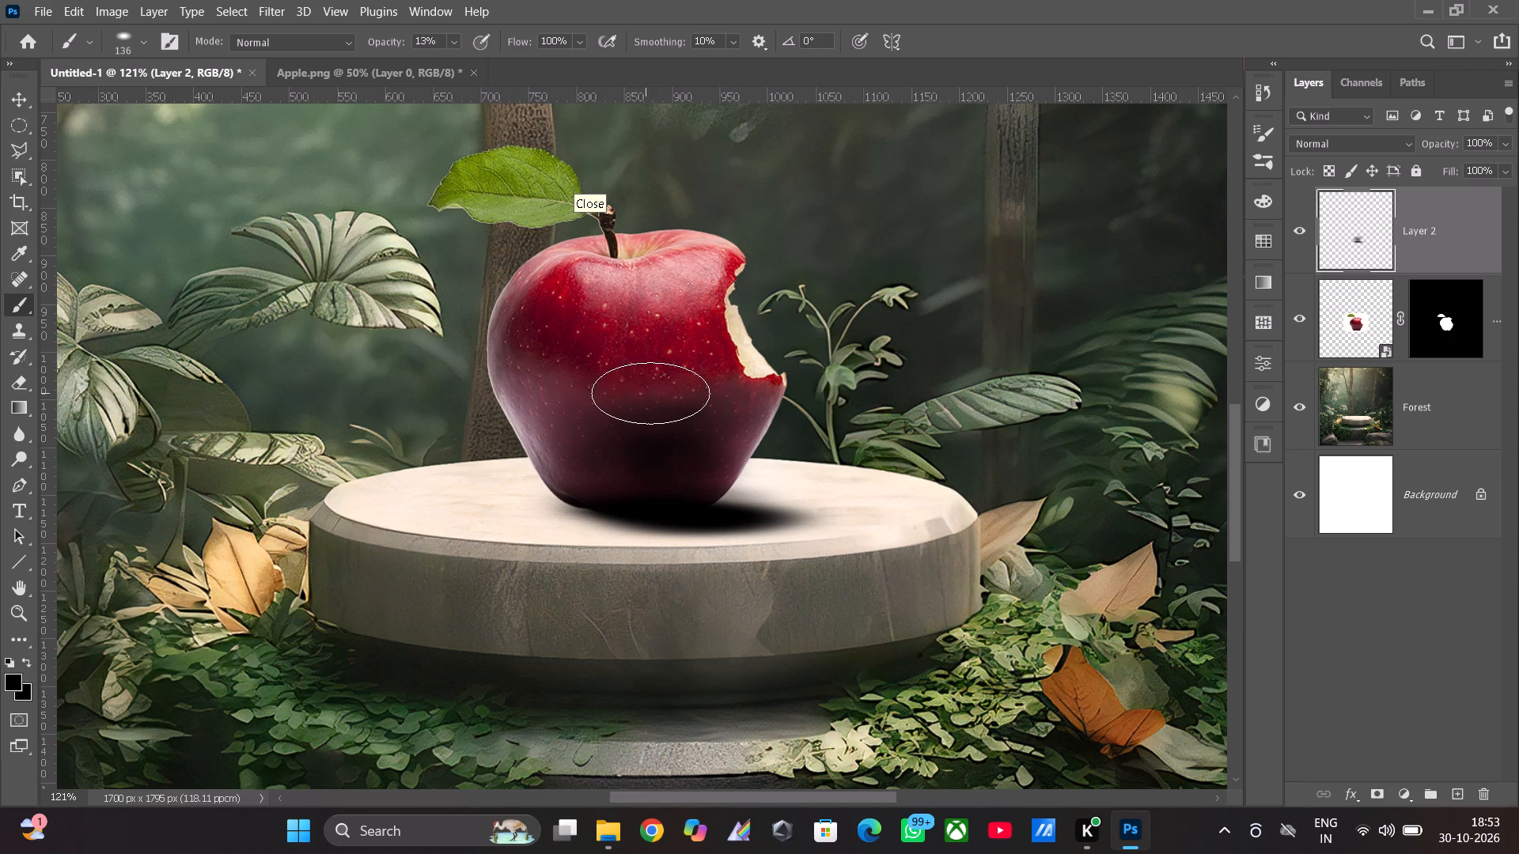
Feather the black shading up to the apple's middle and reinforce it along the lower body at 13% opacity.
click(651, 382)
click(676, 375)
click(682, 361)
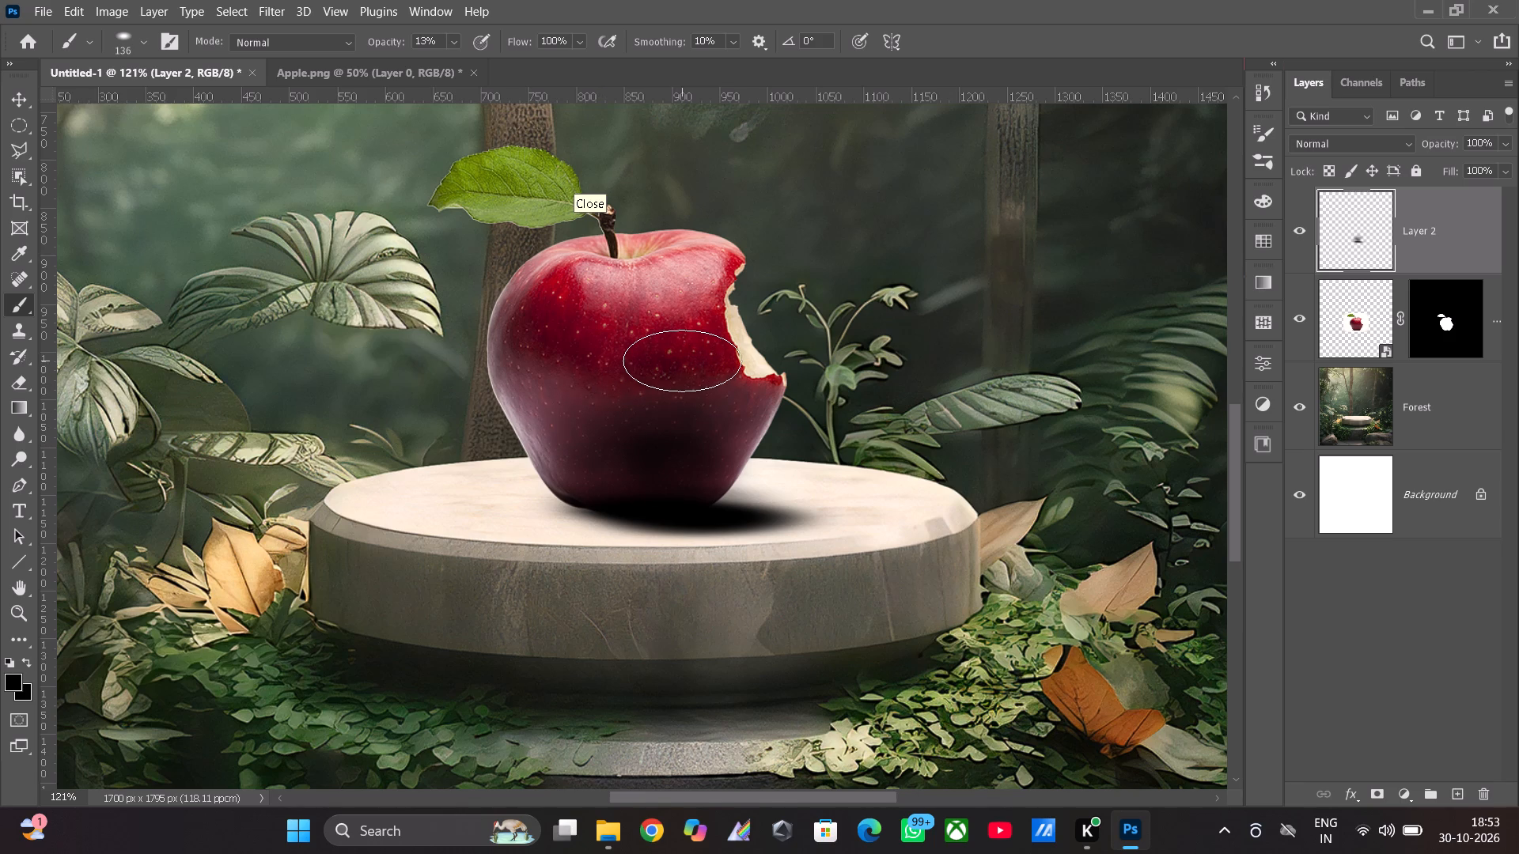
click(619, 396)
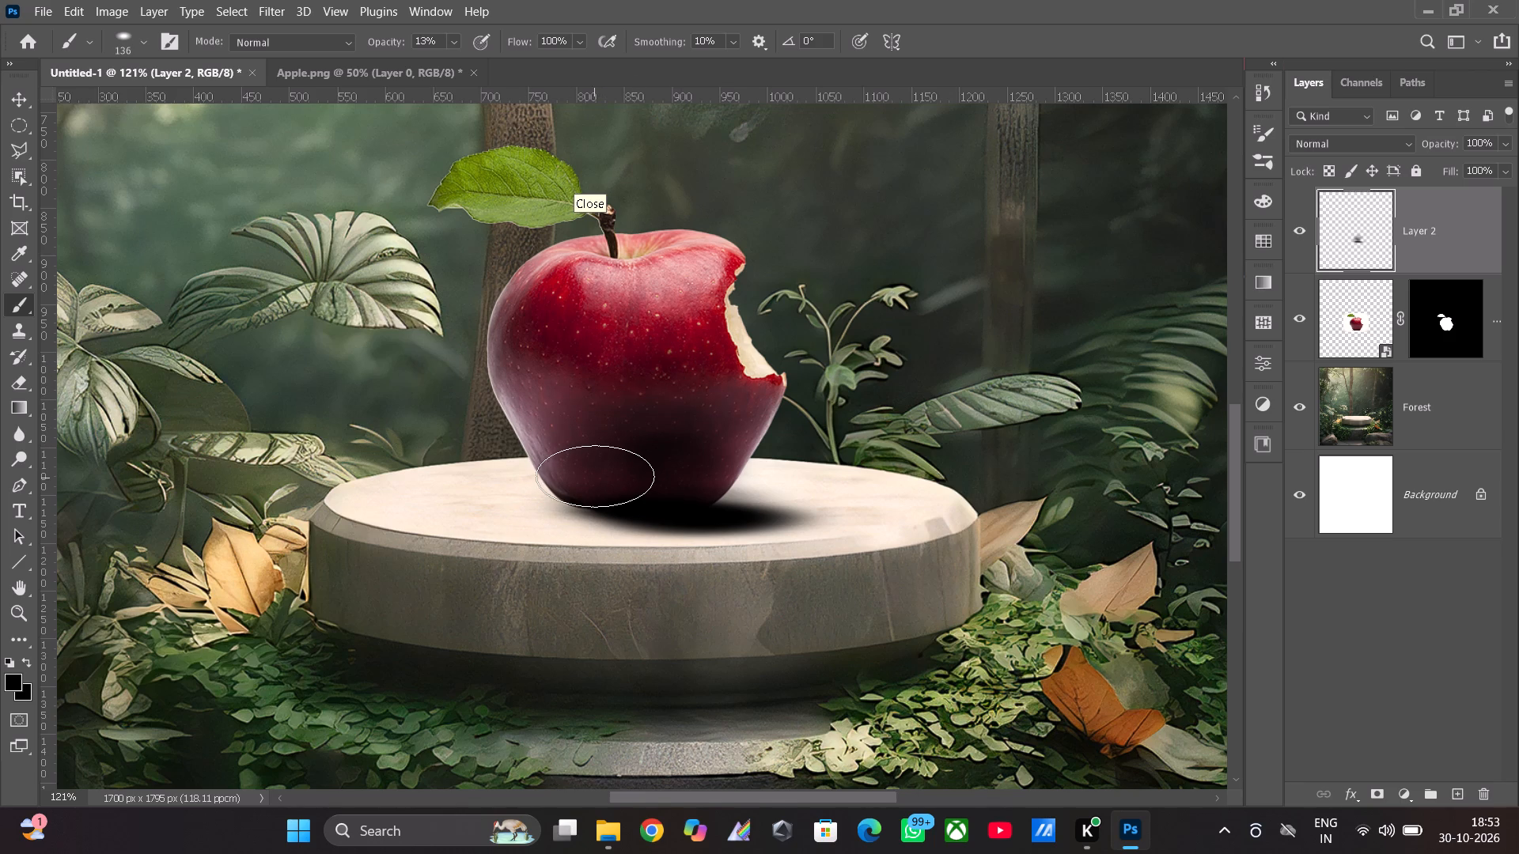
click(608, 475)
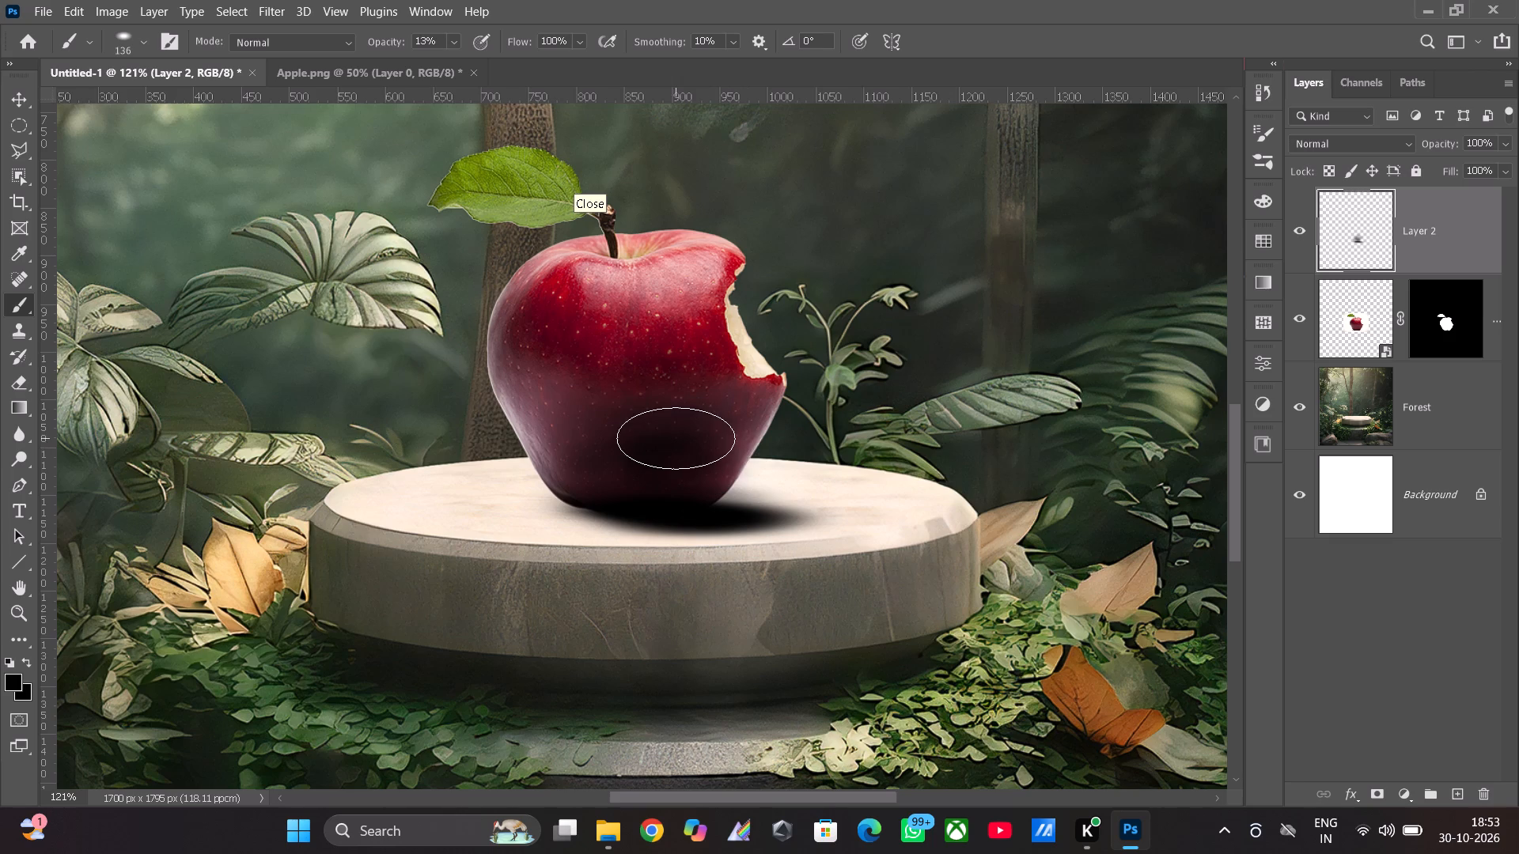
click(688, 448)
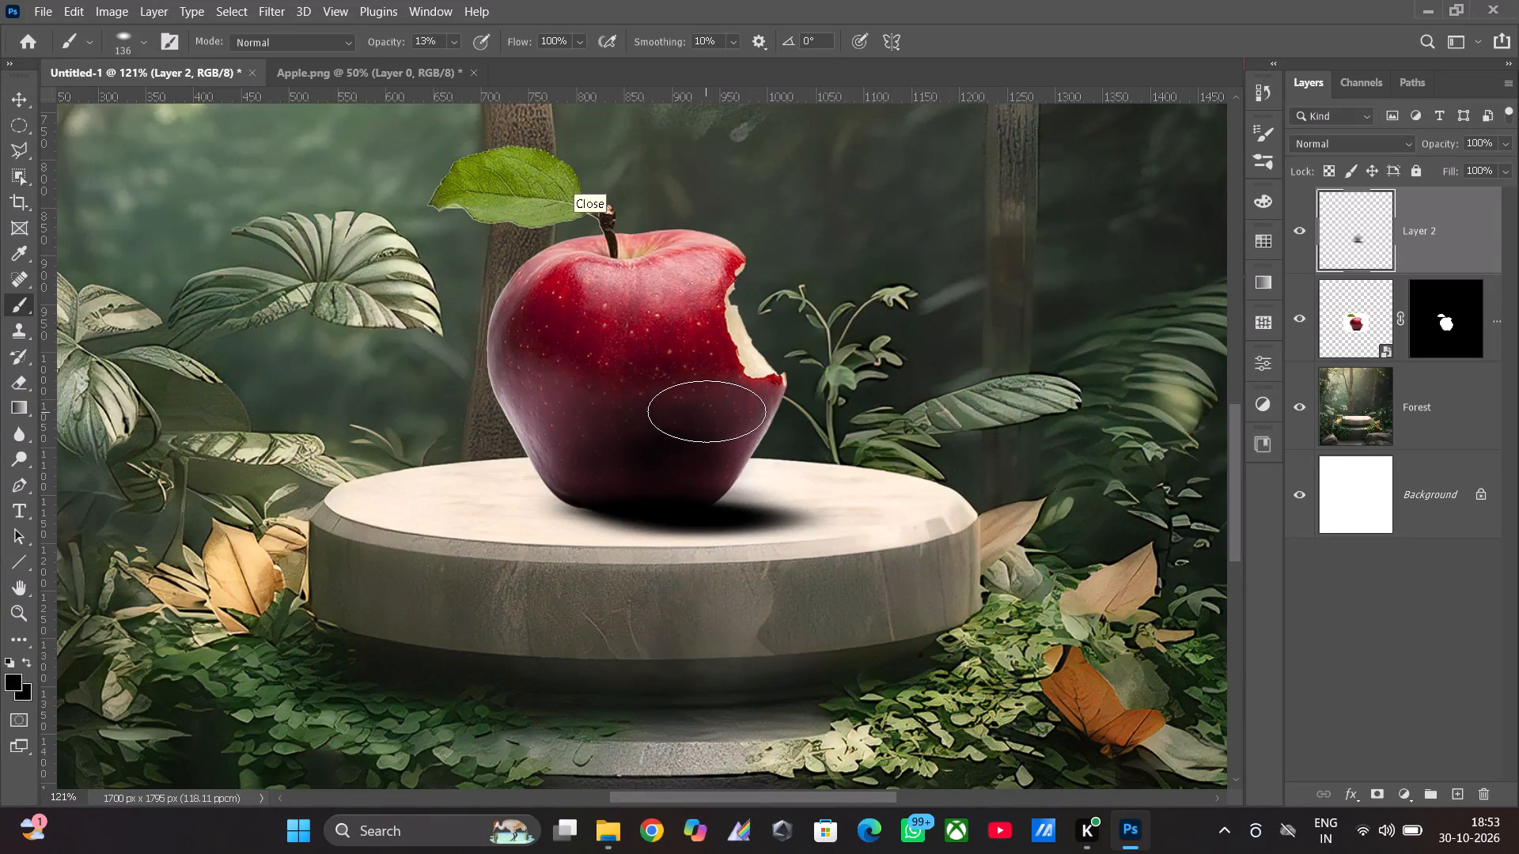
click(722, 409)
click(678, 380)
click(578, 399)
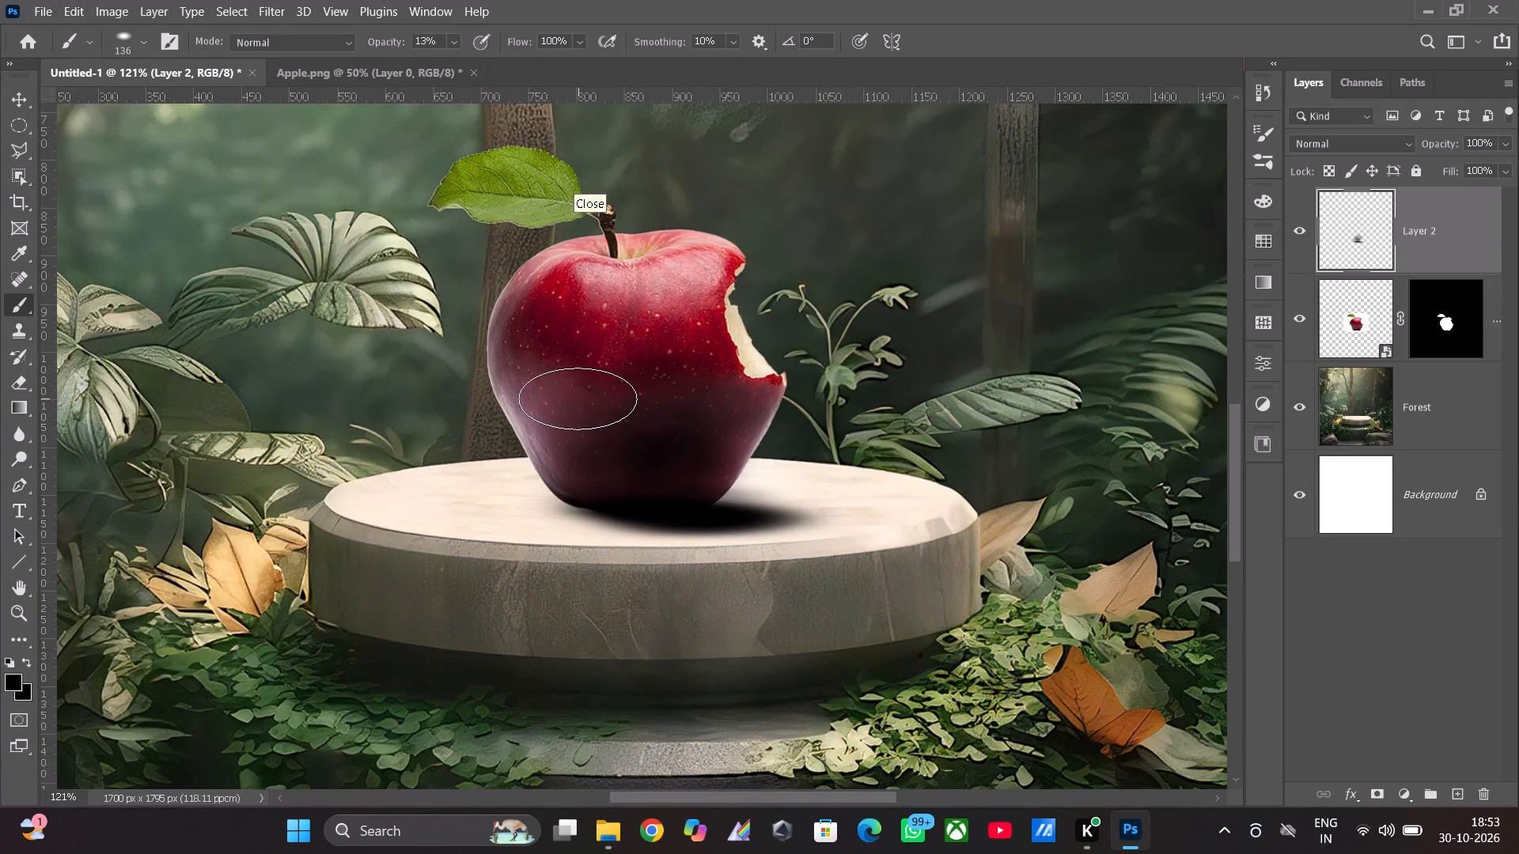
click(597, 474)
Deepen the black shading around the apple's base and lower body with more faint dabs.
click(676, 474)
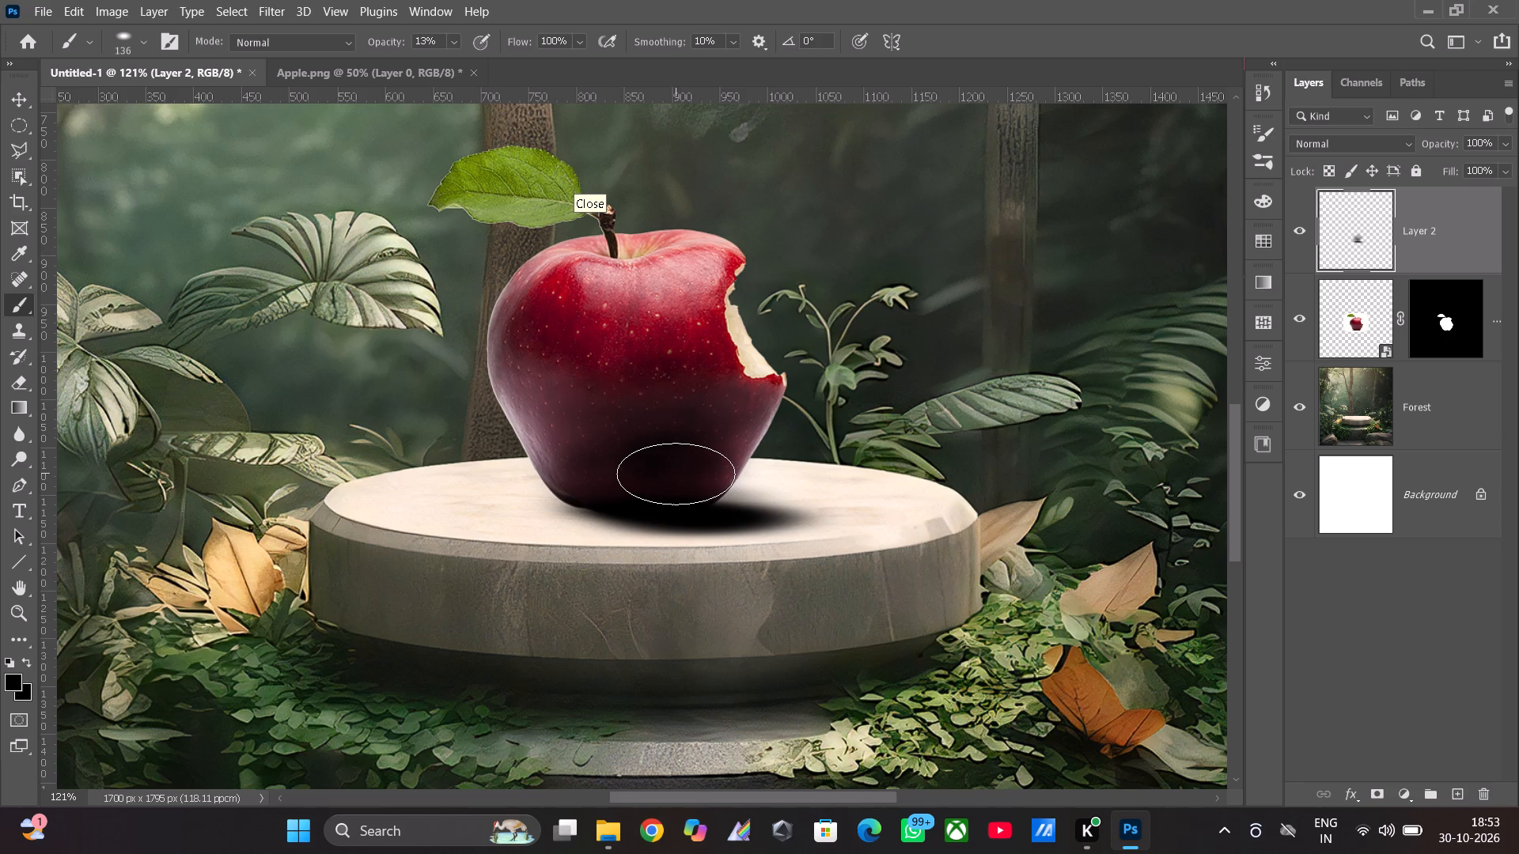
click(718, 497)
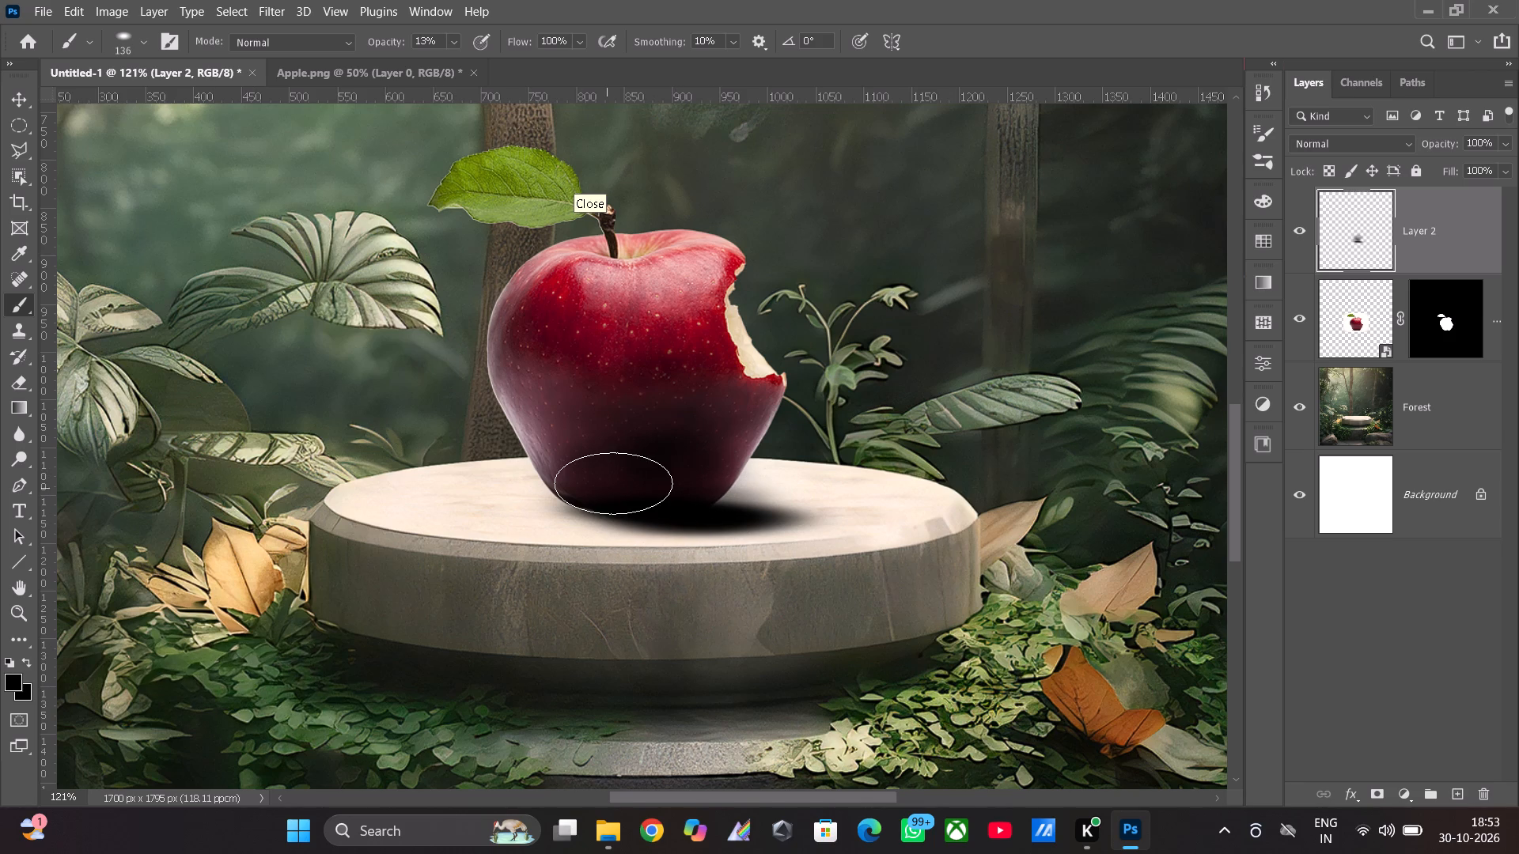
click(609, 474)
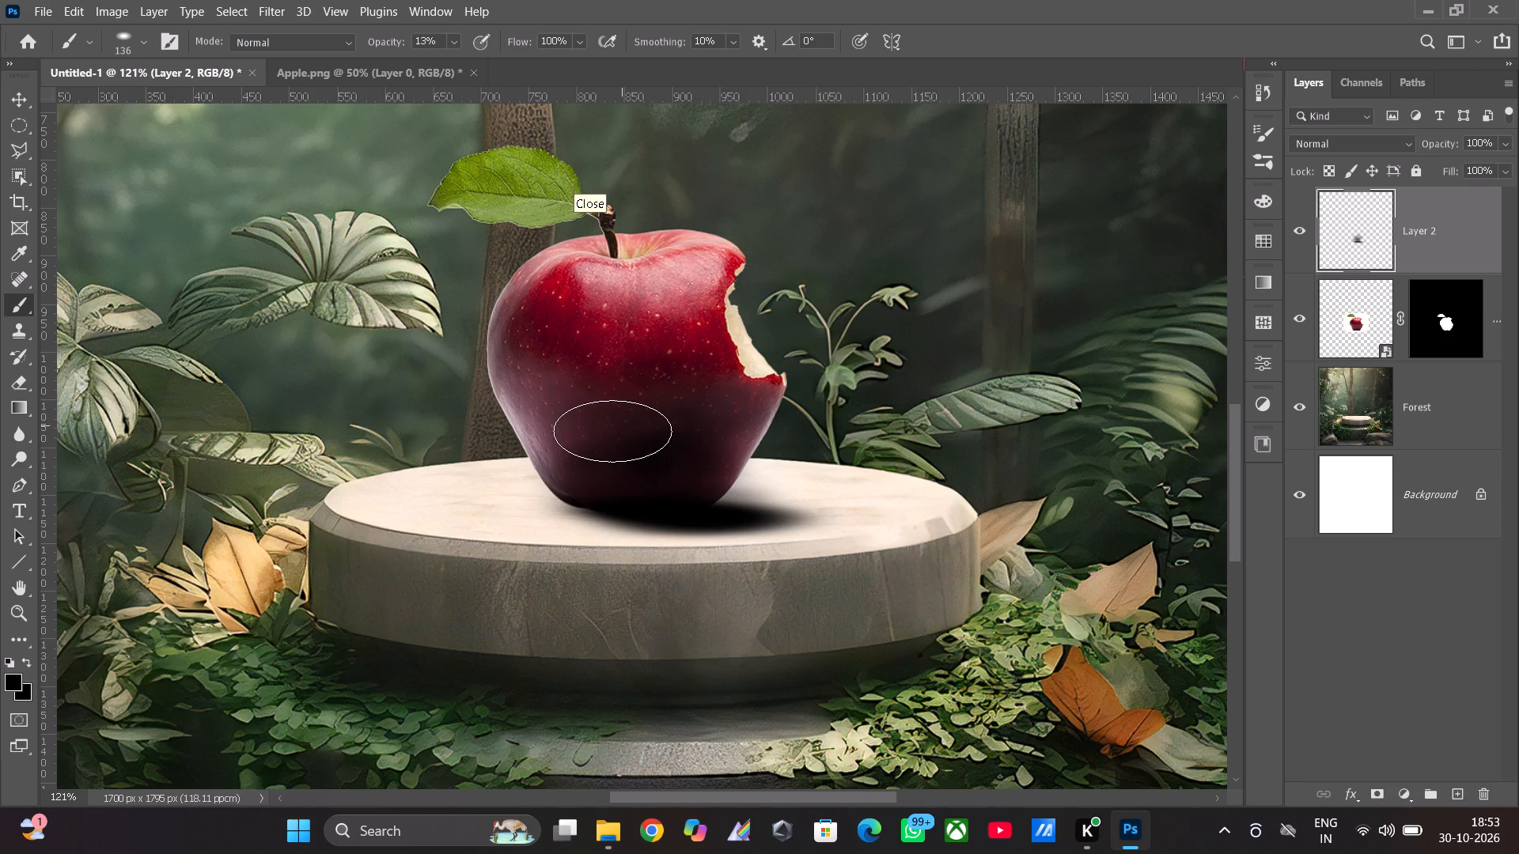
click(612, 431)
click(625, 399)
click(603, 427)
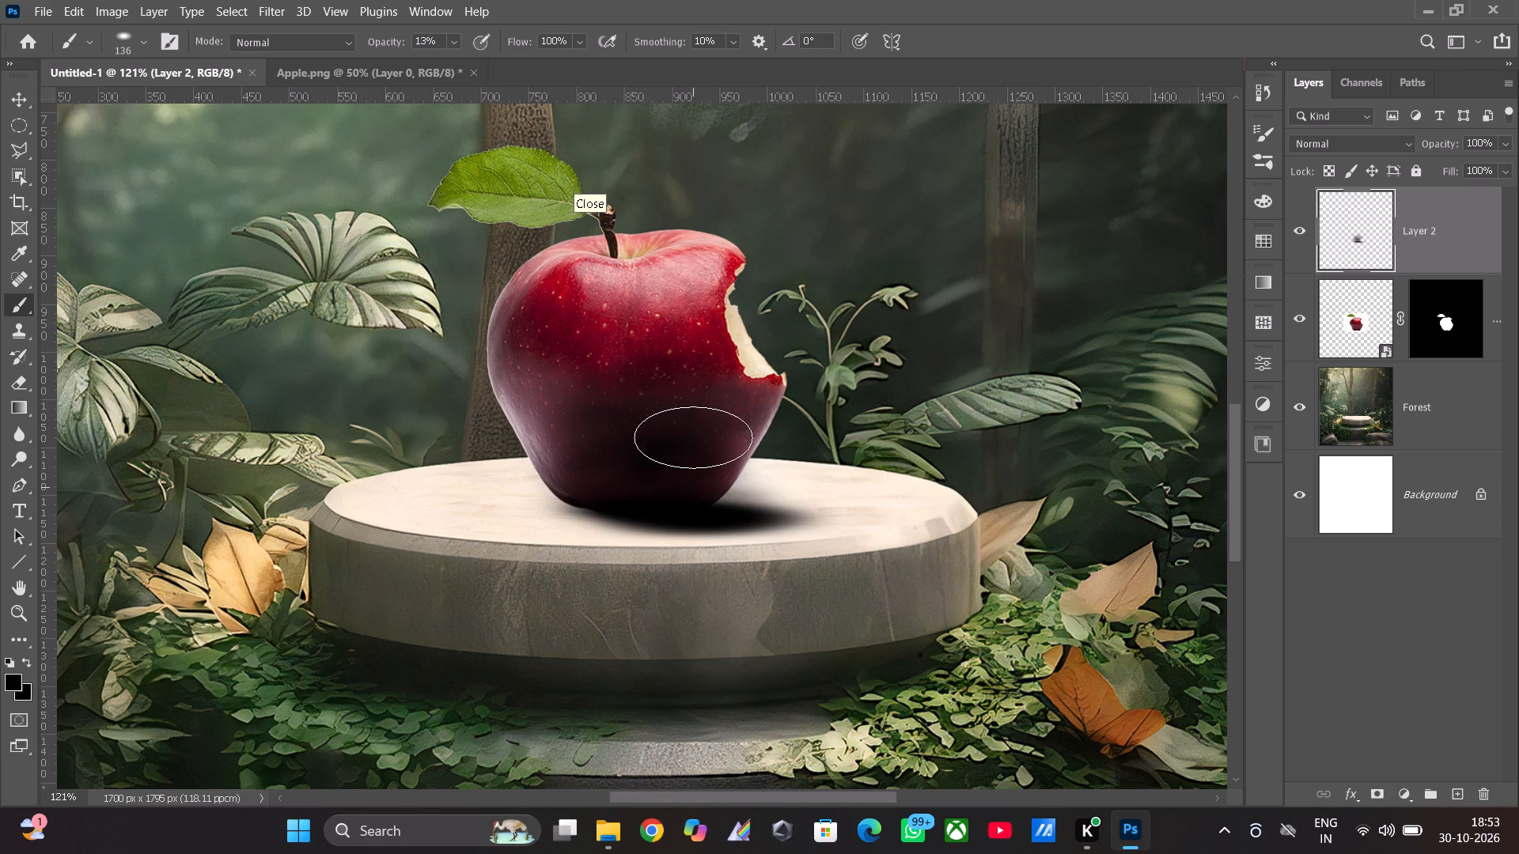
click(720, 409)
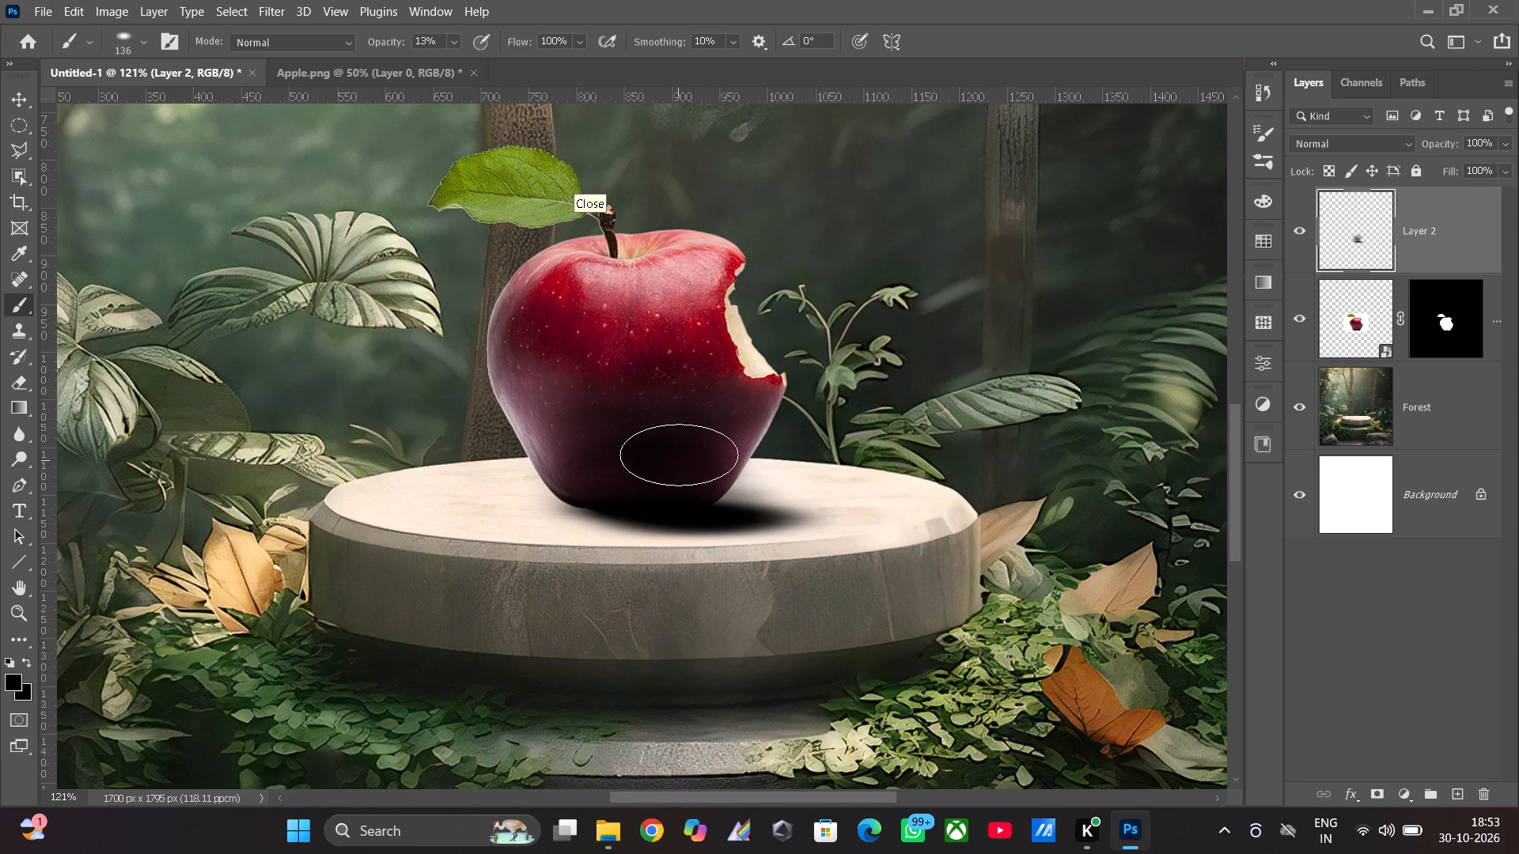
click(684, 444)
click(576, 442)
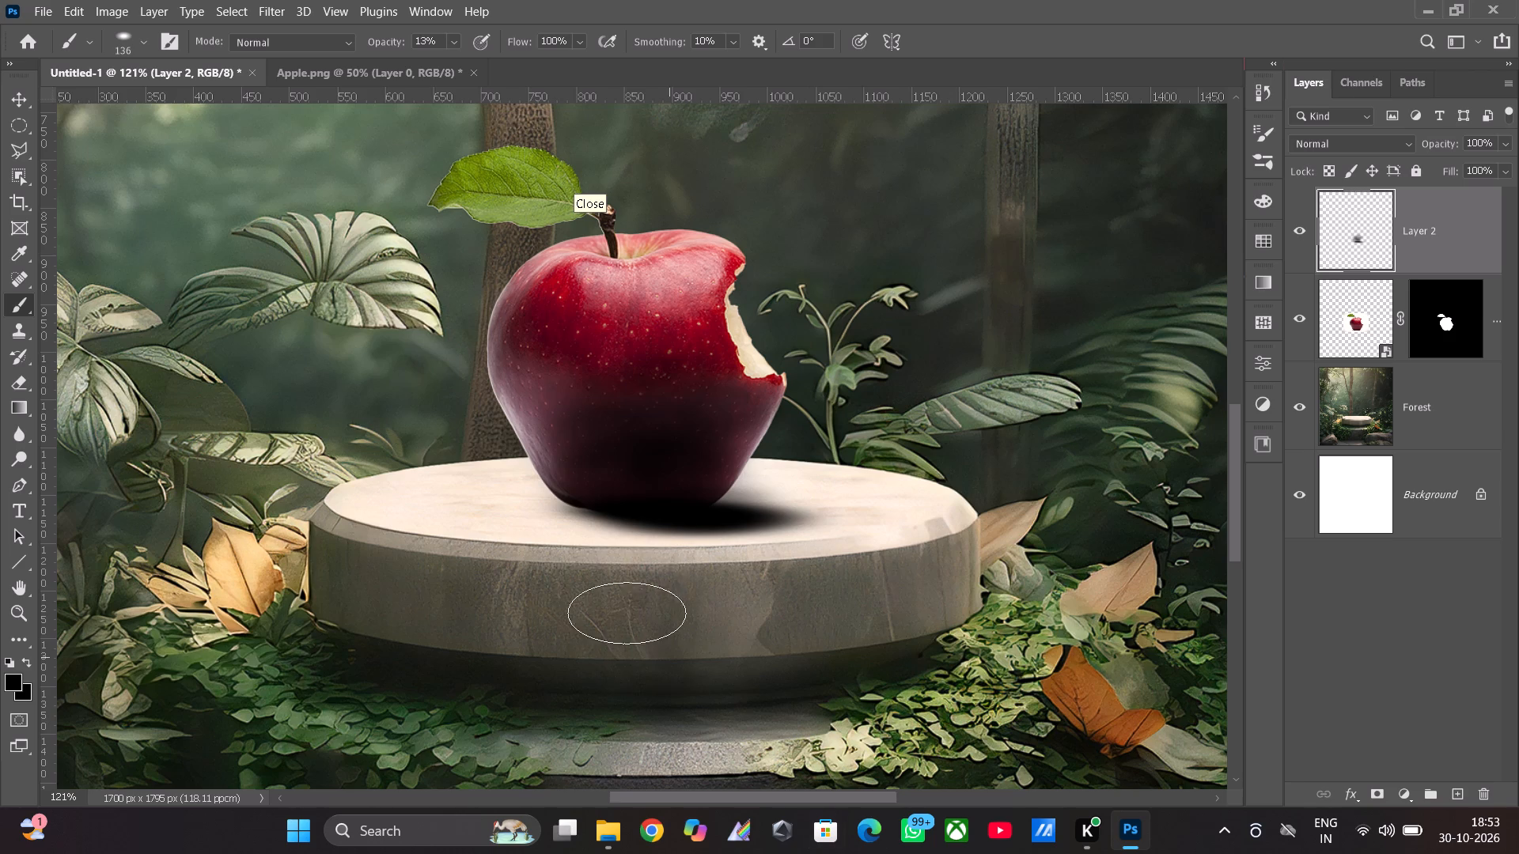
Extend the faint black shading up over the apple's middle, beside the bite and across to the opposite side.
click(638, 358)
click(680, 368)
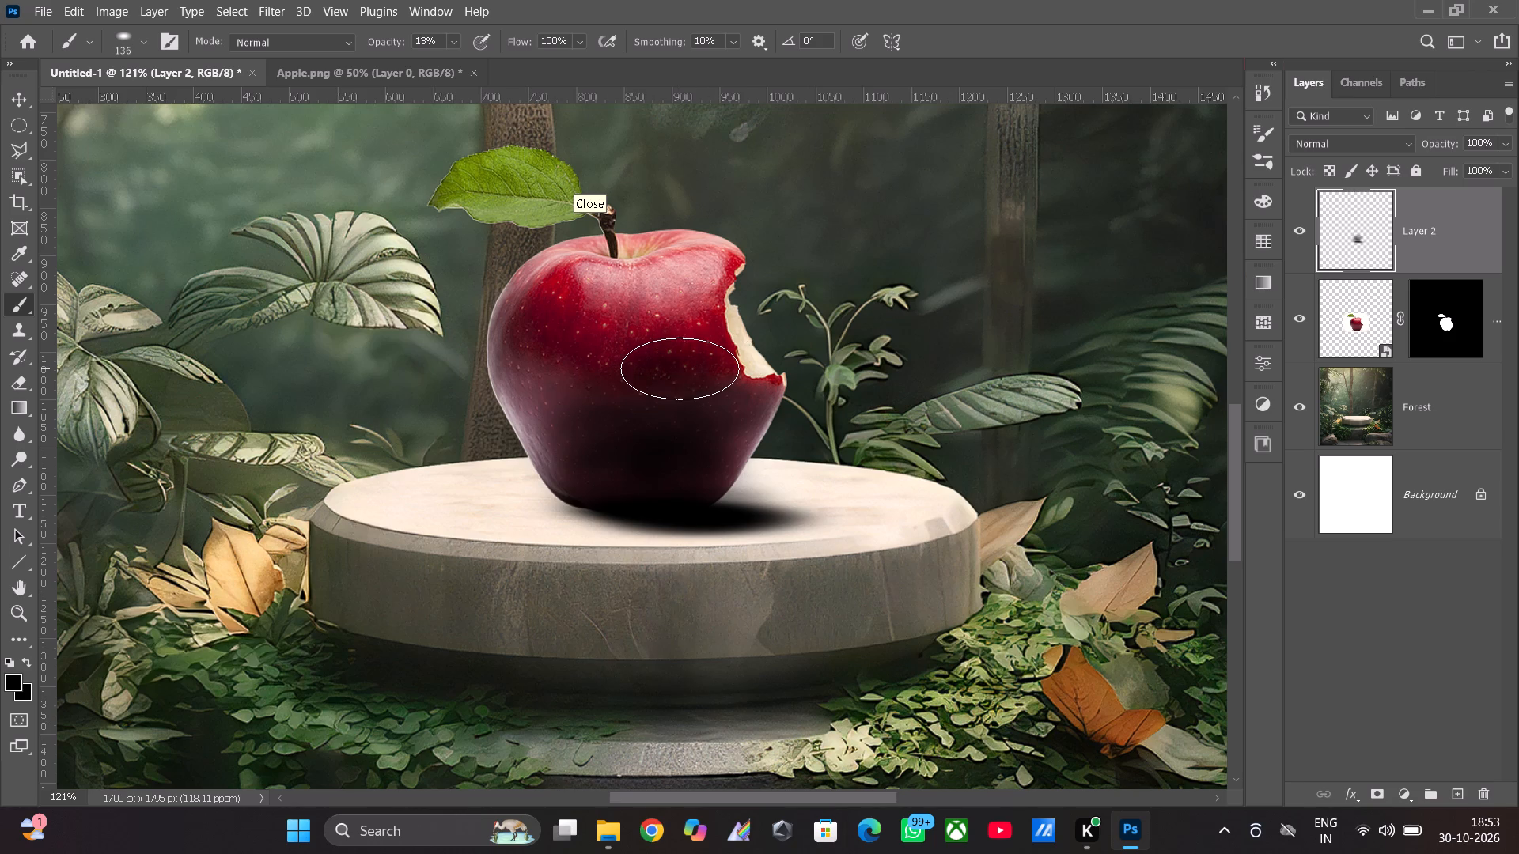
click(656, 312)
click(665, 339)
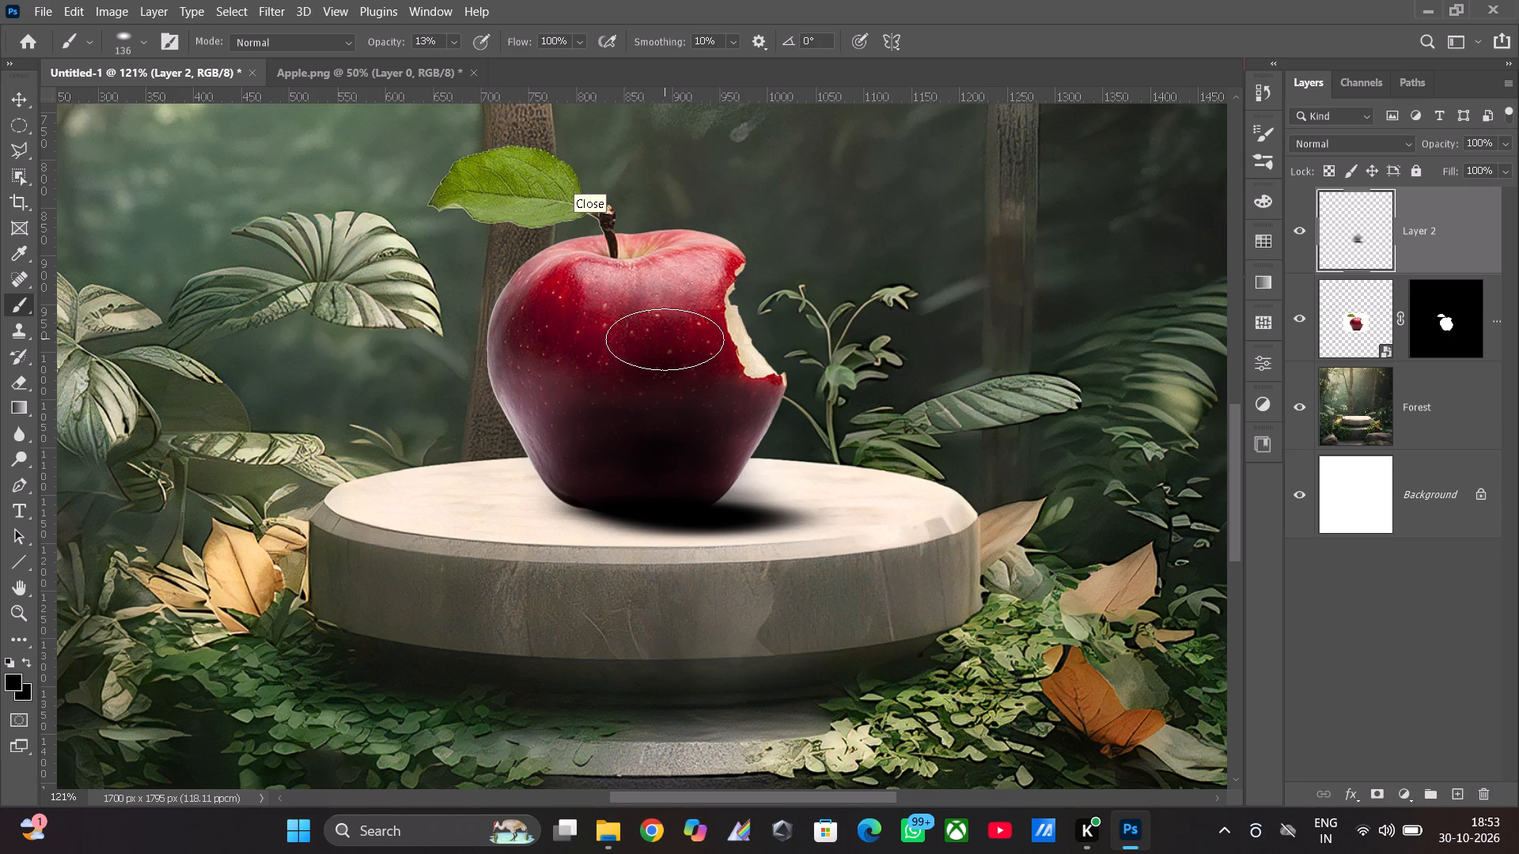
click(600, 379)
click(601, 367)
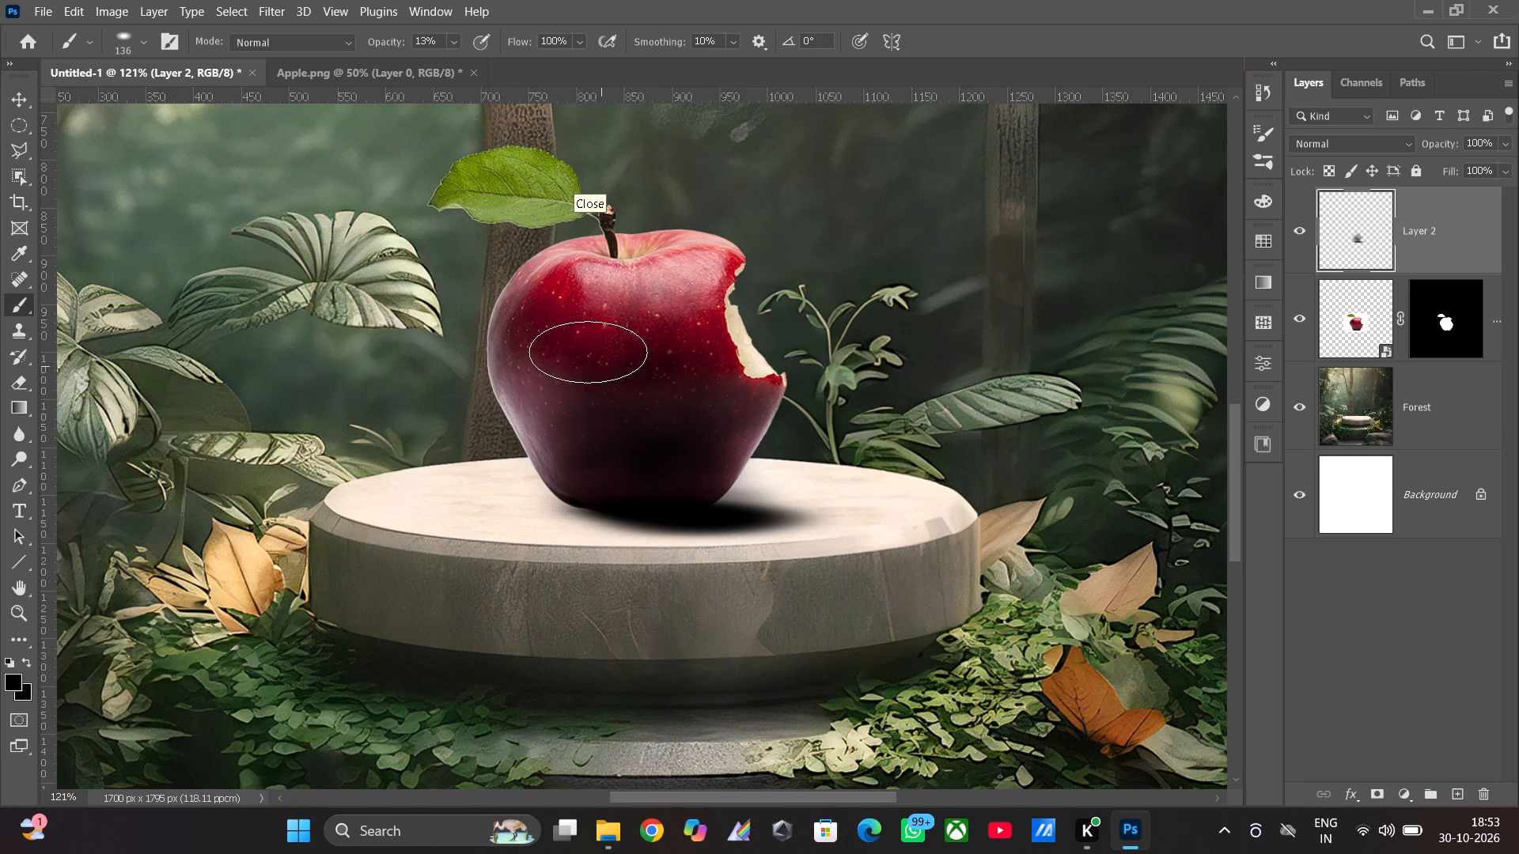
click(583, 339)
click(646, 323)
Blend the dark lower half into the apple's middle with a few more 13% black dabs.
click(659, 396)
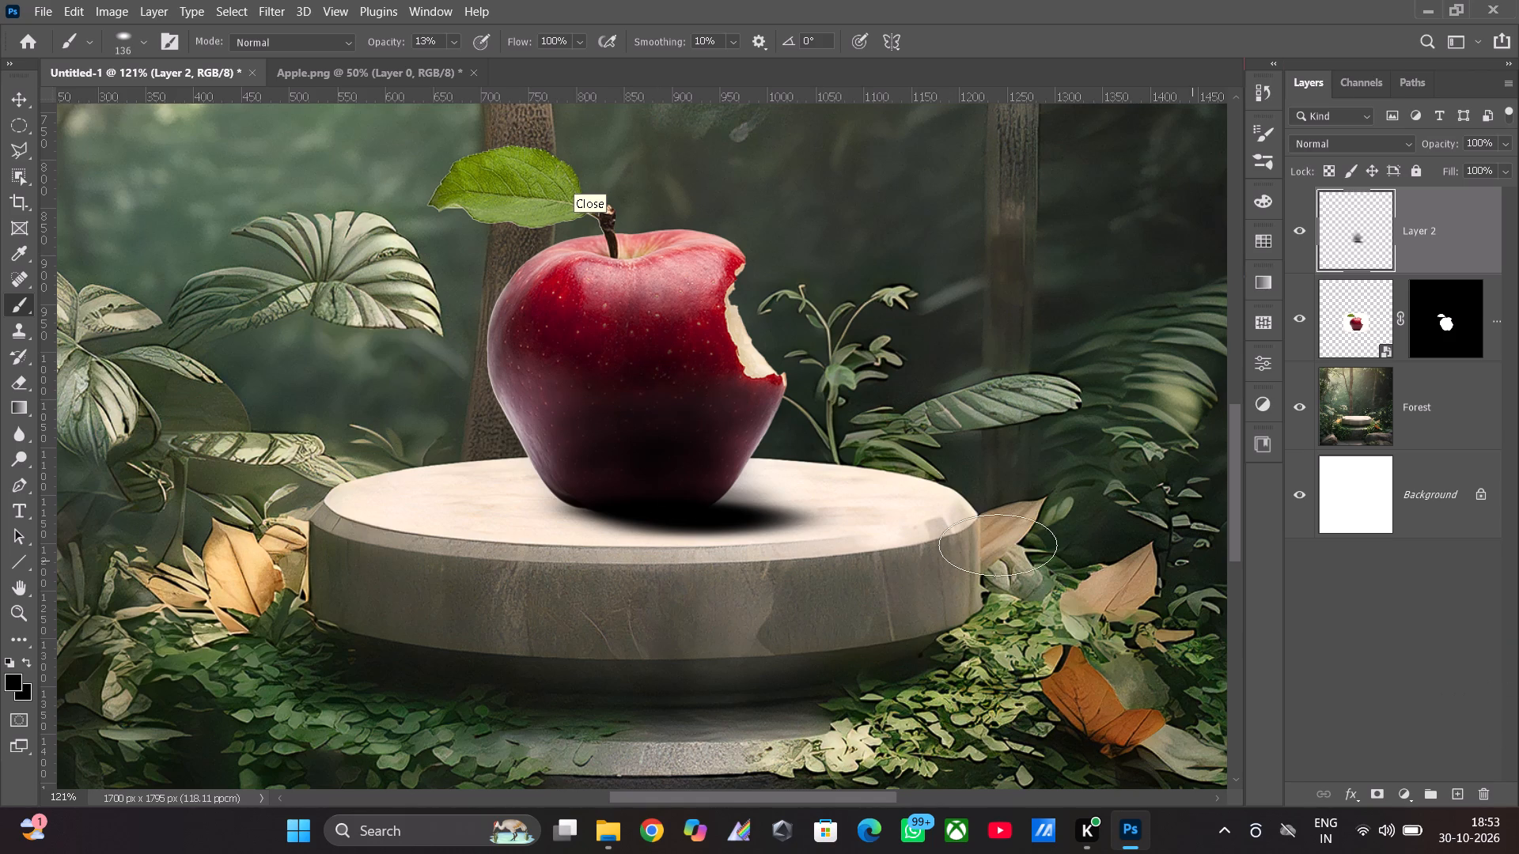
click(653, 403)
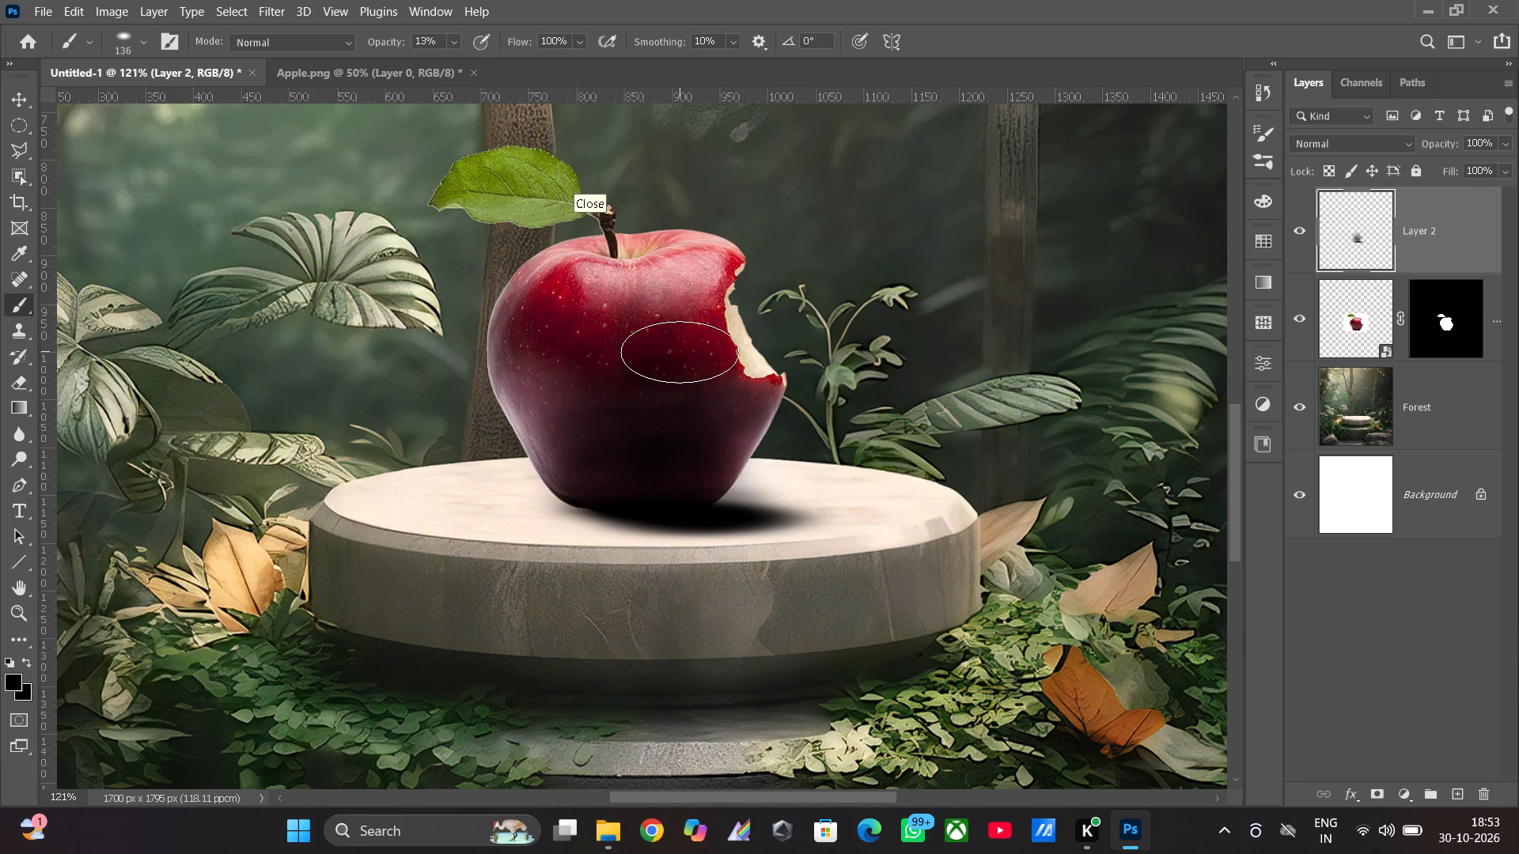
click(680, 352)
click(587, 350)
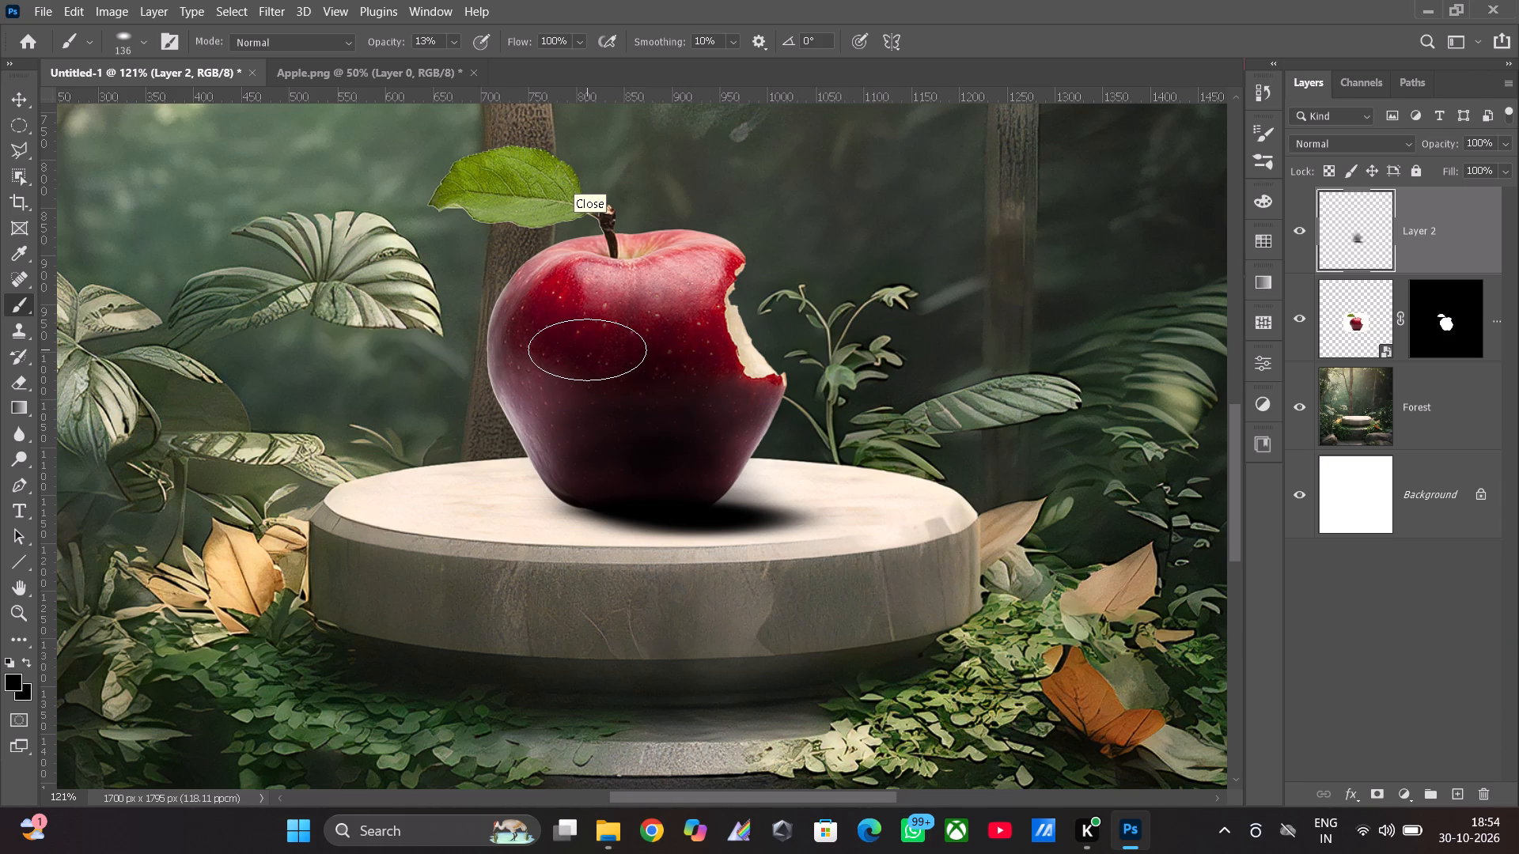
click(627, 397)
click(593, 396)
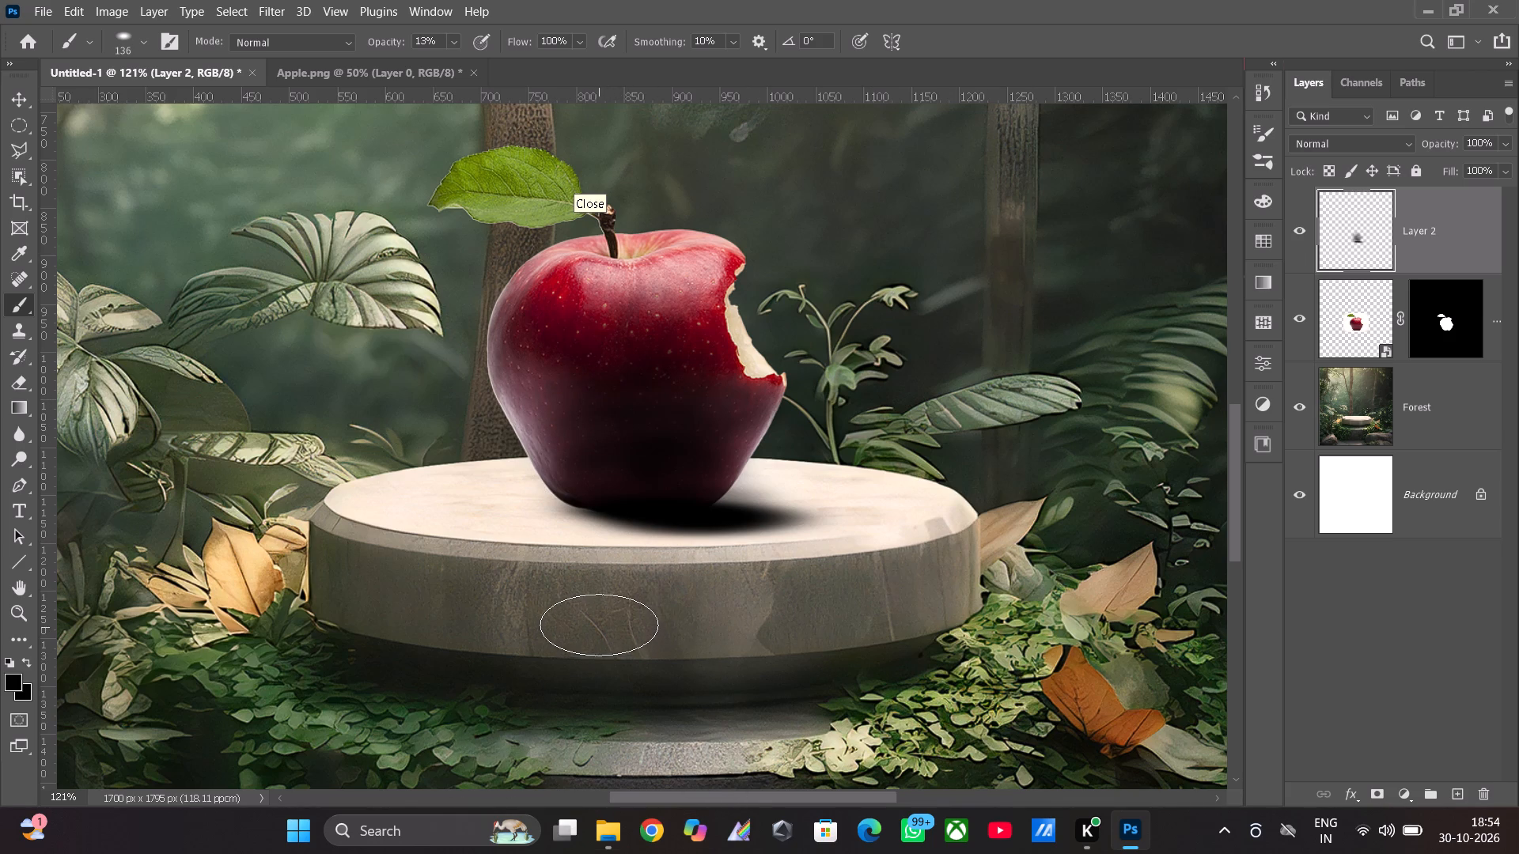
Soften the painted shadow and shading on Layer 2 with a Gaussian Blur of 8.8 pixels radius.
click(278, 0)
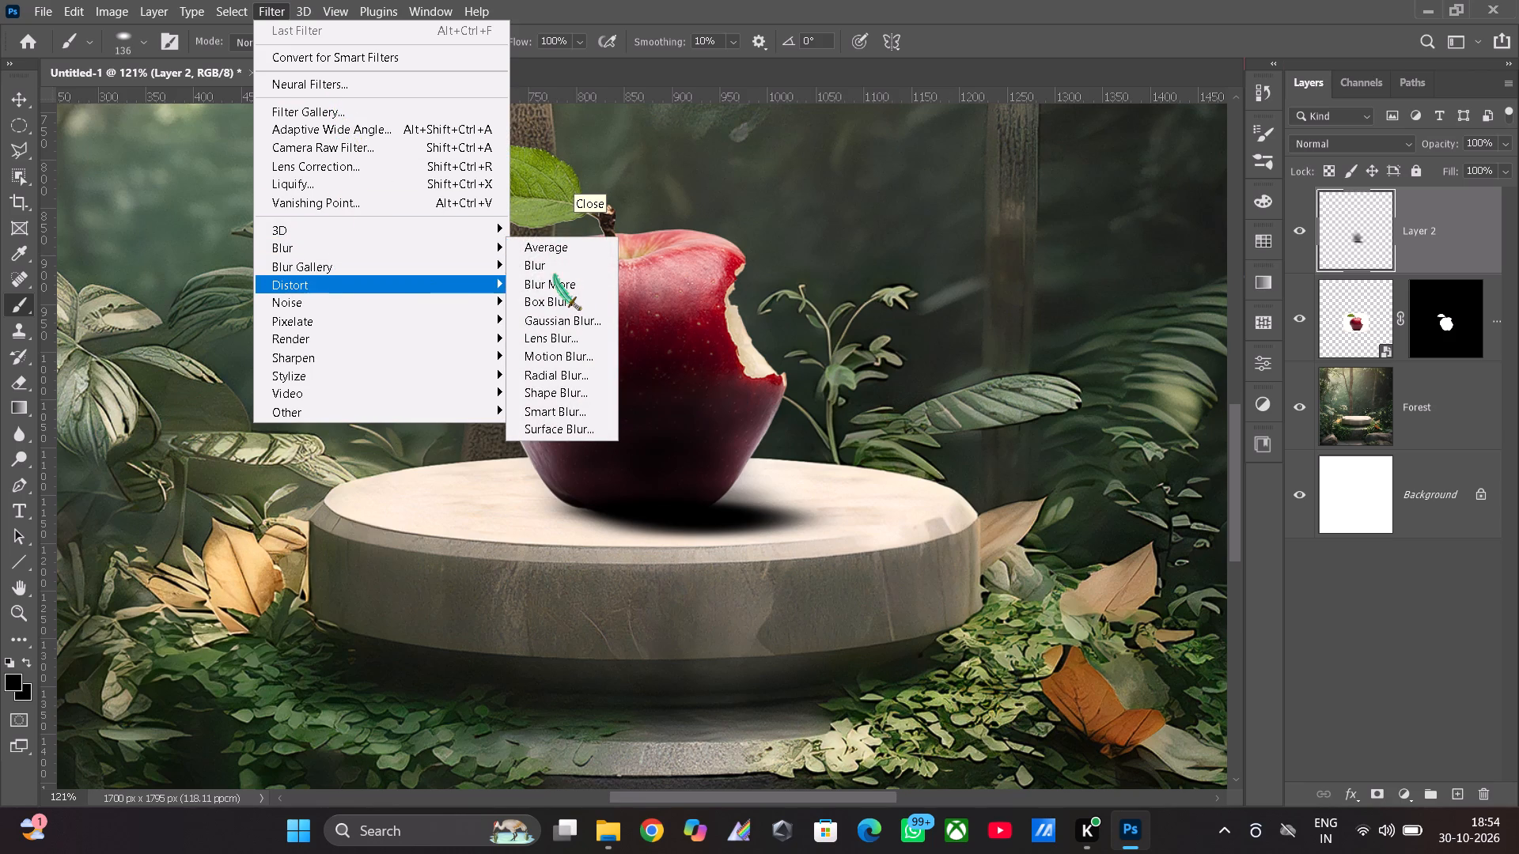
click(558, 316)
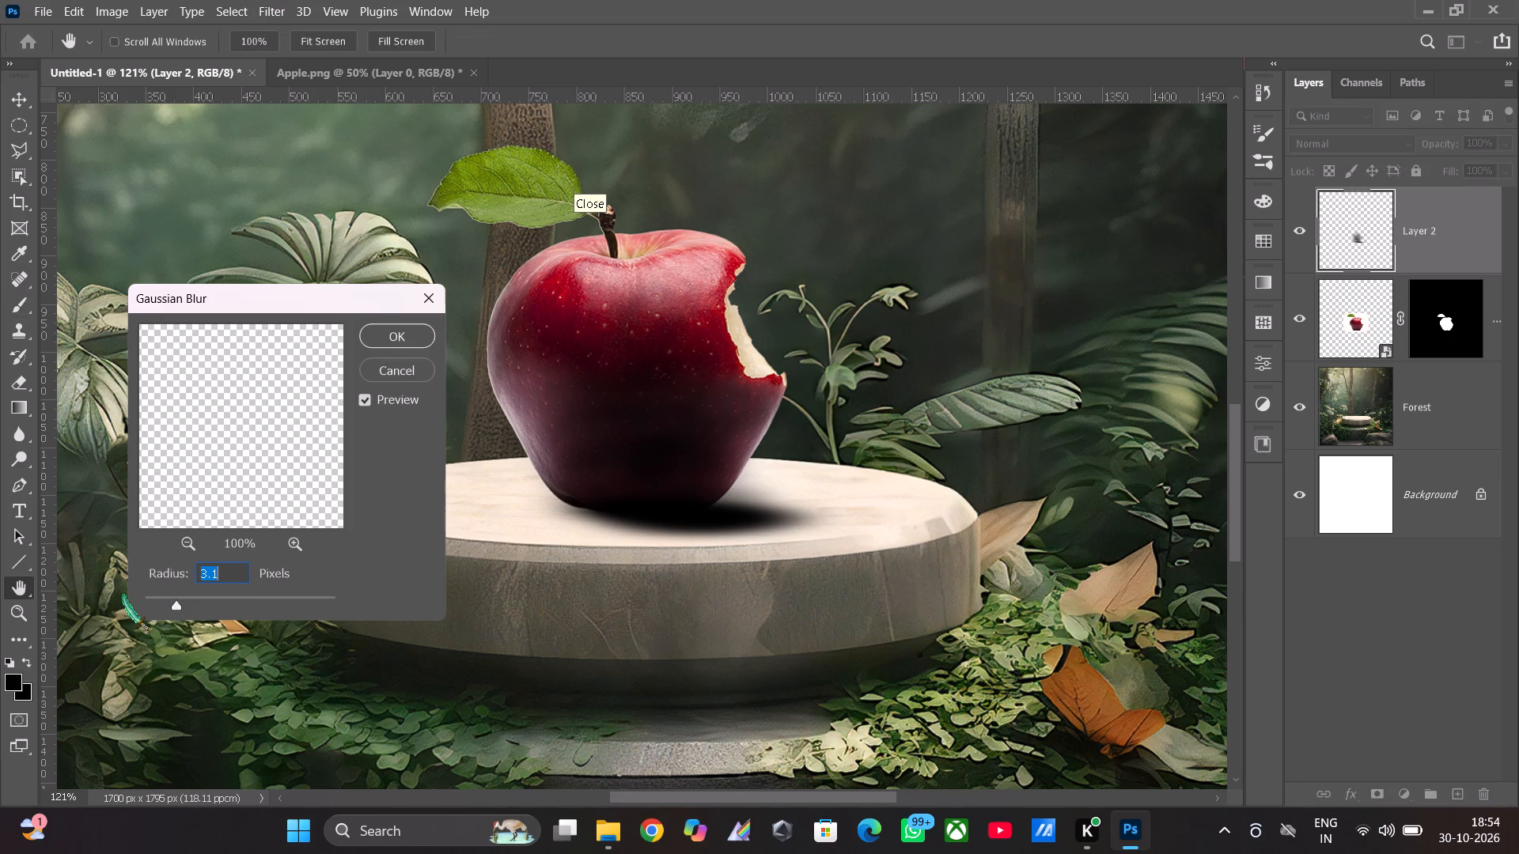
click(210, 599)
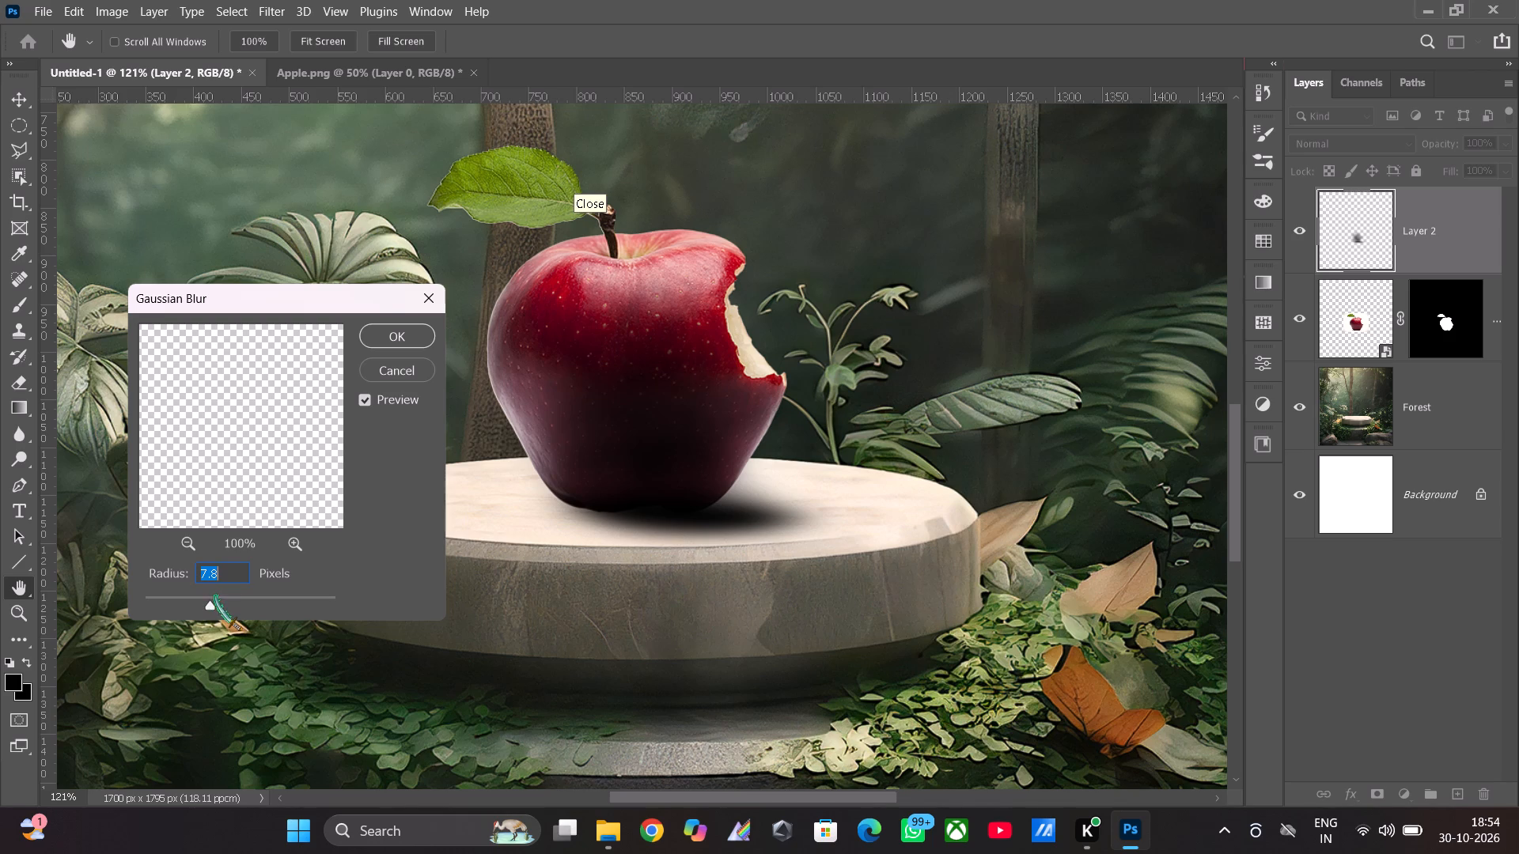
click(215, 595)
click(397, 332)
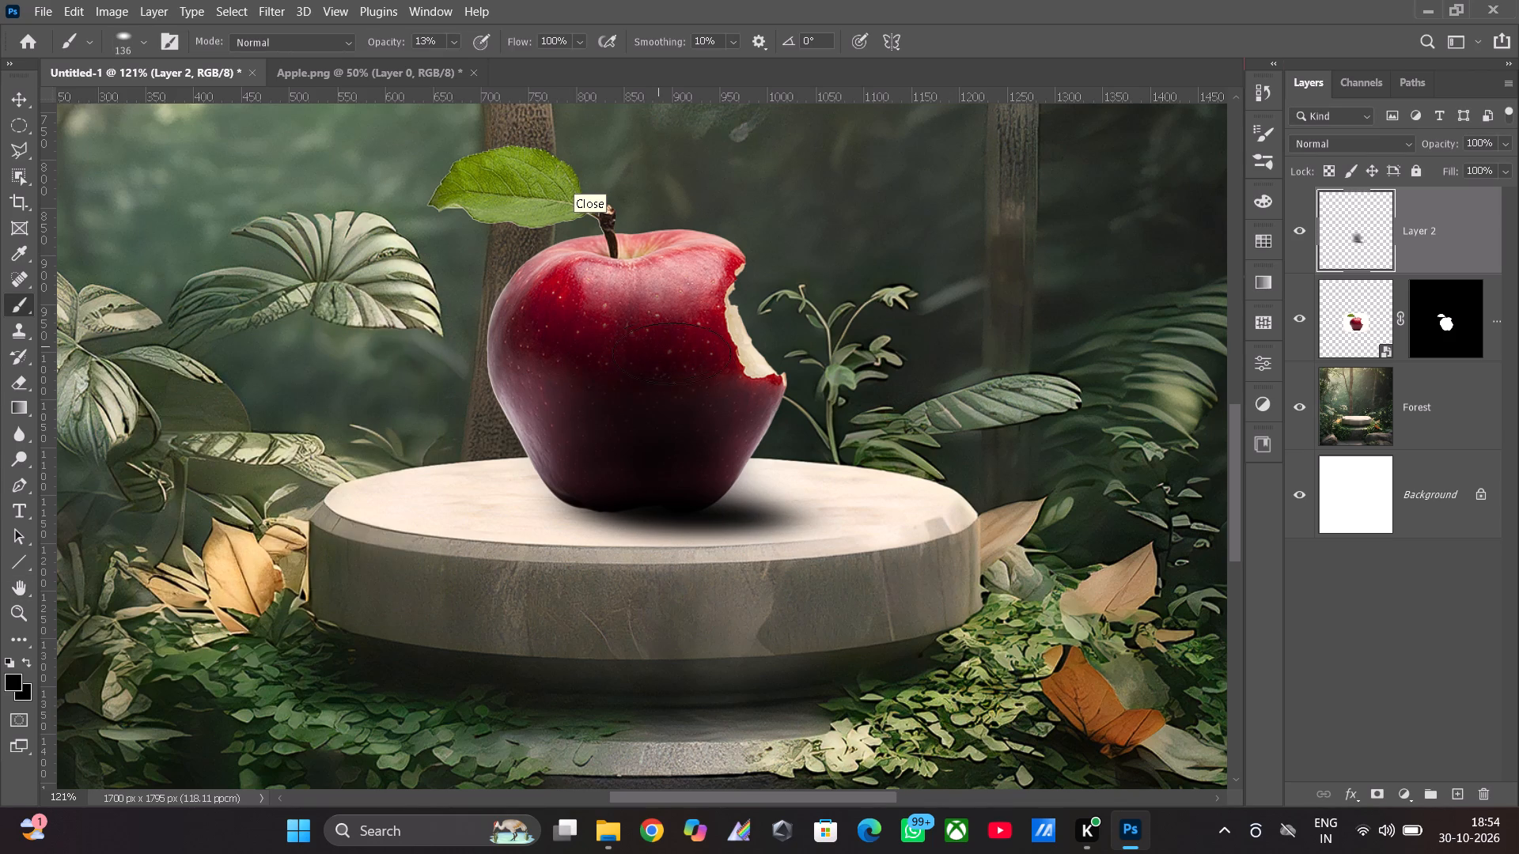
Add faint black shading dabs at 13% opacity across the apple's lower body and up over its middle.
click(678, 362)
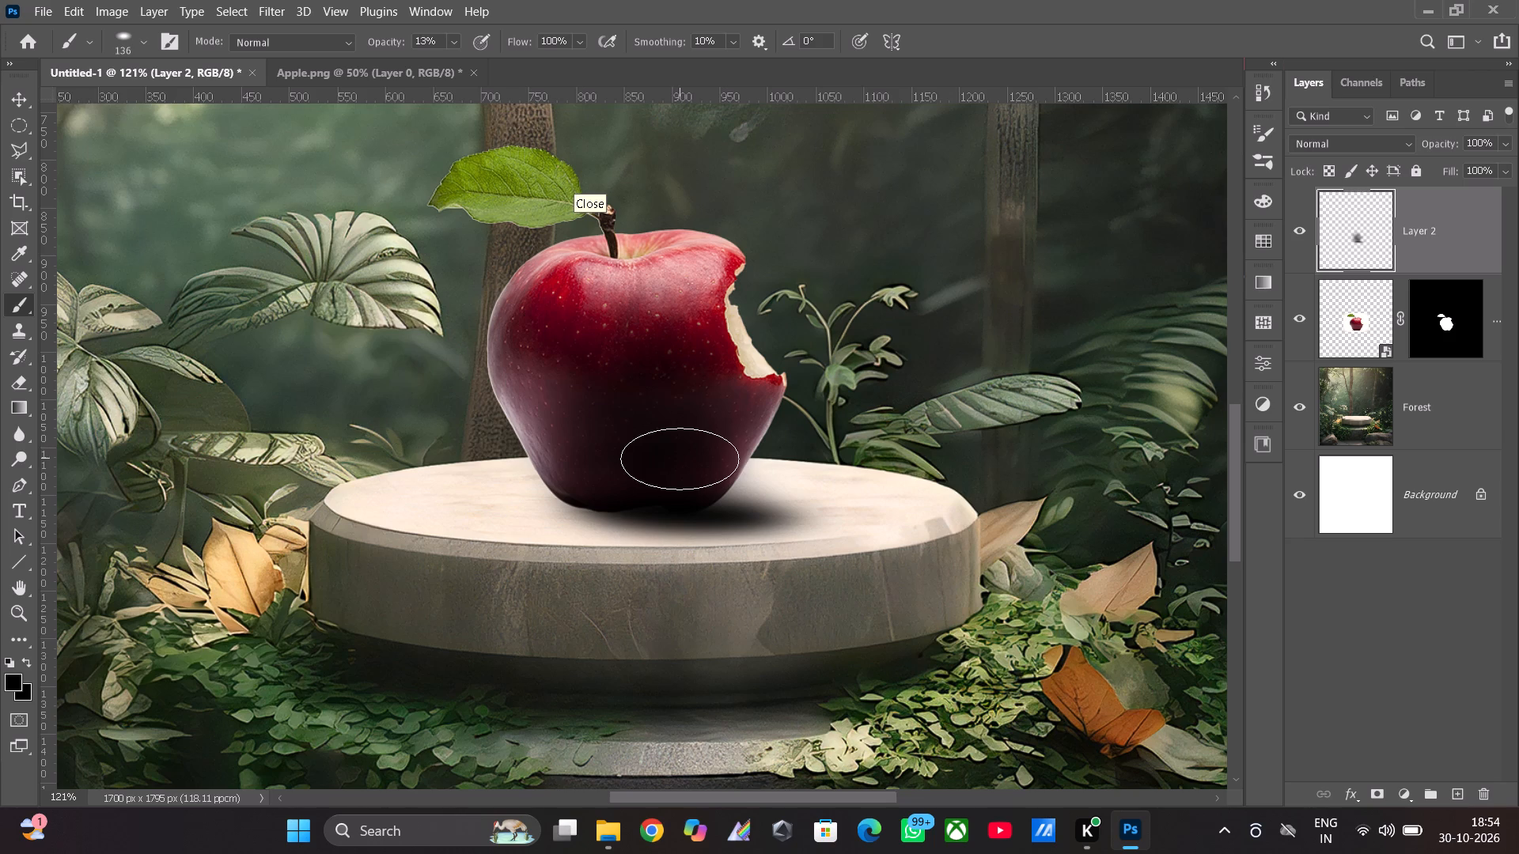
click(691, 452)
click(578, 434)
click(571, 383)
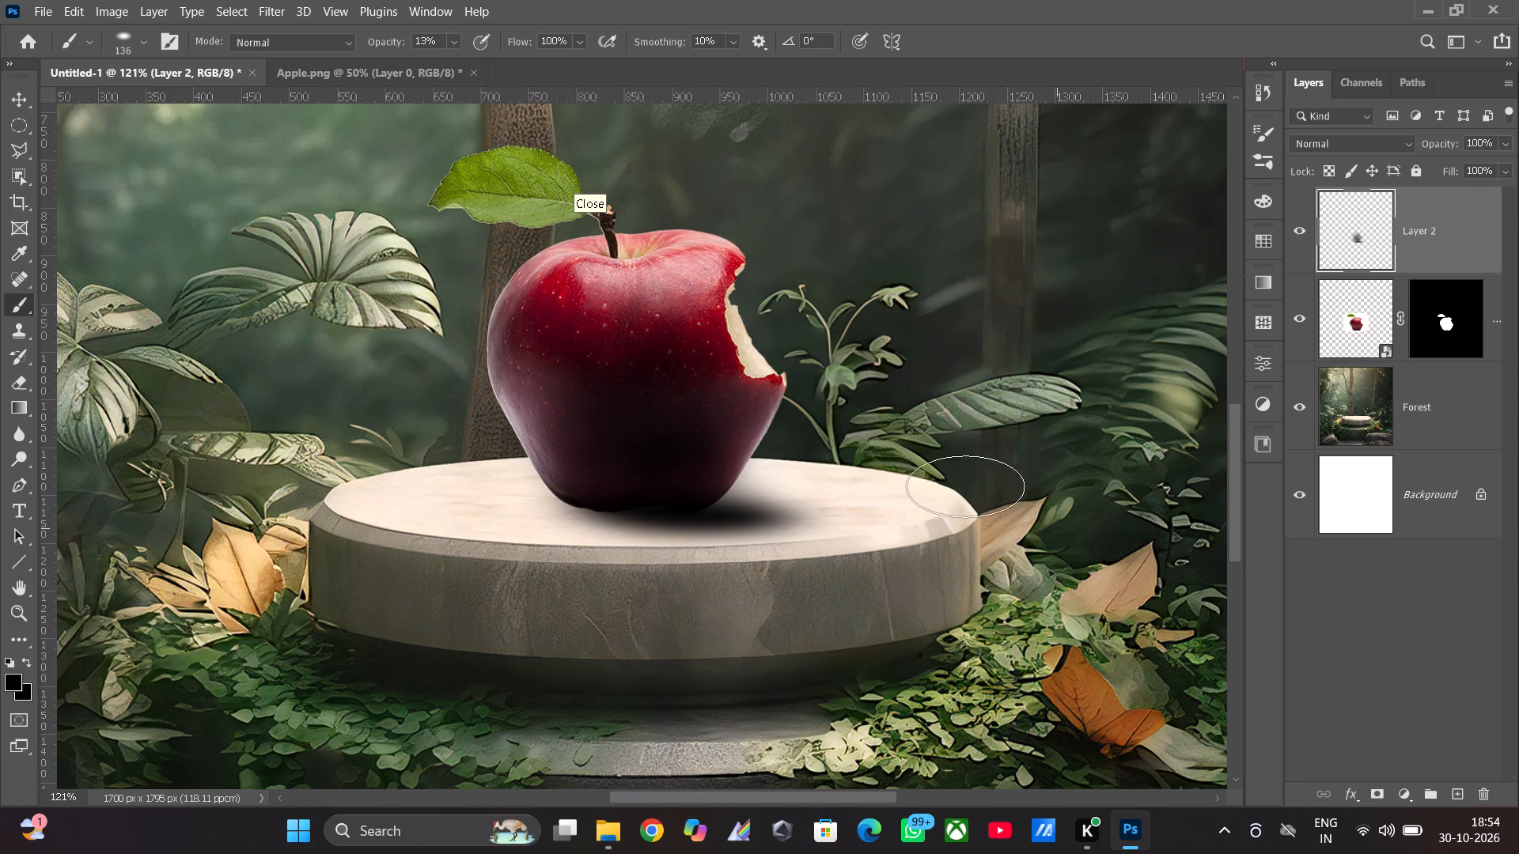
click(636, 322)
Strengthen the cast shadow on the podium below the bitten side with 13% black dabs, undoing the outermost dab.
click(705, 511)
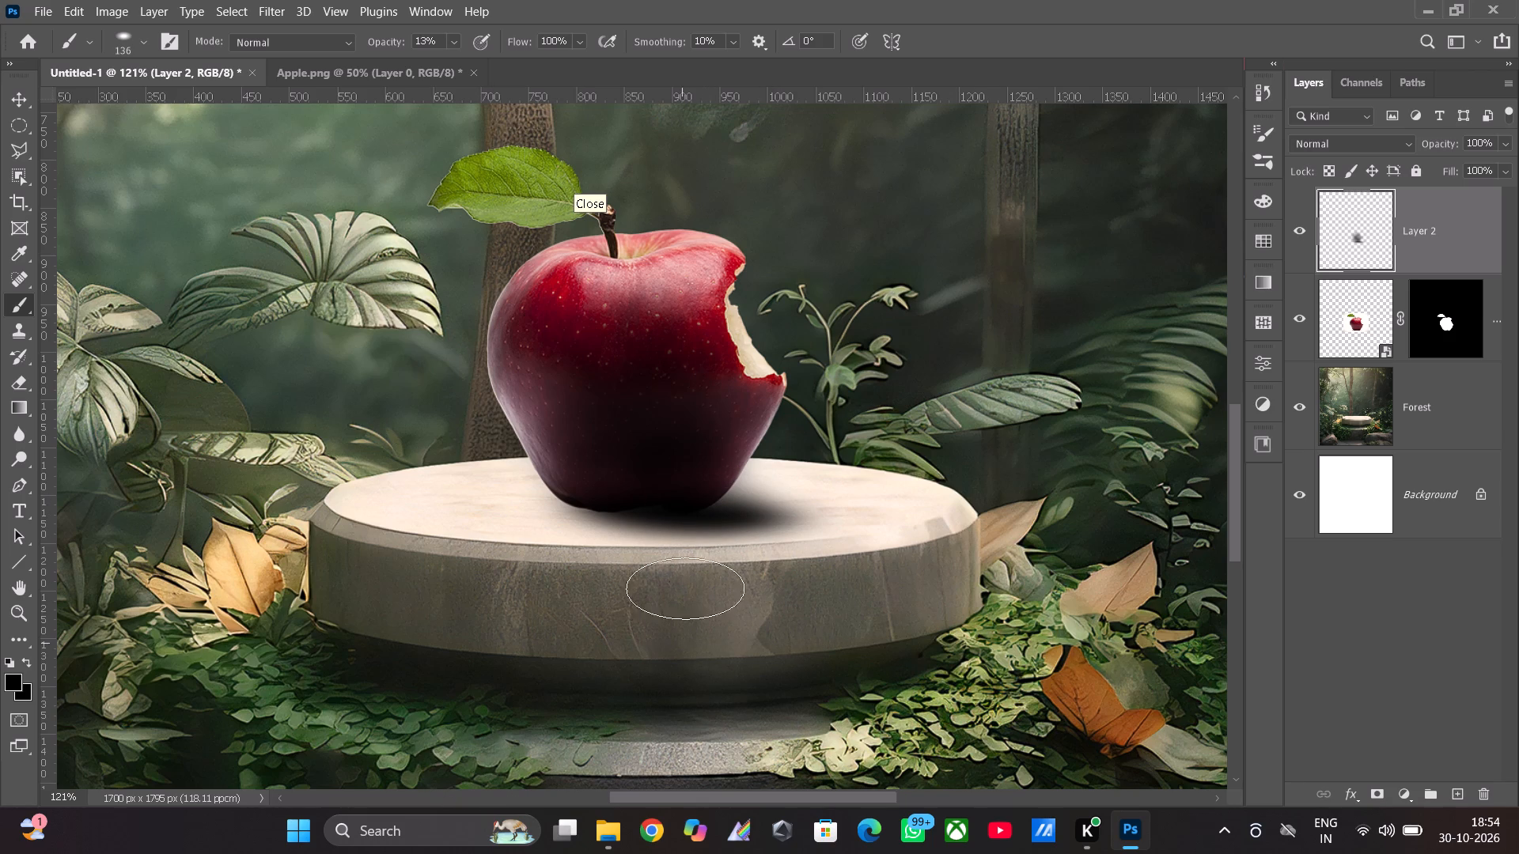
click(684, 542)
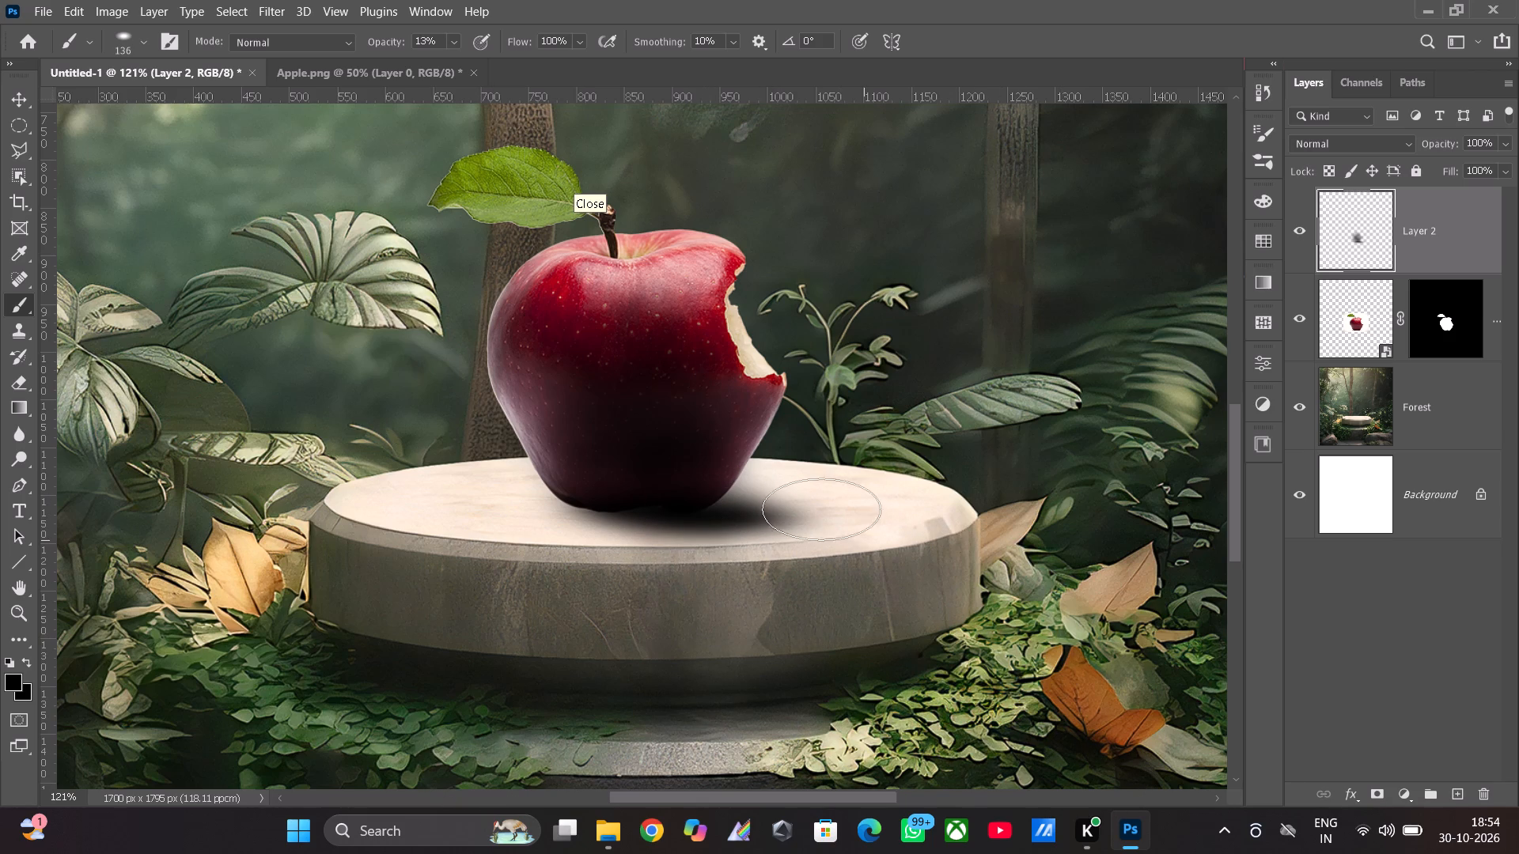
click(772, 517)
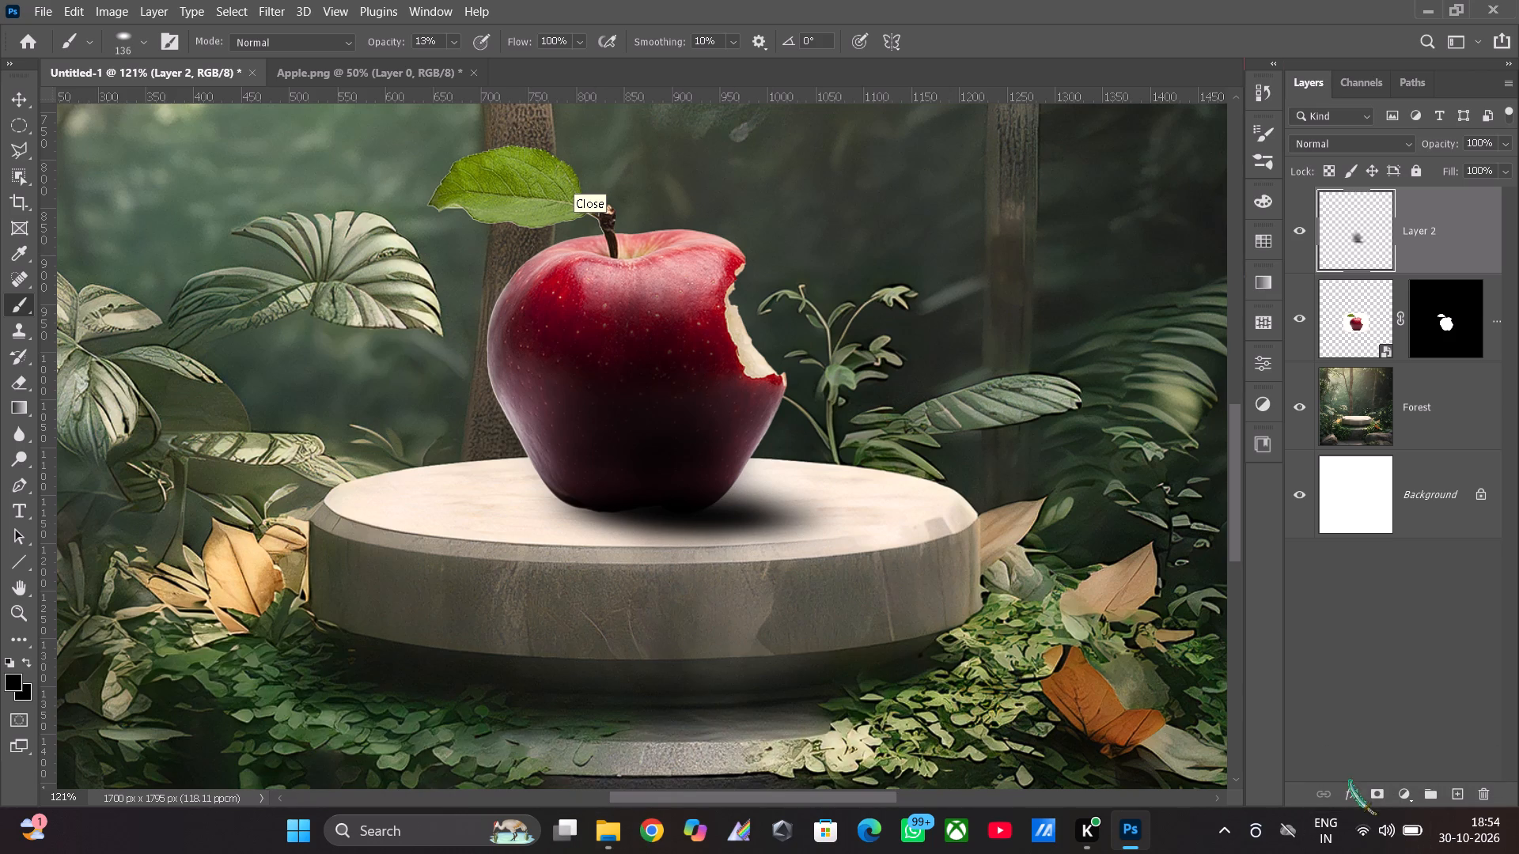
click(775, 508)
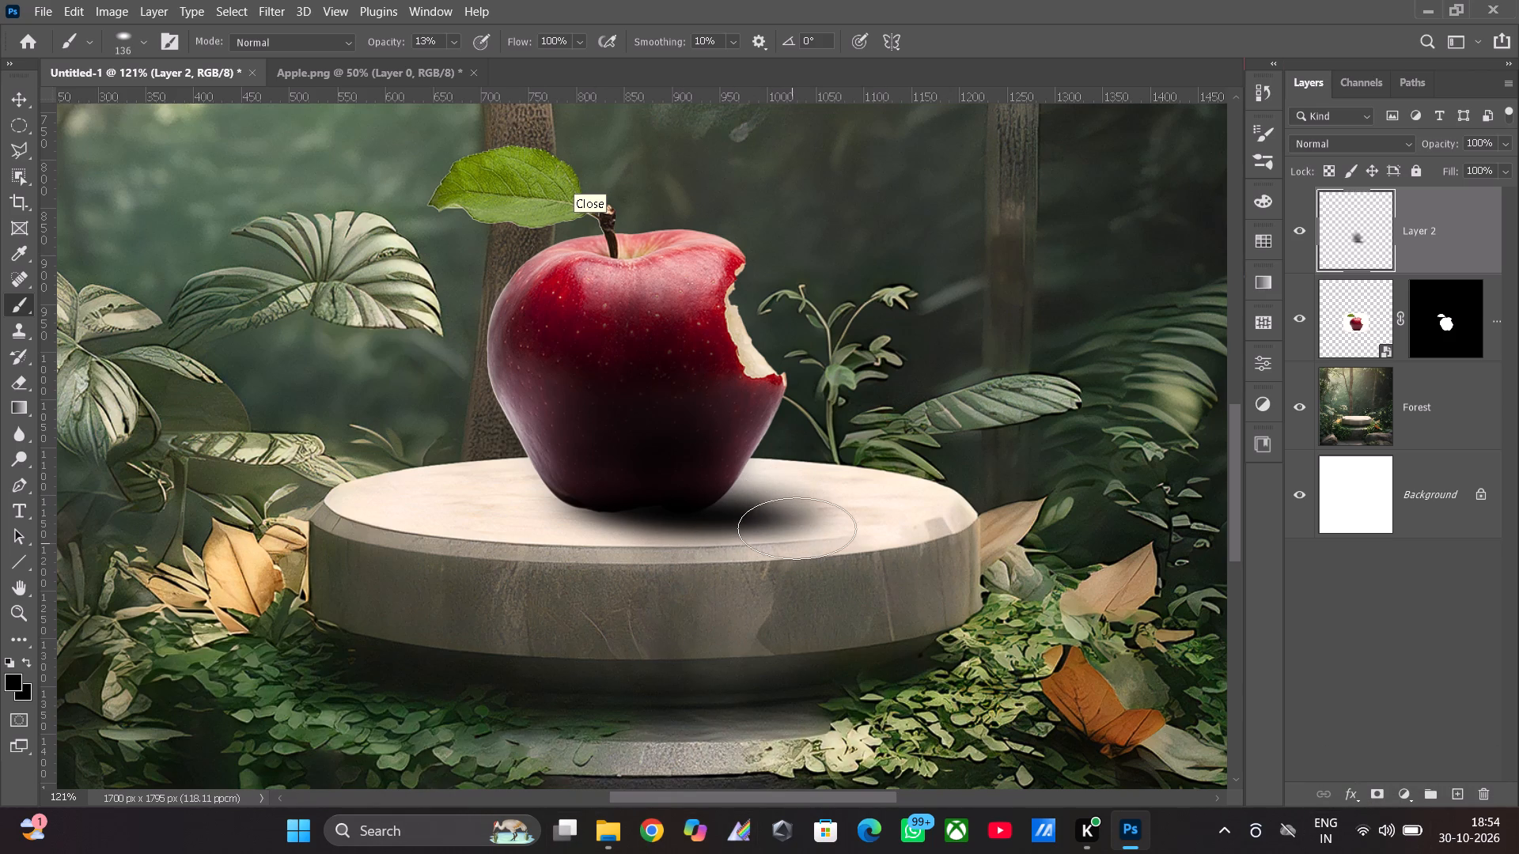
click(797, 526)
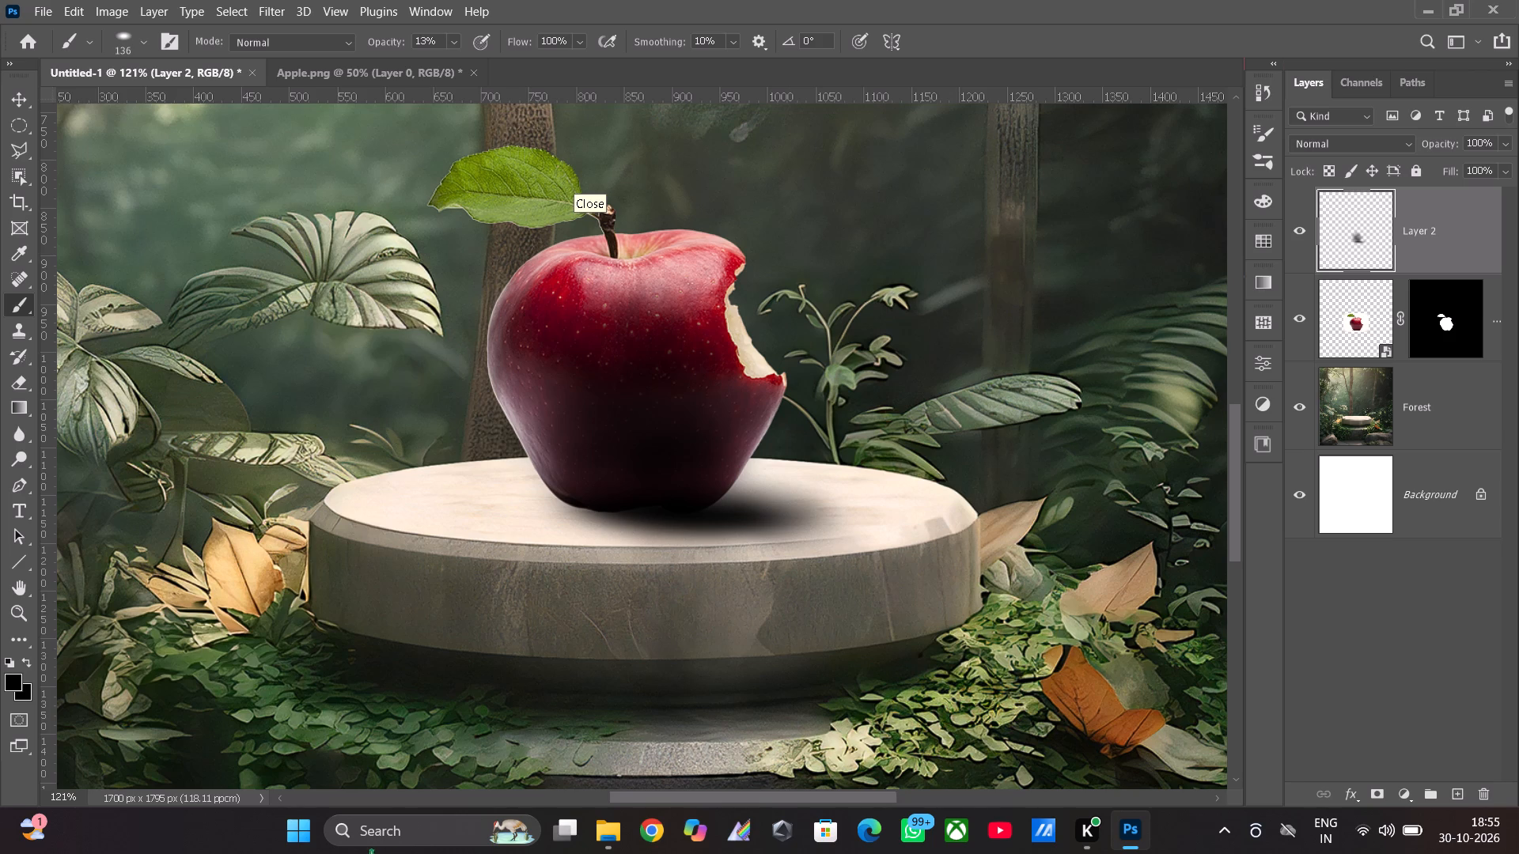
key(ctrl+z)
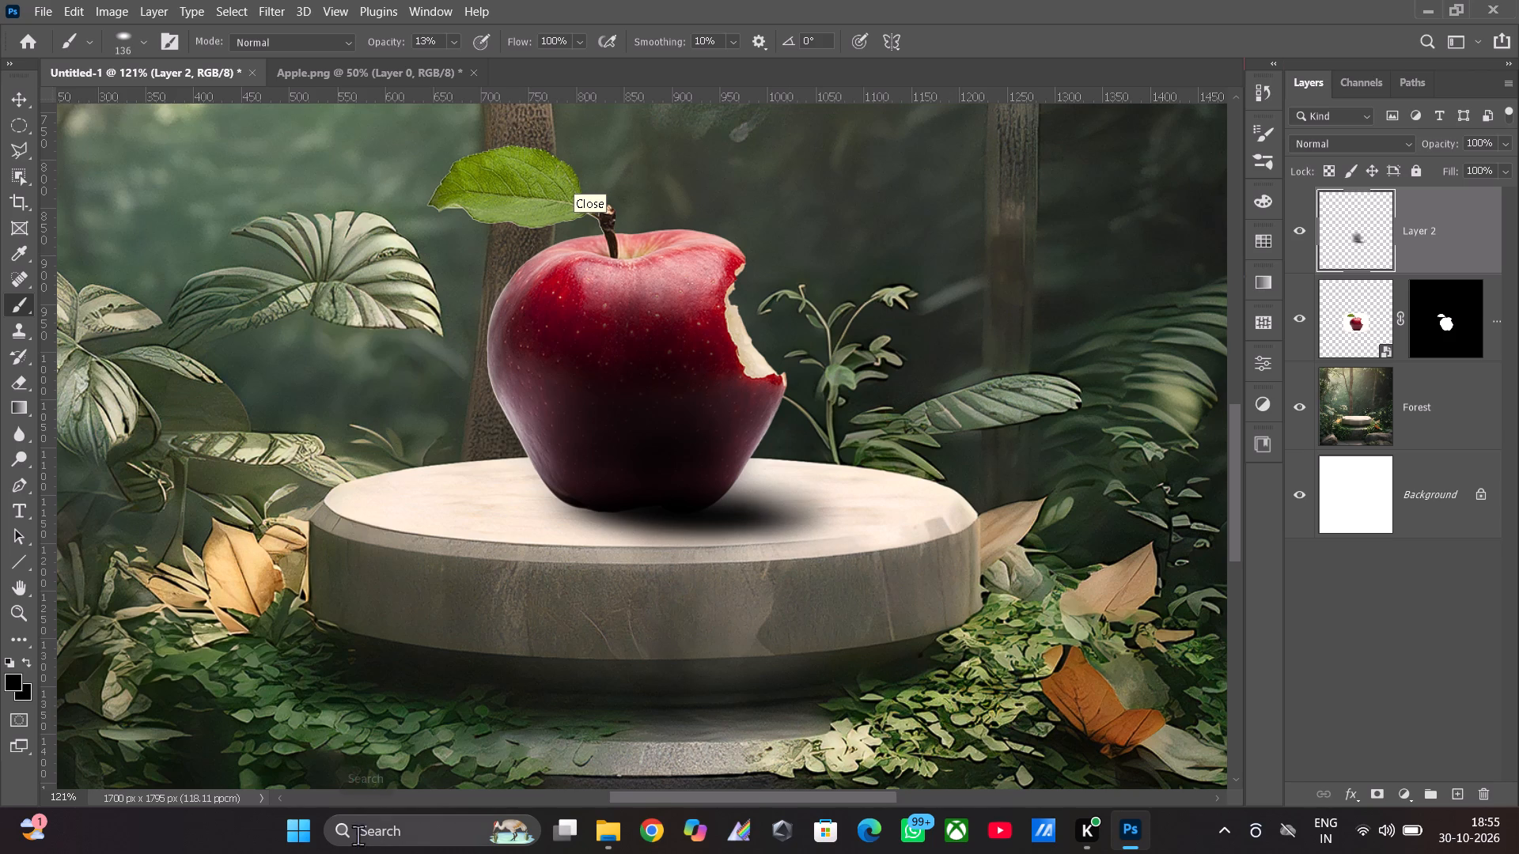
Build up the soft shadow on the podium under the apple's front edge, opposite the bitten side, with 13% black dabs.
click(657, 510)
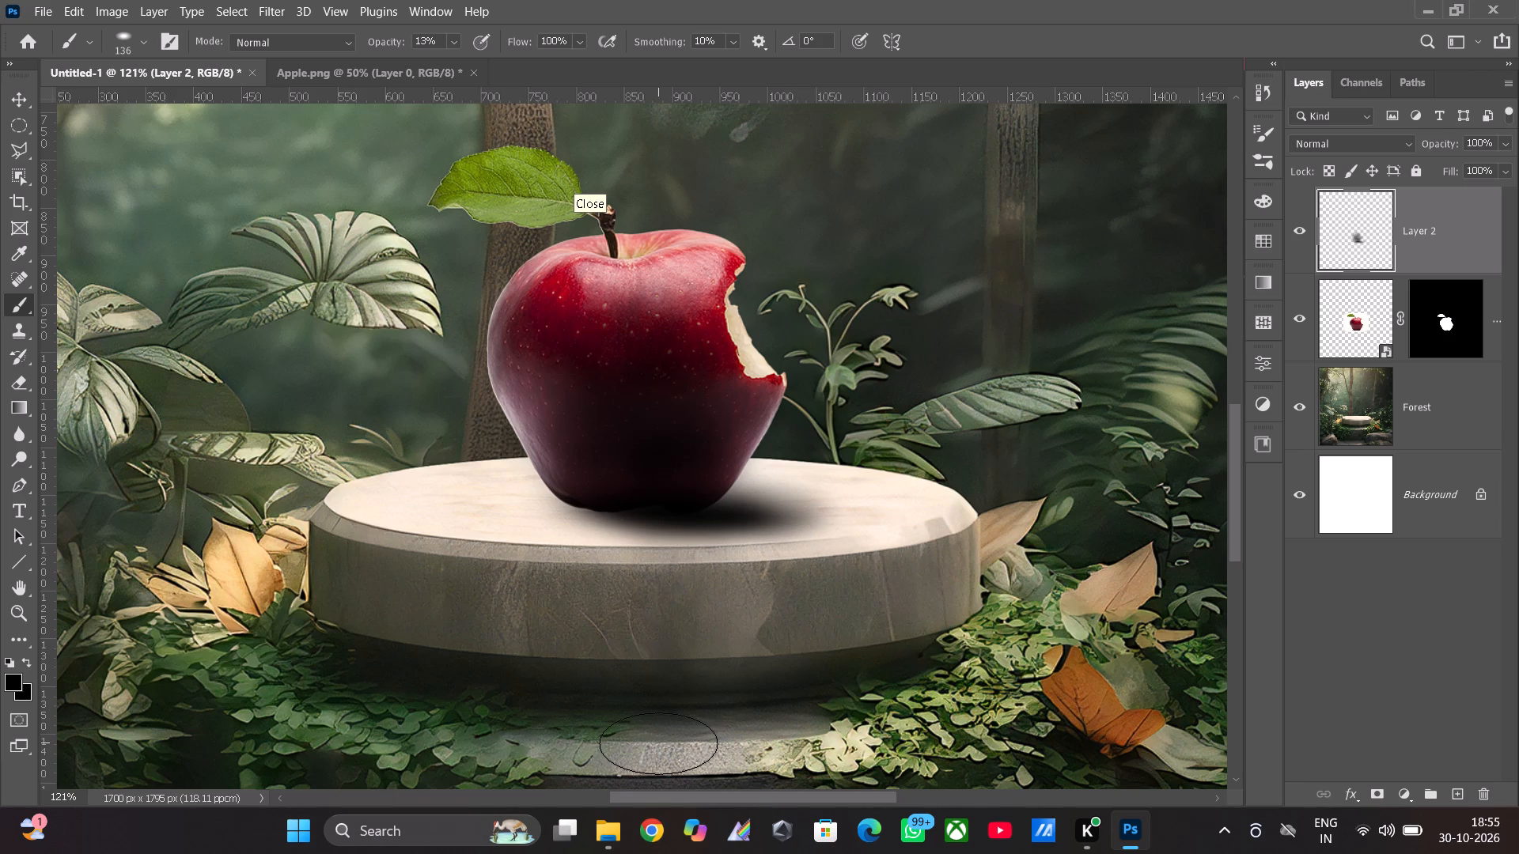
click(616, 520)
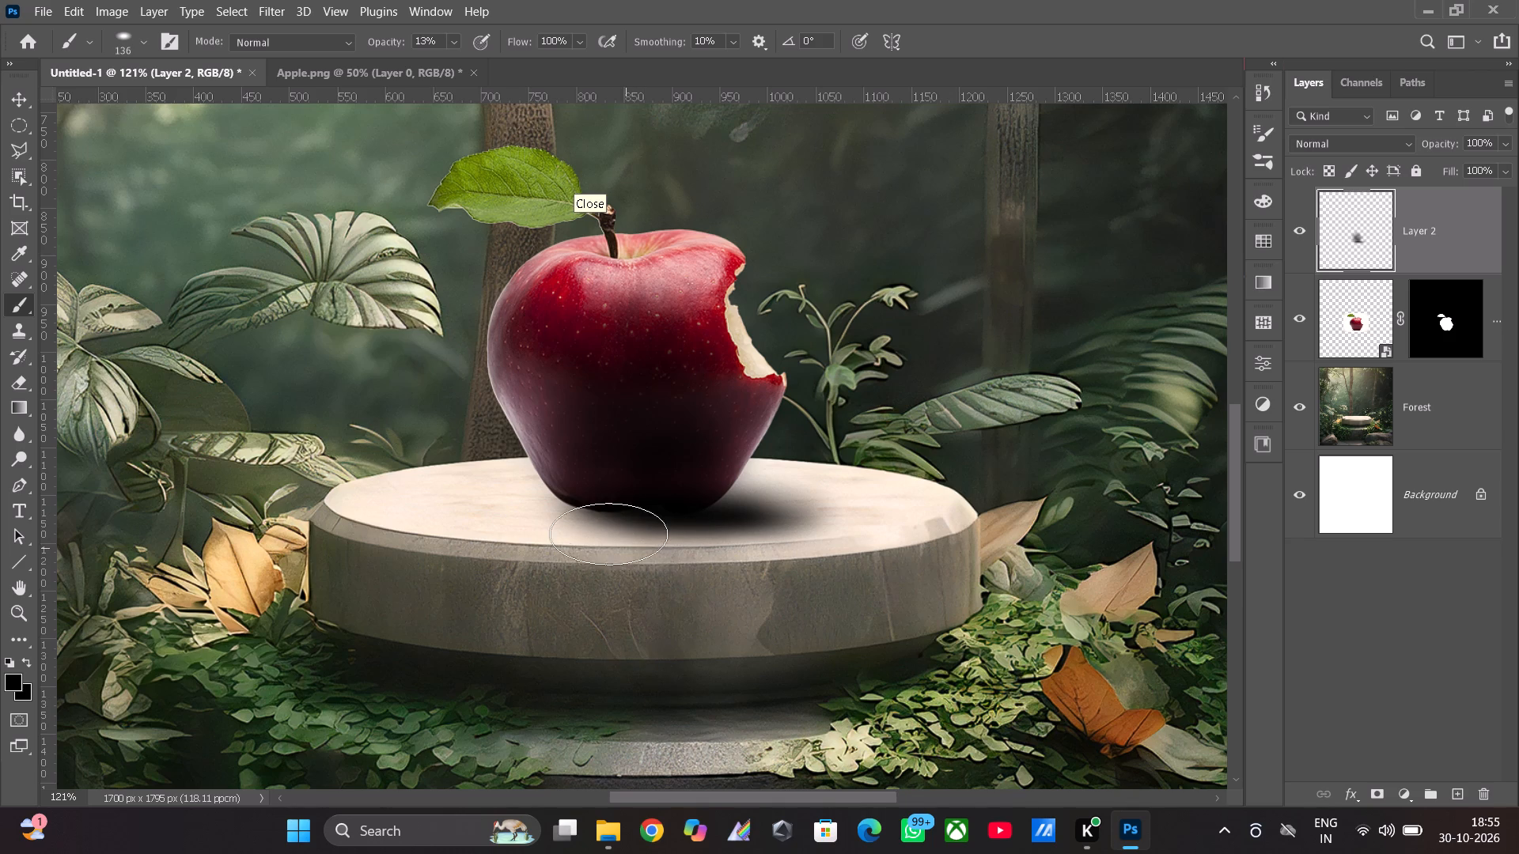
click(608, 521)
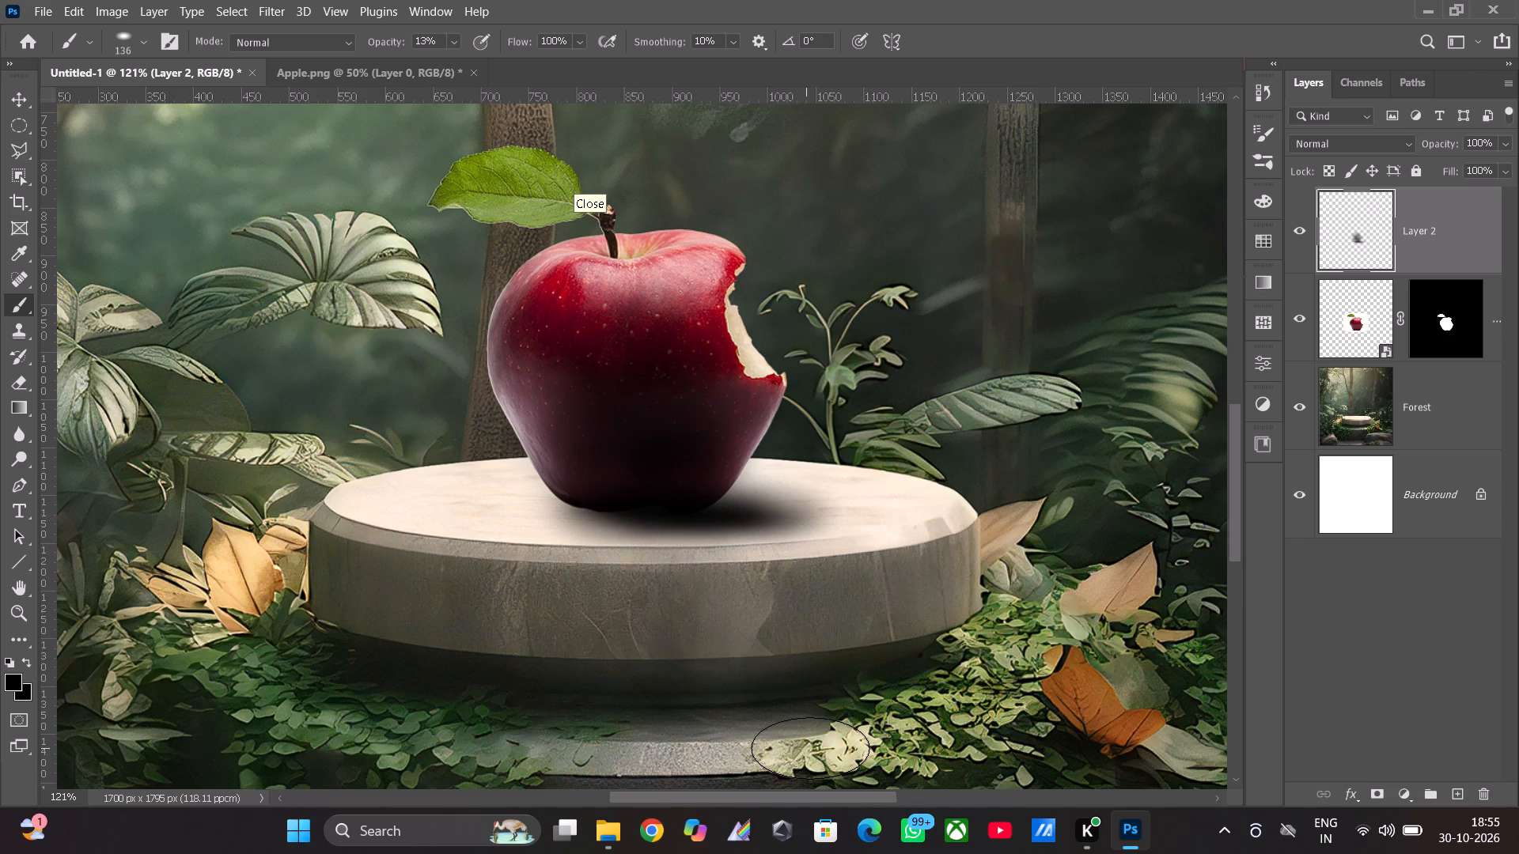
click(589, 508)
click(605, 508)
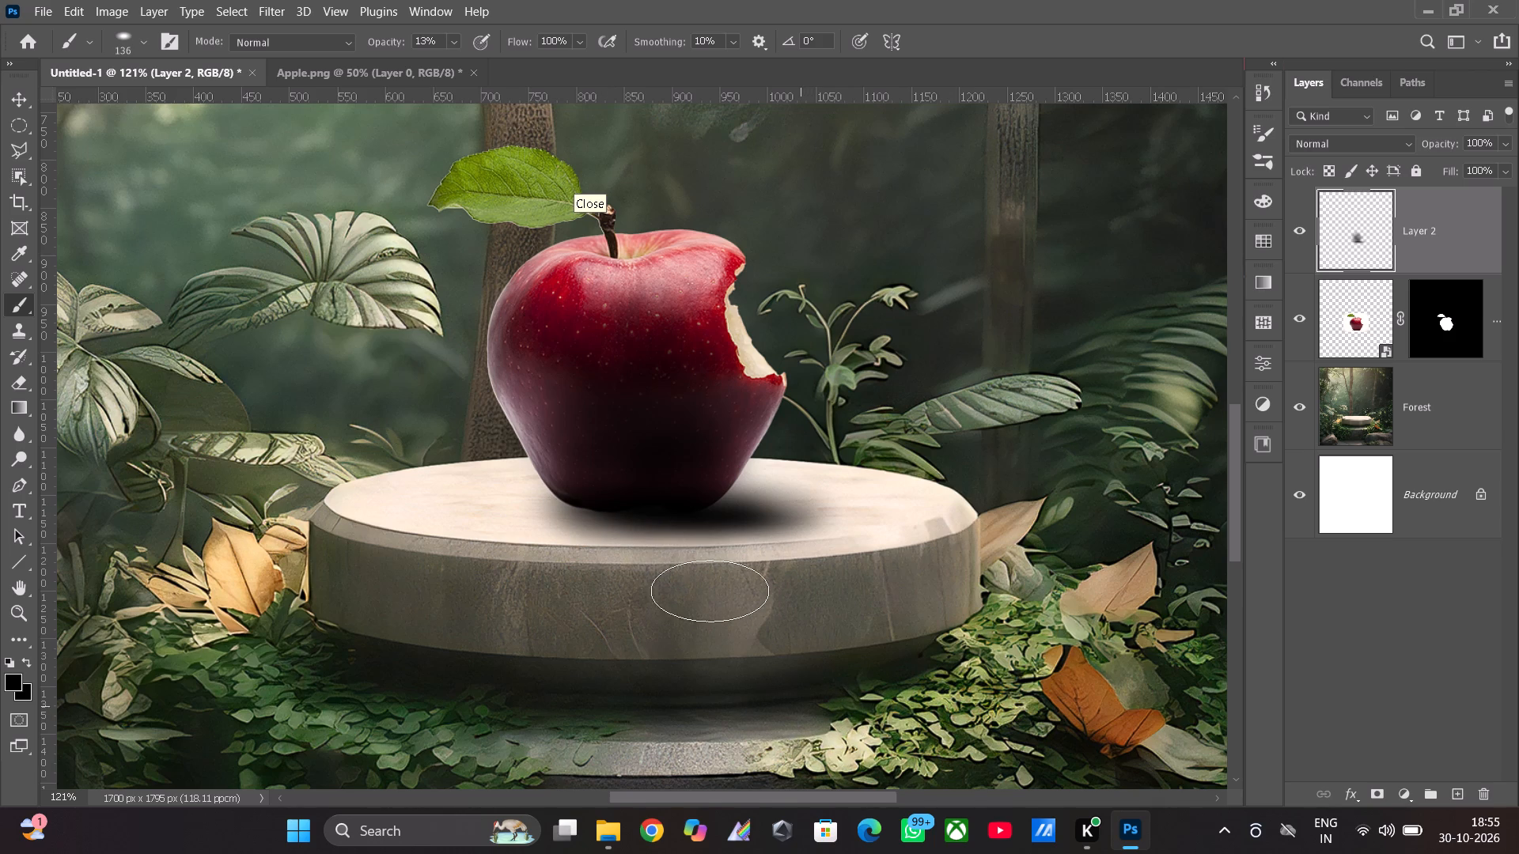
click(596, 512)
Deepen the contact shadow along the apple's base and the cast shadow beside it with more 13% black dabs.
click(26, 586)
drag(1101, 552, 1093, 557)
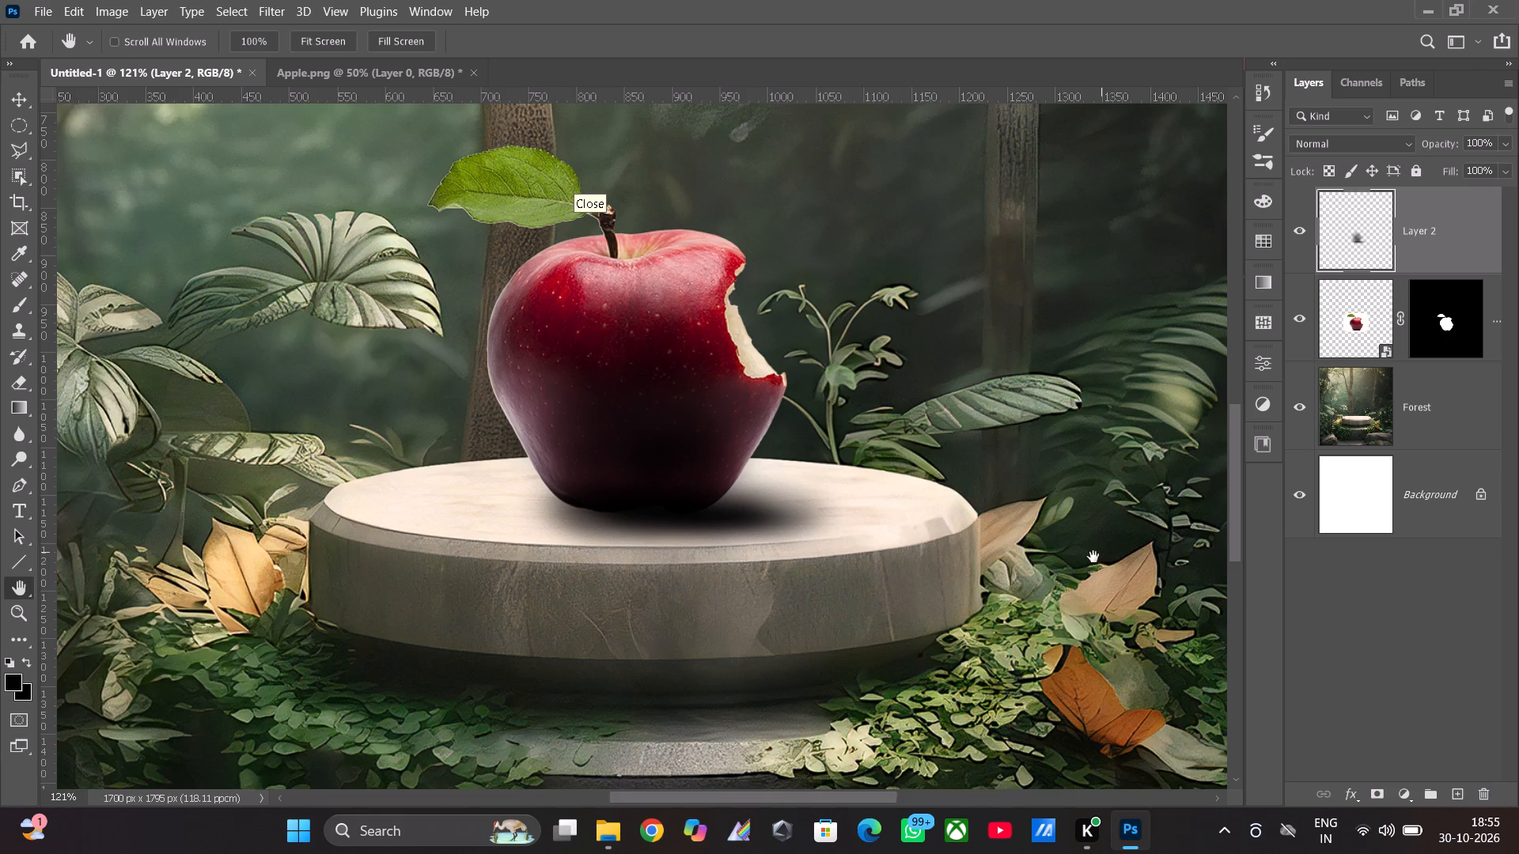
drag(1093, 557, 1125, 539)
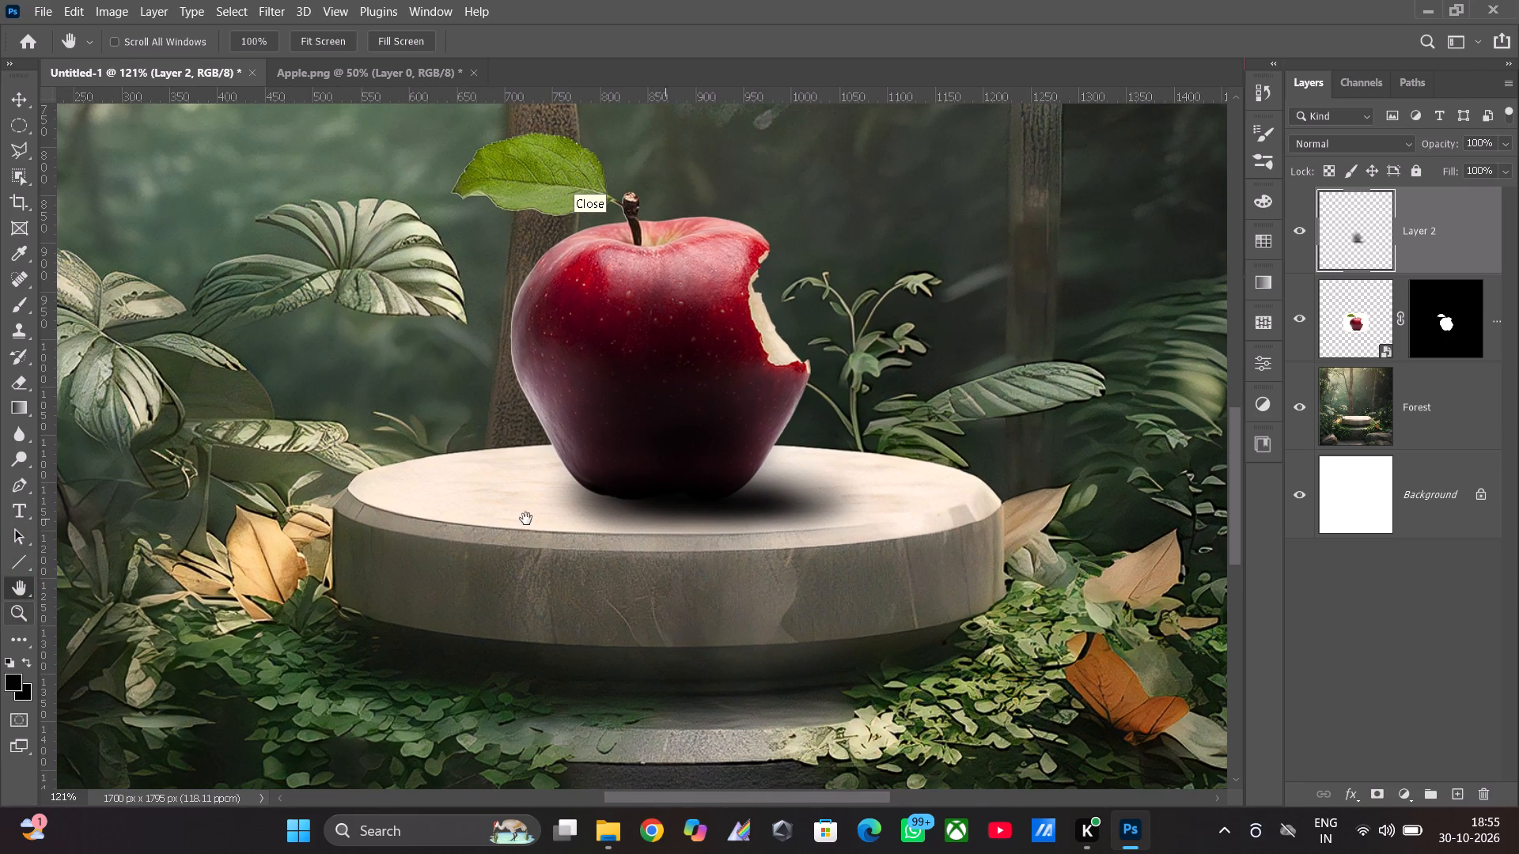
click(17, 614)
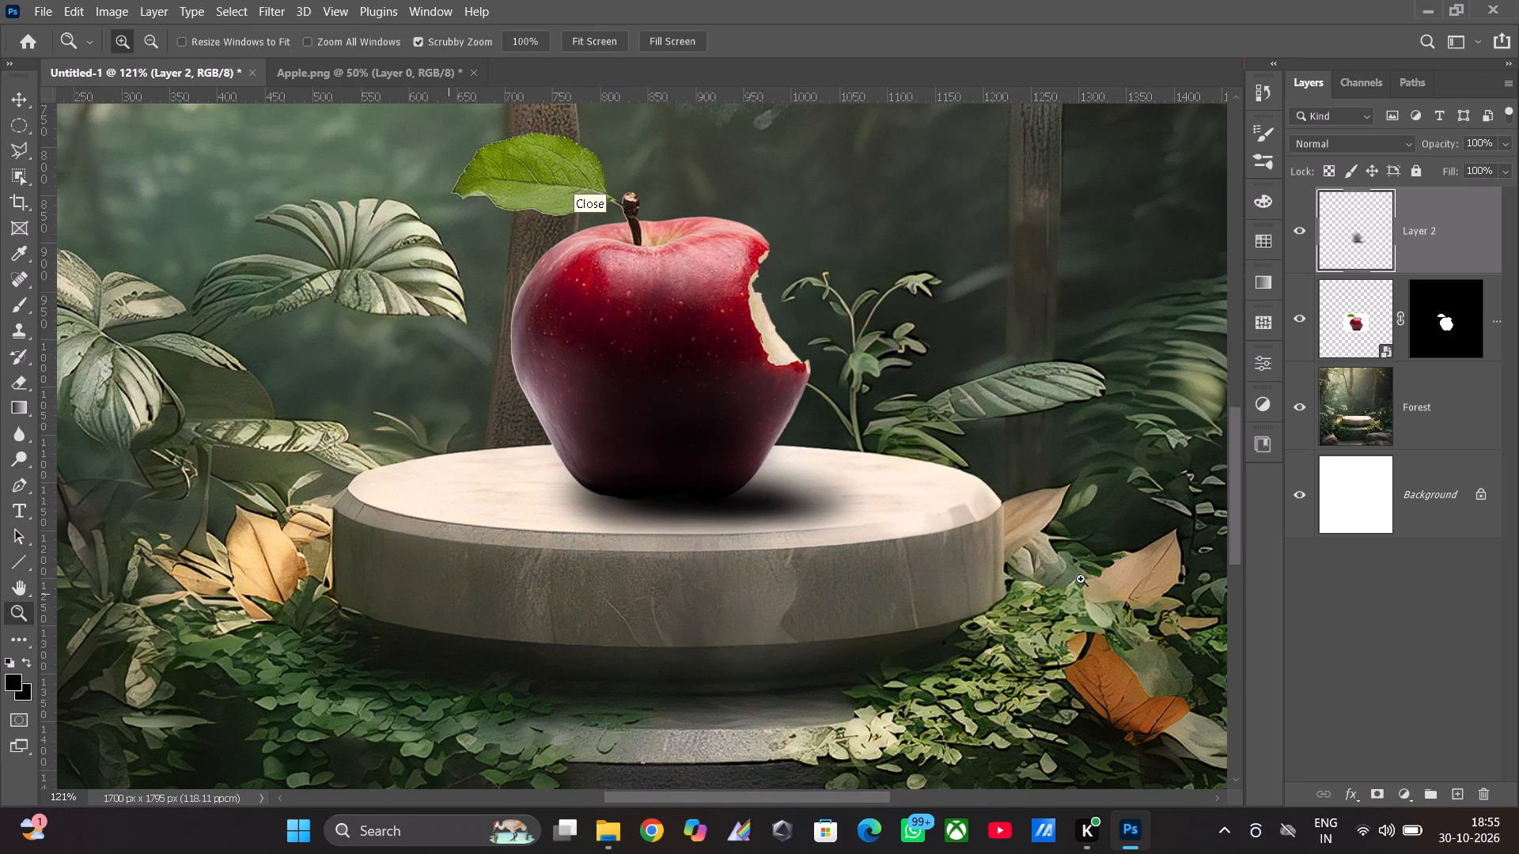
drag(1086, 578, 989, 591)
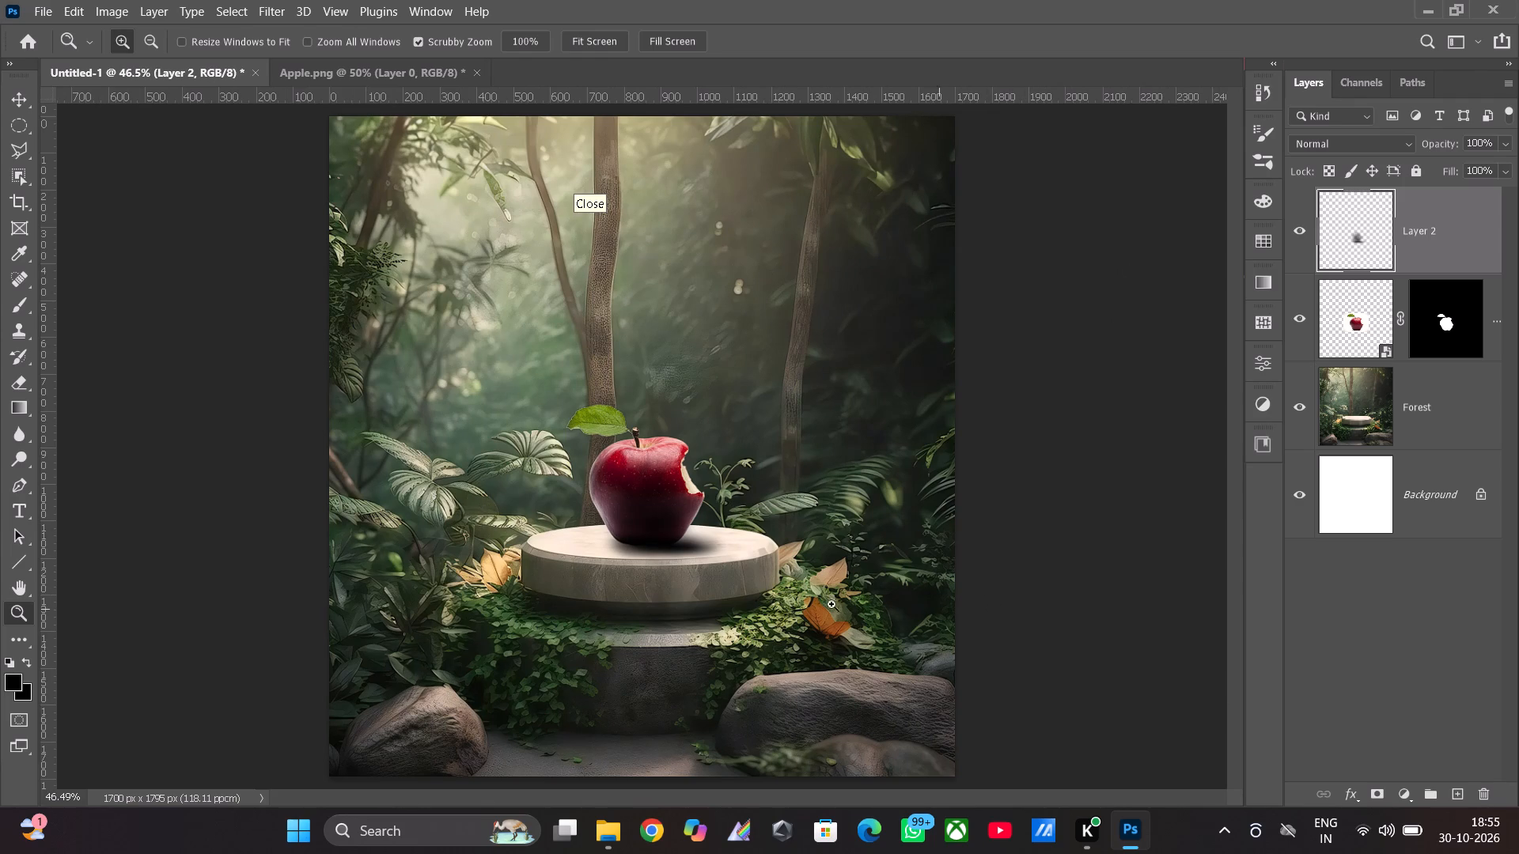
drag(735, 595, 824, 619)
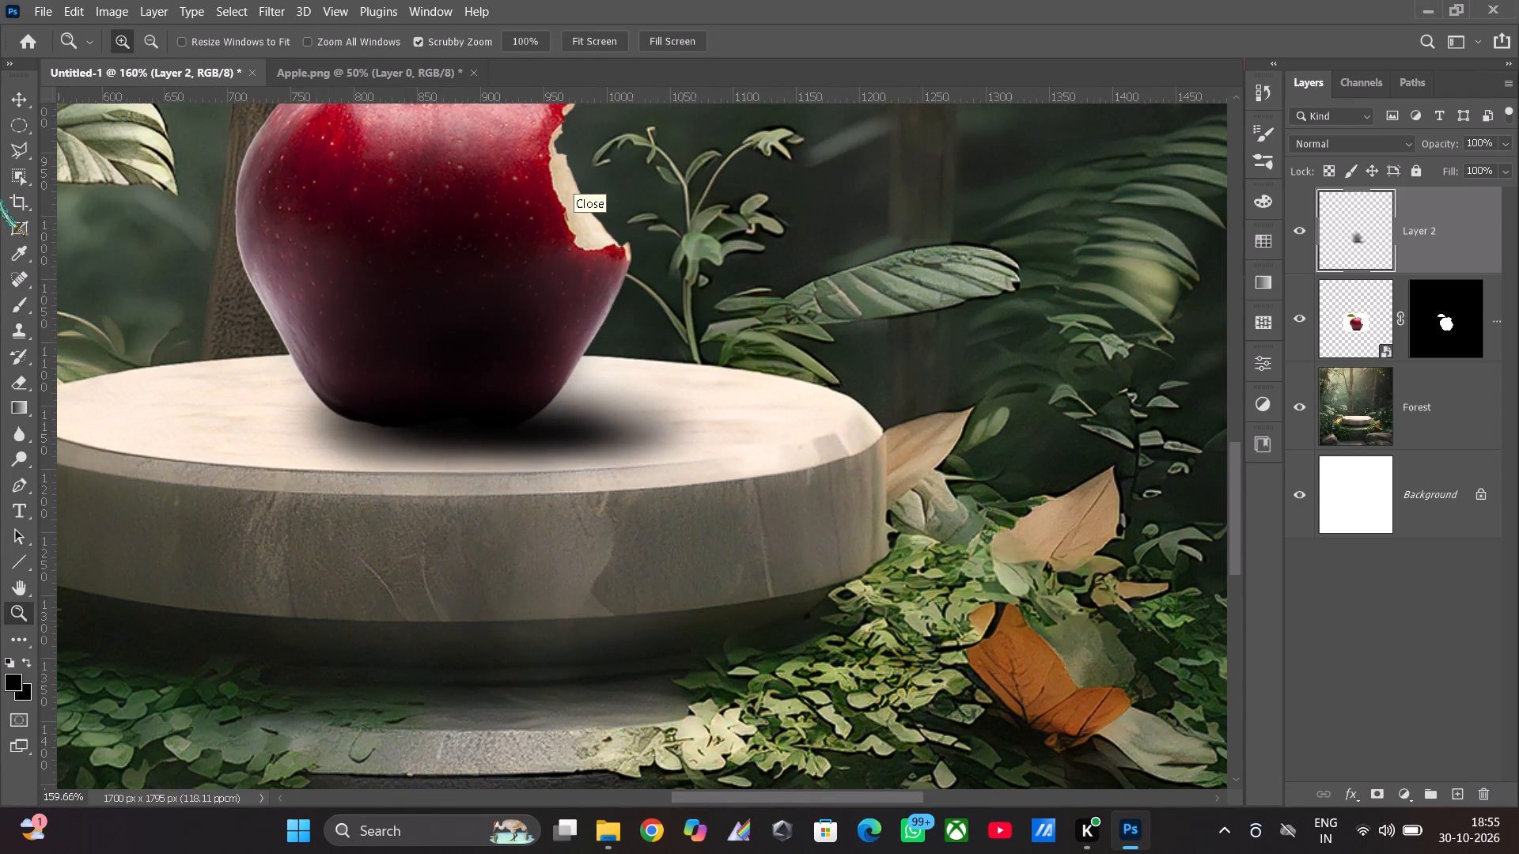
click(22, 300)
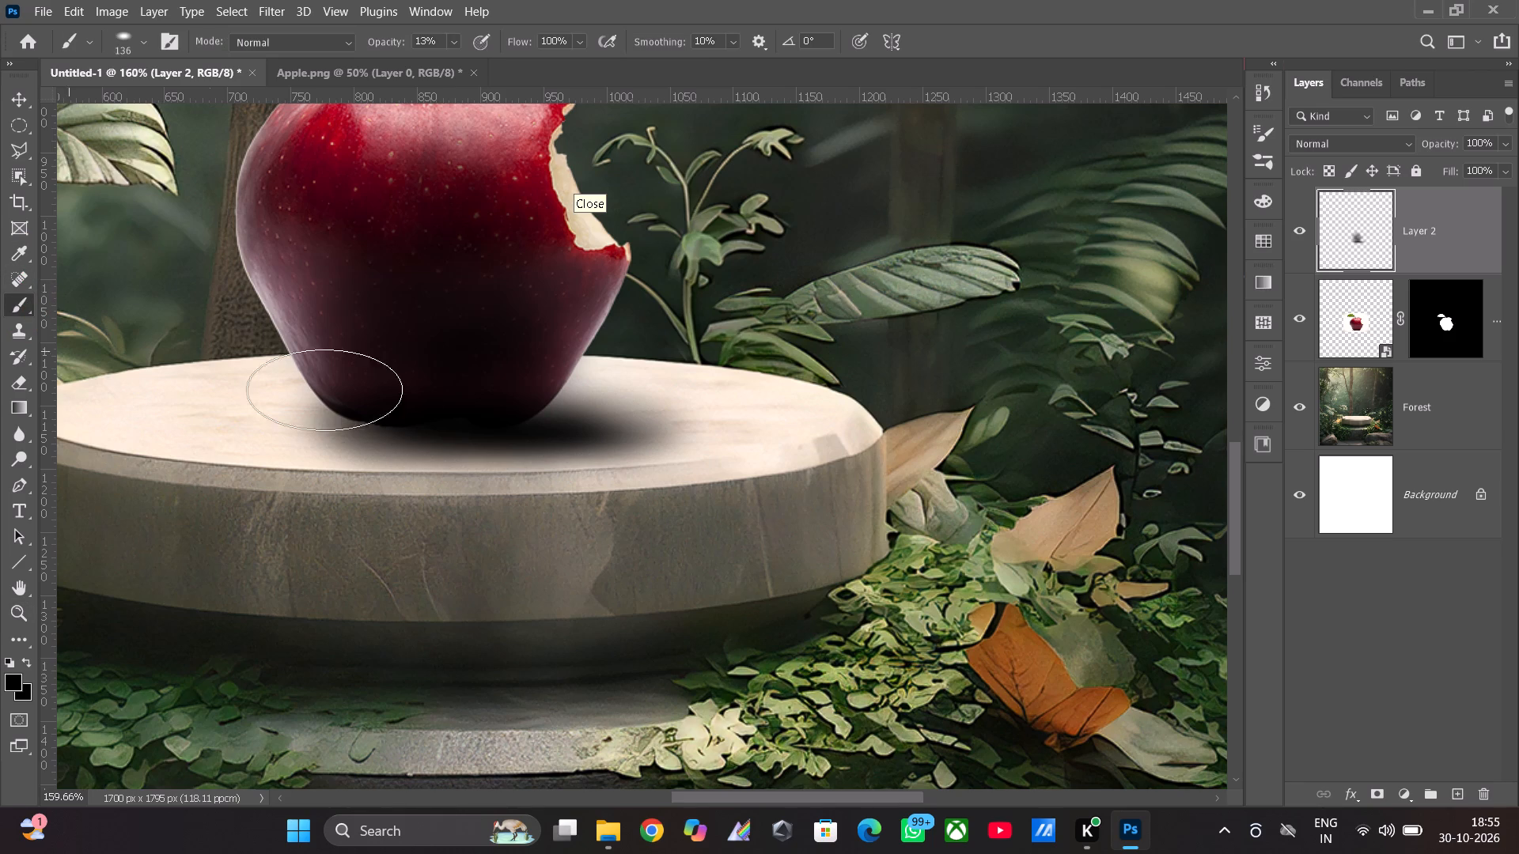
click(406, 414)
click(403, 417)
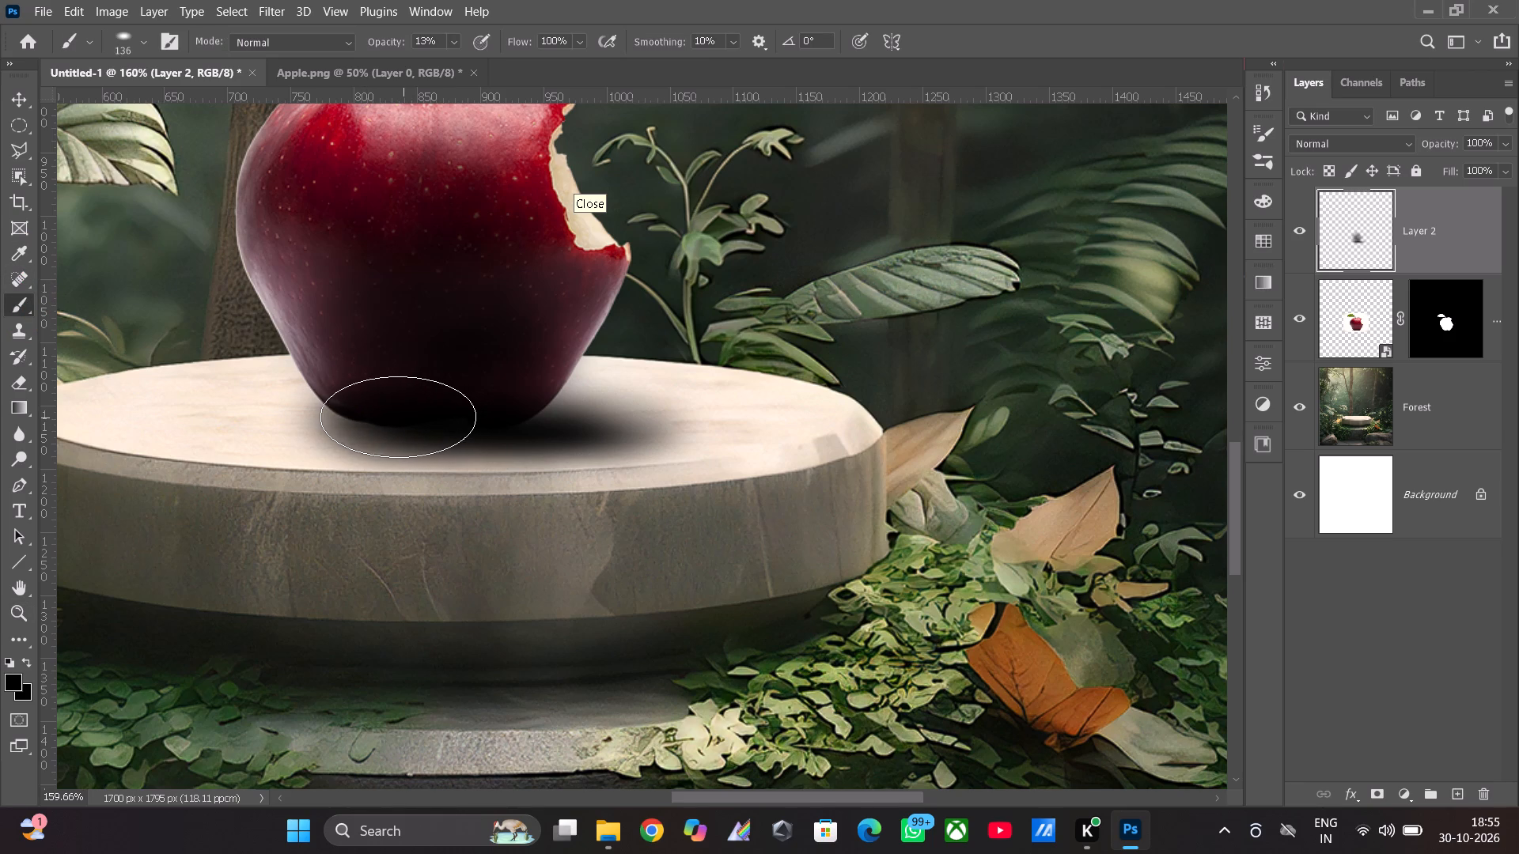
click(388, 417)
double_click(388, 417)
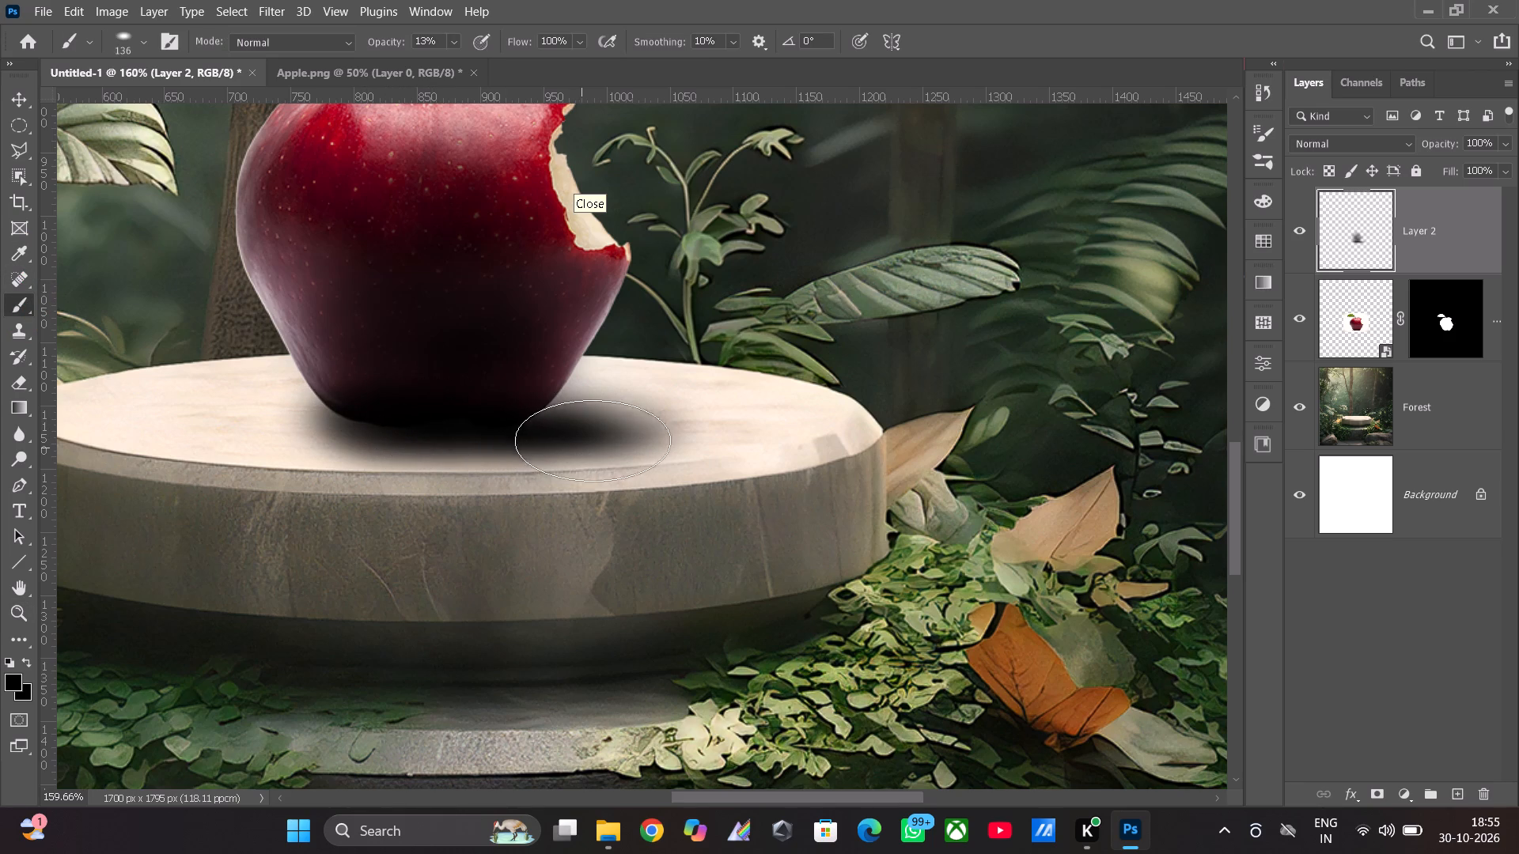
click(628, 433)
click(541, 426)
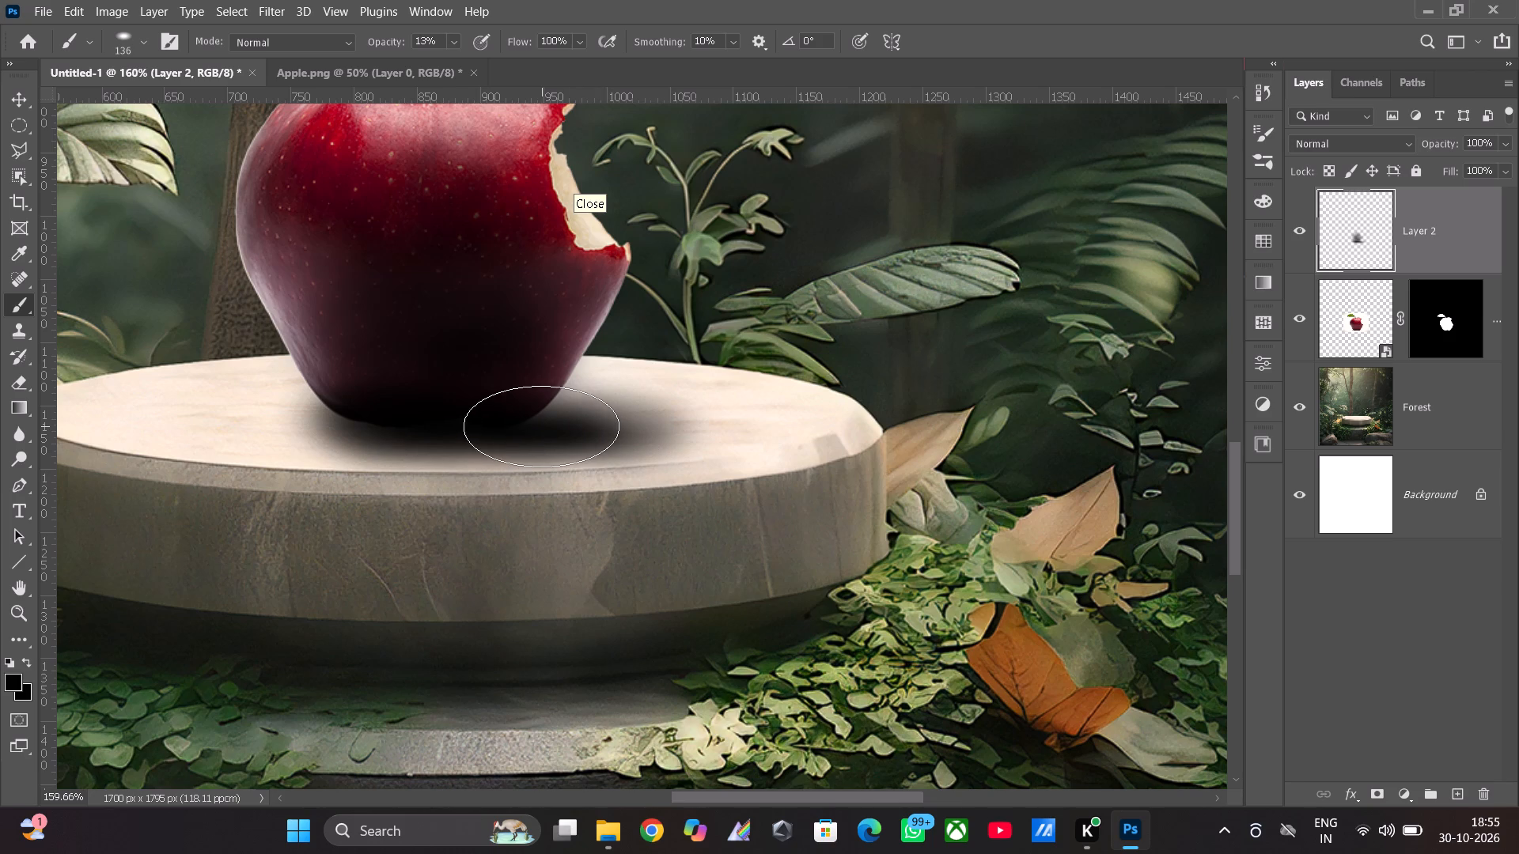
click(613, 427)
click(456, 423)
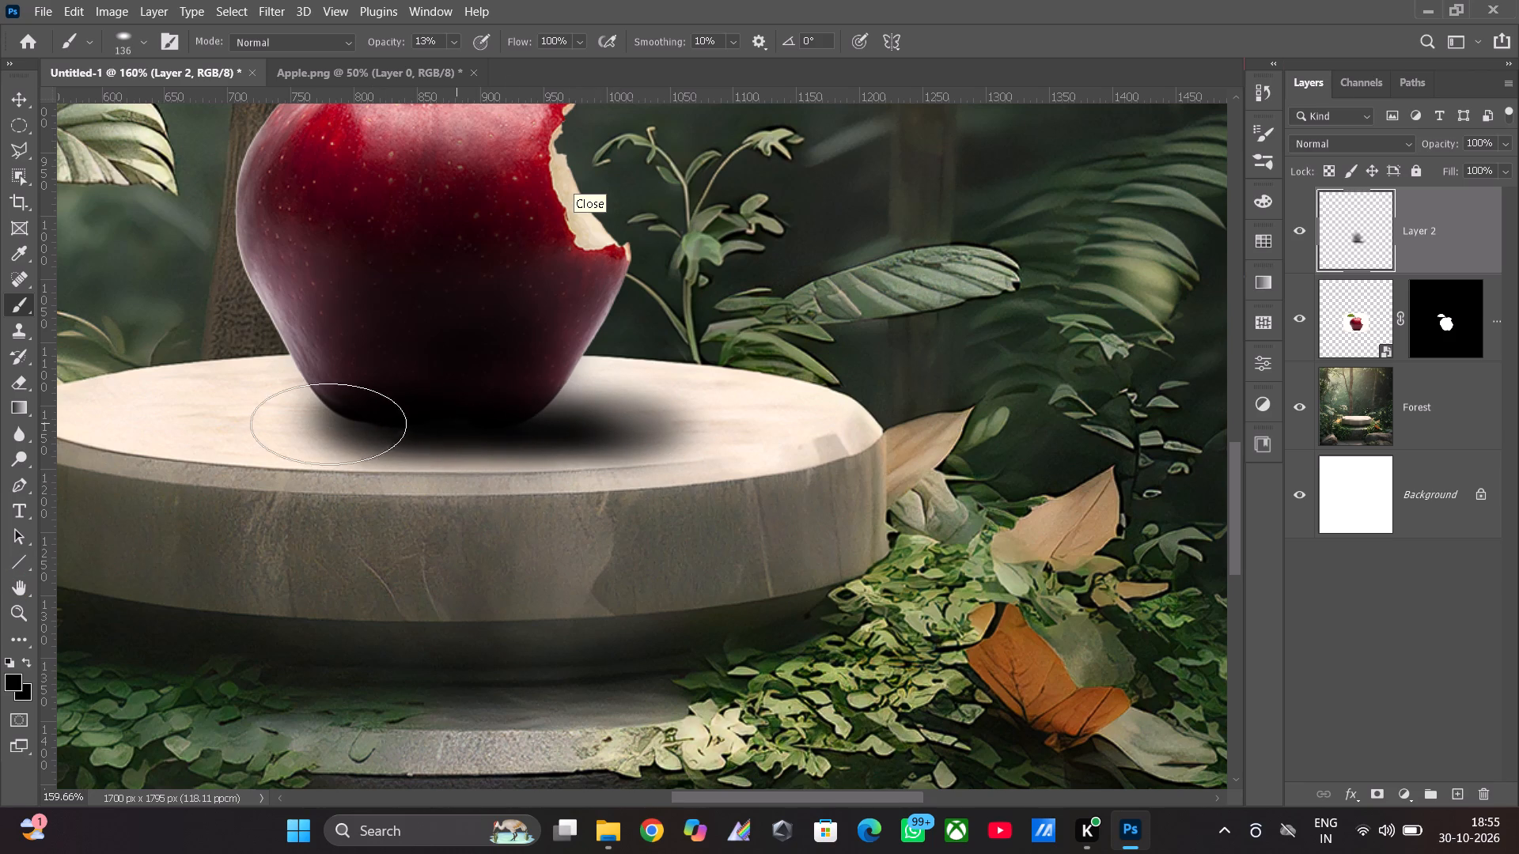
click(433, 438)
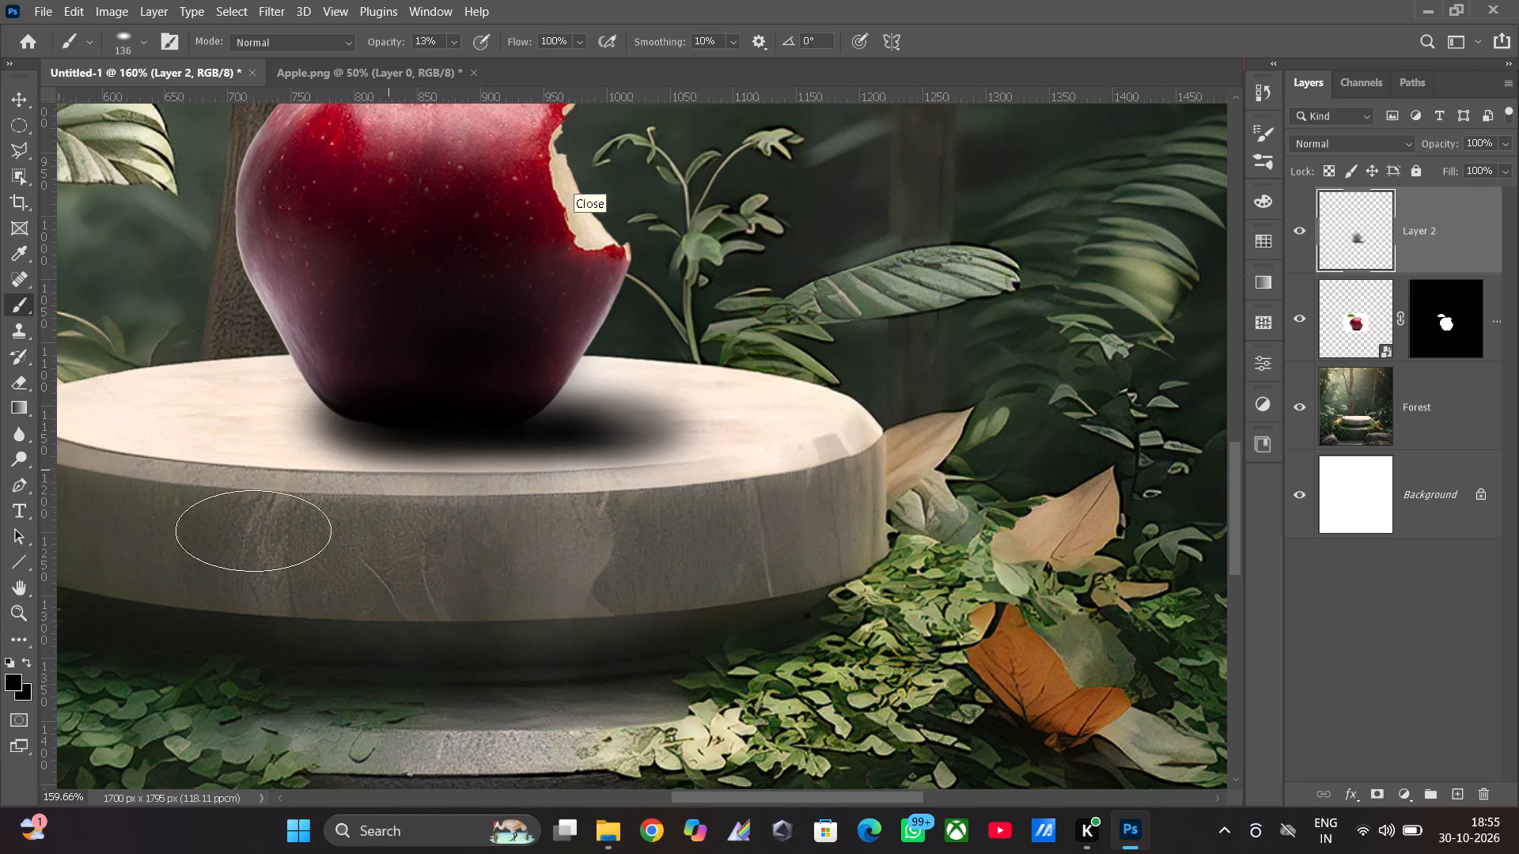
Darken the apple's base and feather the faint black shading upward over its body with 13% dabs.
click(403, 417)
click(398, 400)
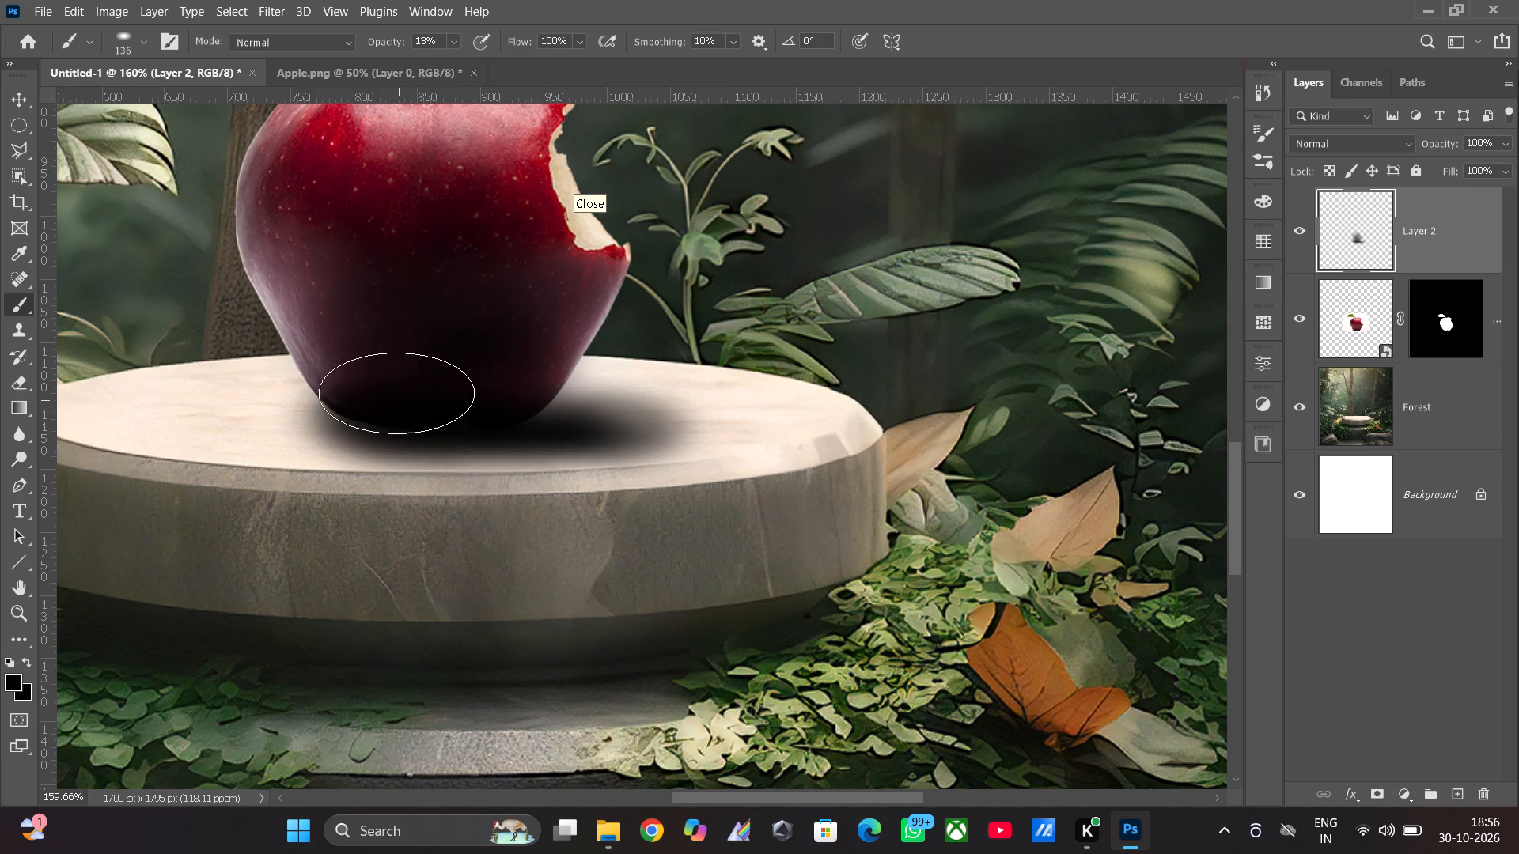
click(386, 357)
click(387, 178)
click(357, 193)
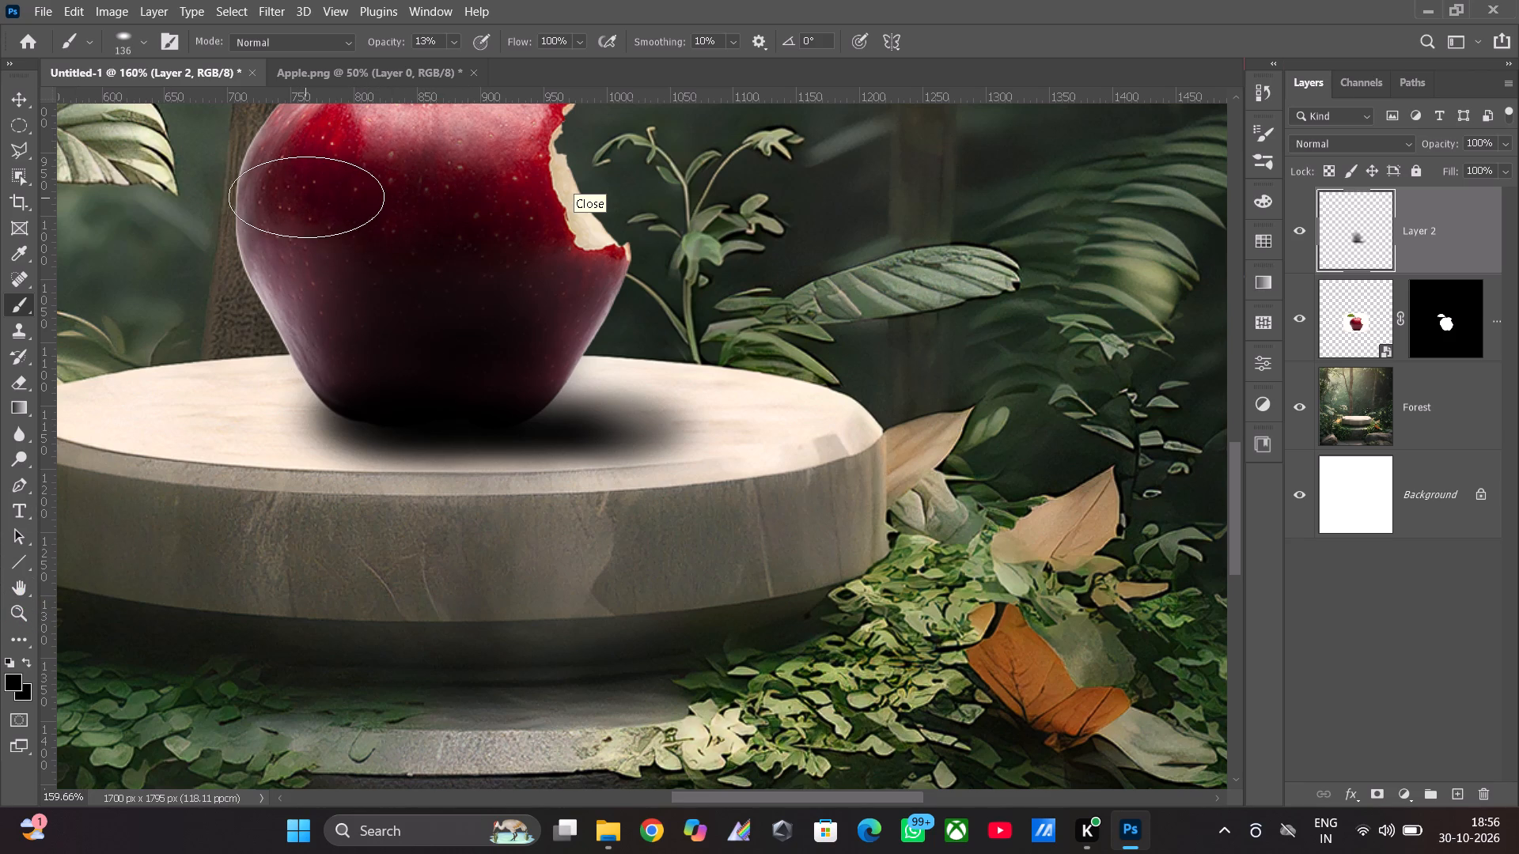
Add faint 13% black dabs across the apple's body and along the shadow in front of its base.
click(308, 195)
click(385, 248)
click(458, 161)
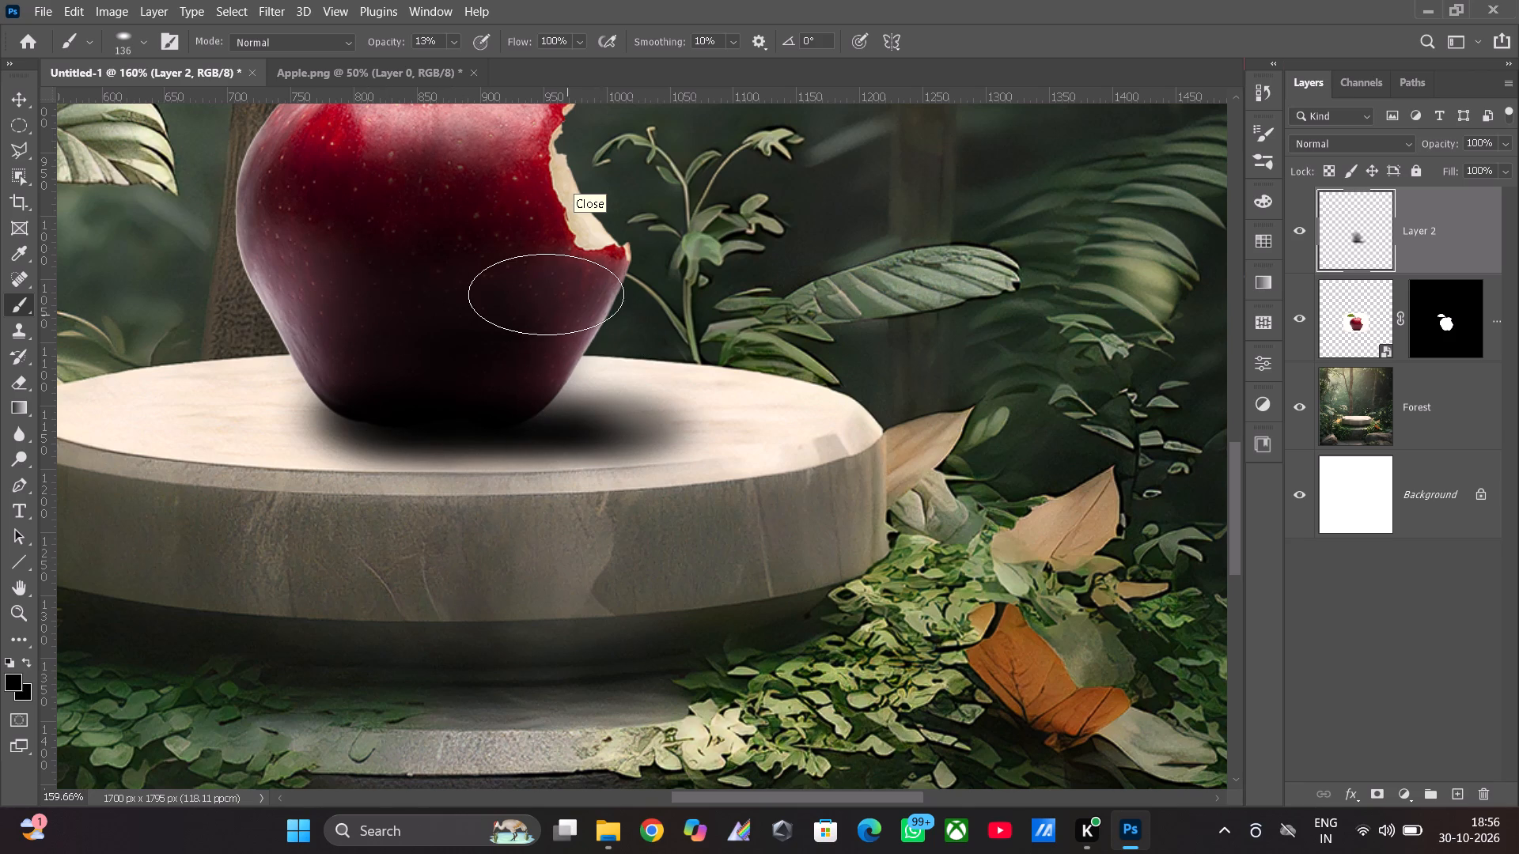
click(548, 275)
click(454, 452)
click(540, 454)
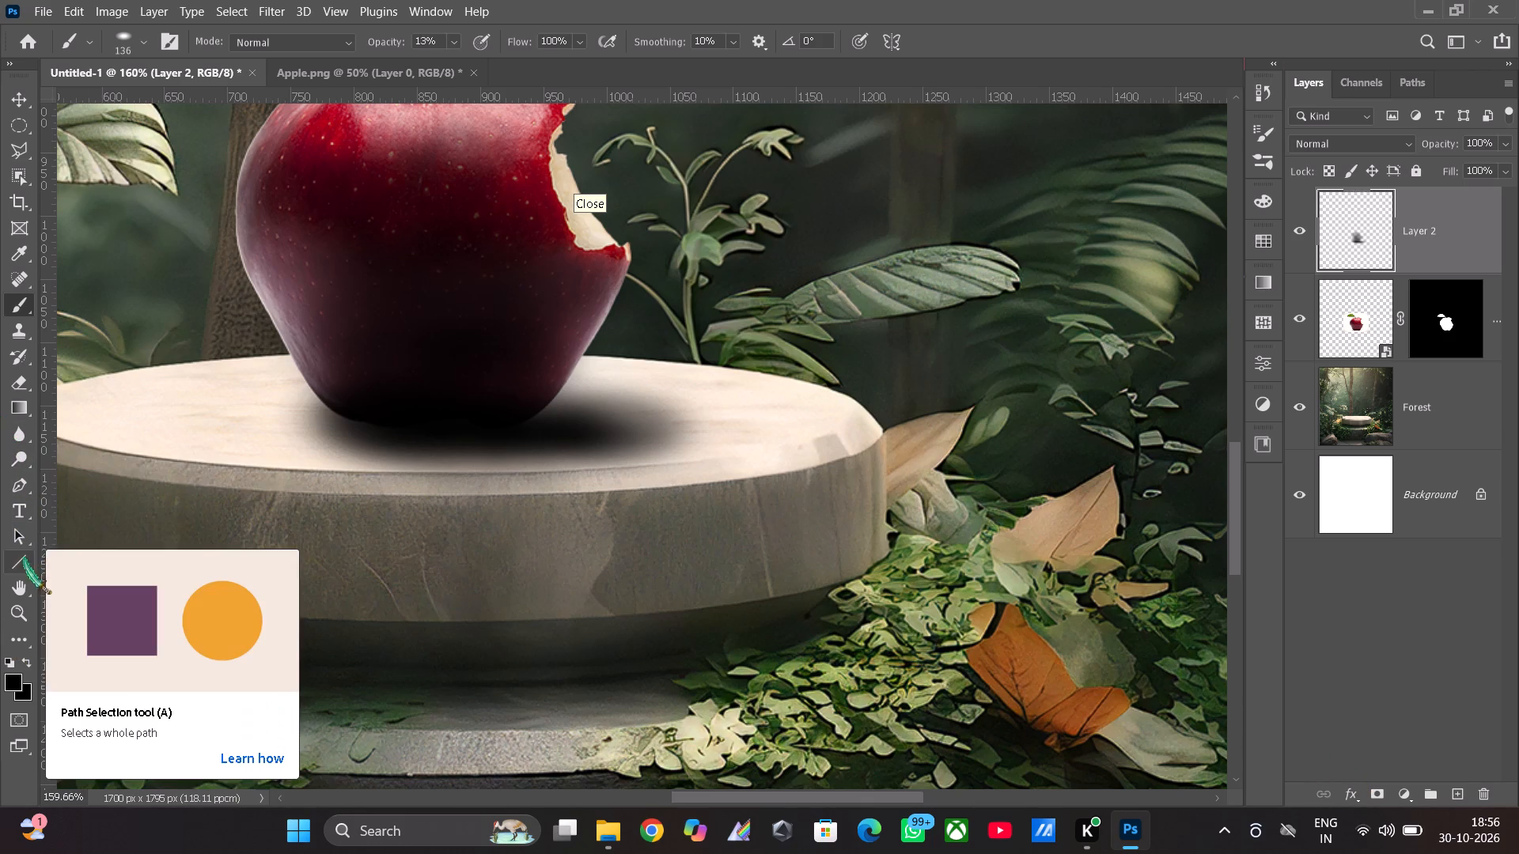
Soften the outer edge of the cast shadow below the bitten side with the Eraser at 3% opacity.
click(25, 587)
click(16, 625)
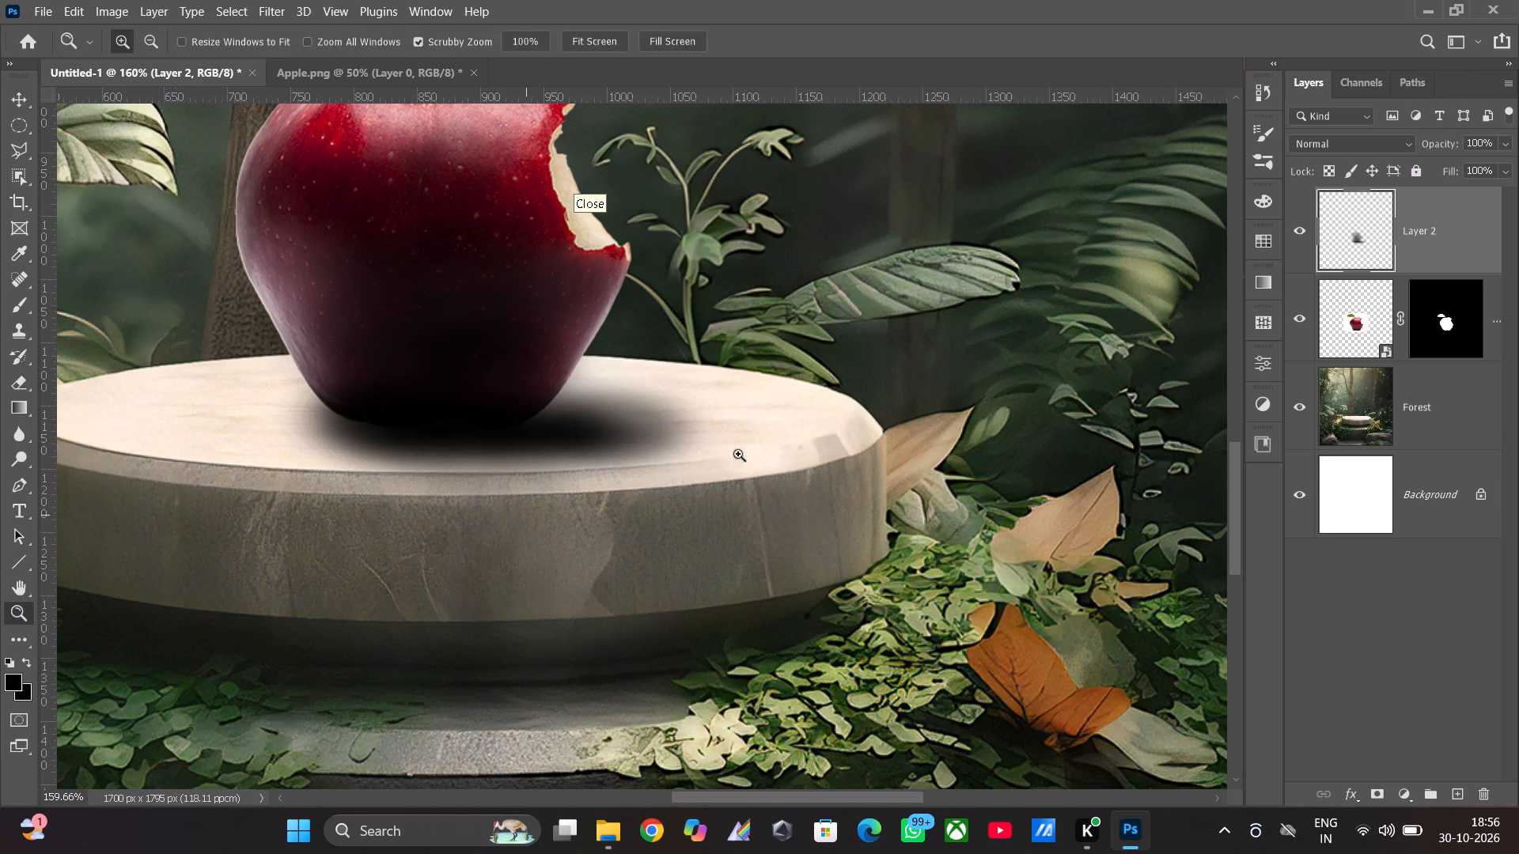
drag(755, 448, 624, 483)
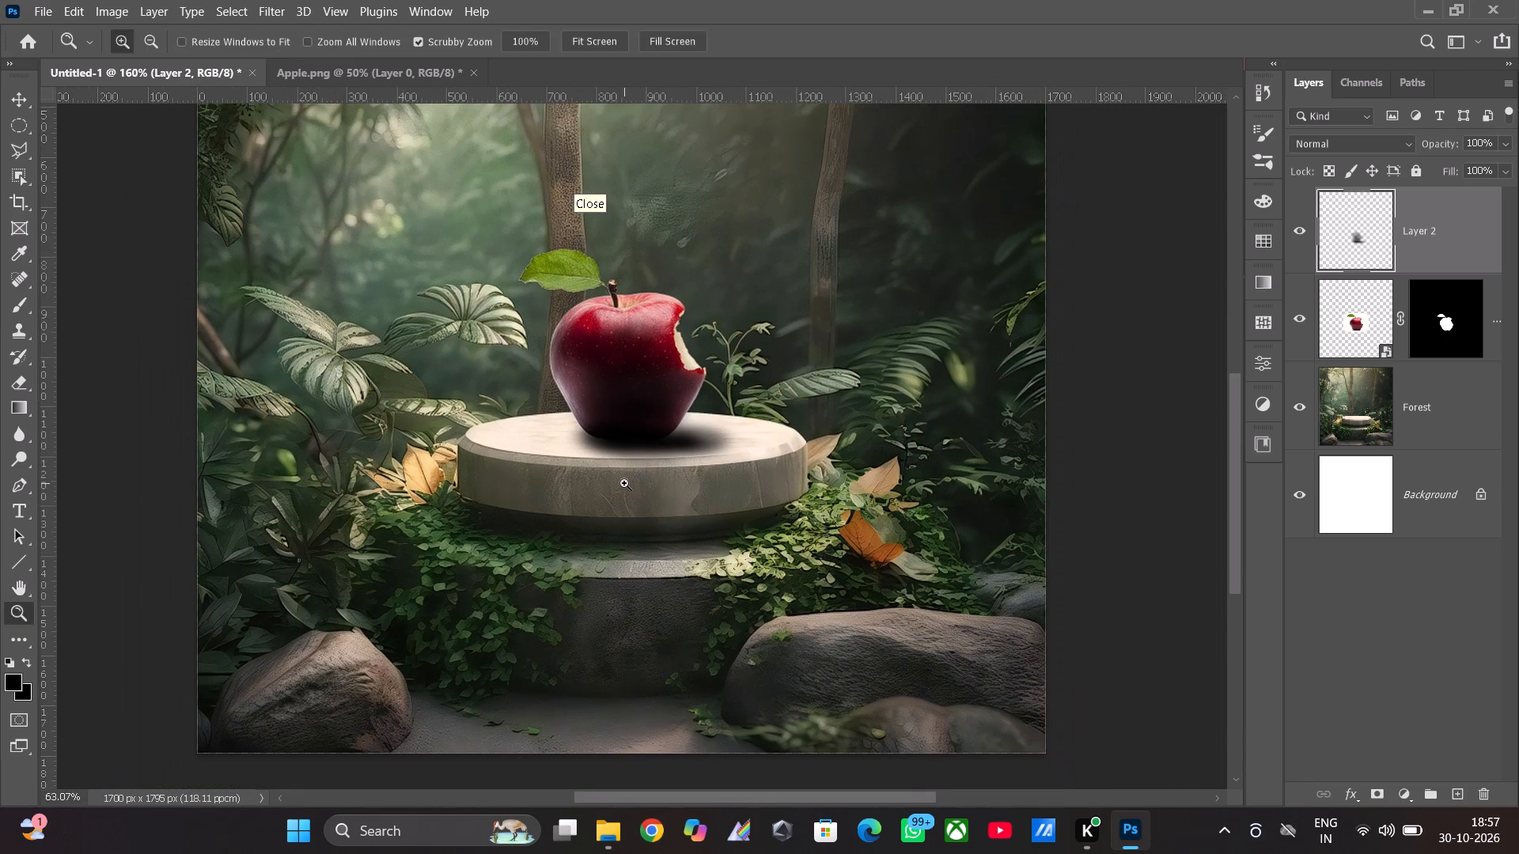
drag(624, 483, 691, 500)
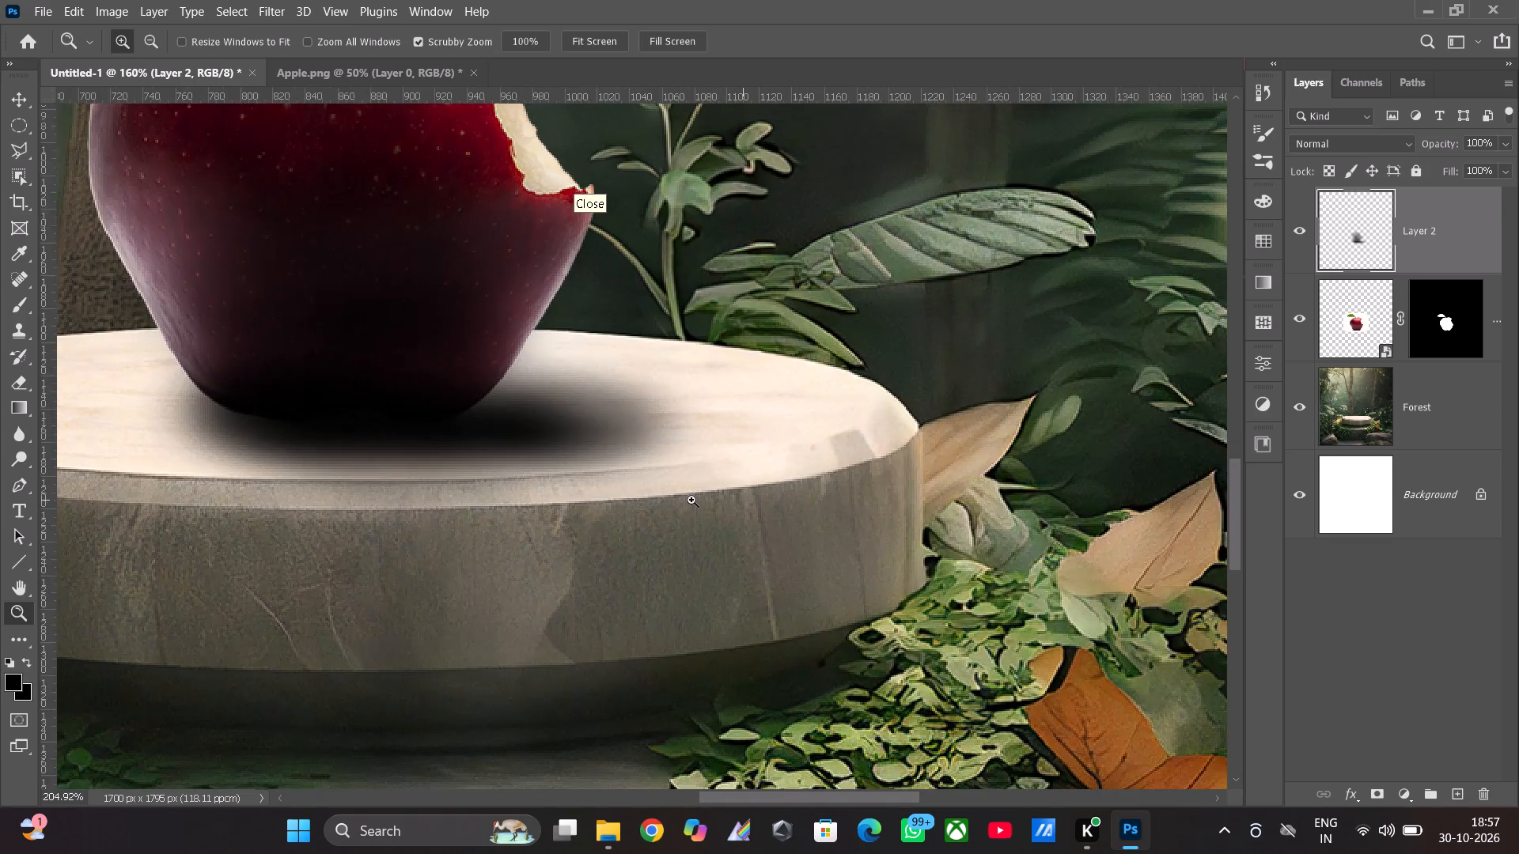
drag(691, 500, 688, 502)
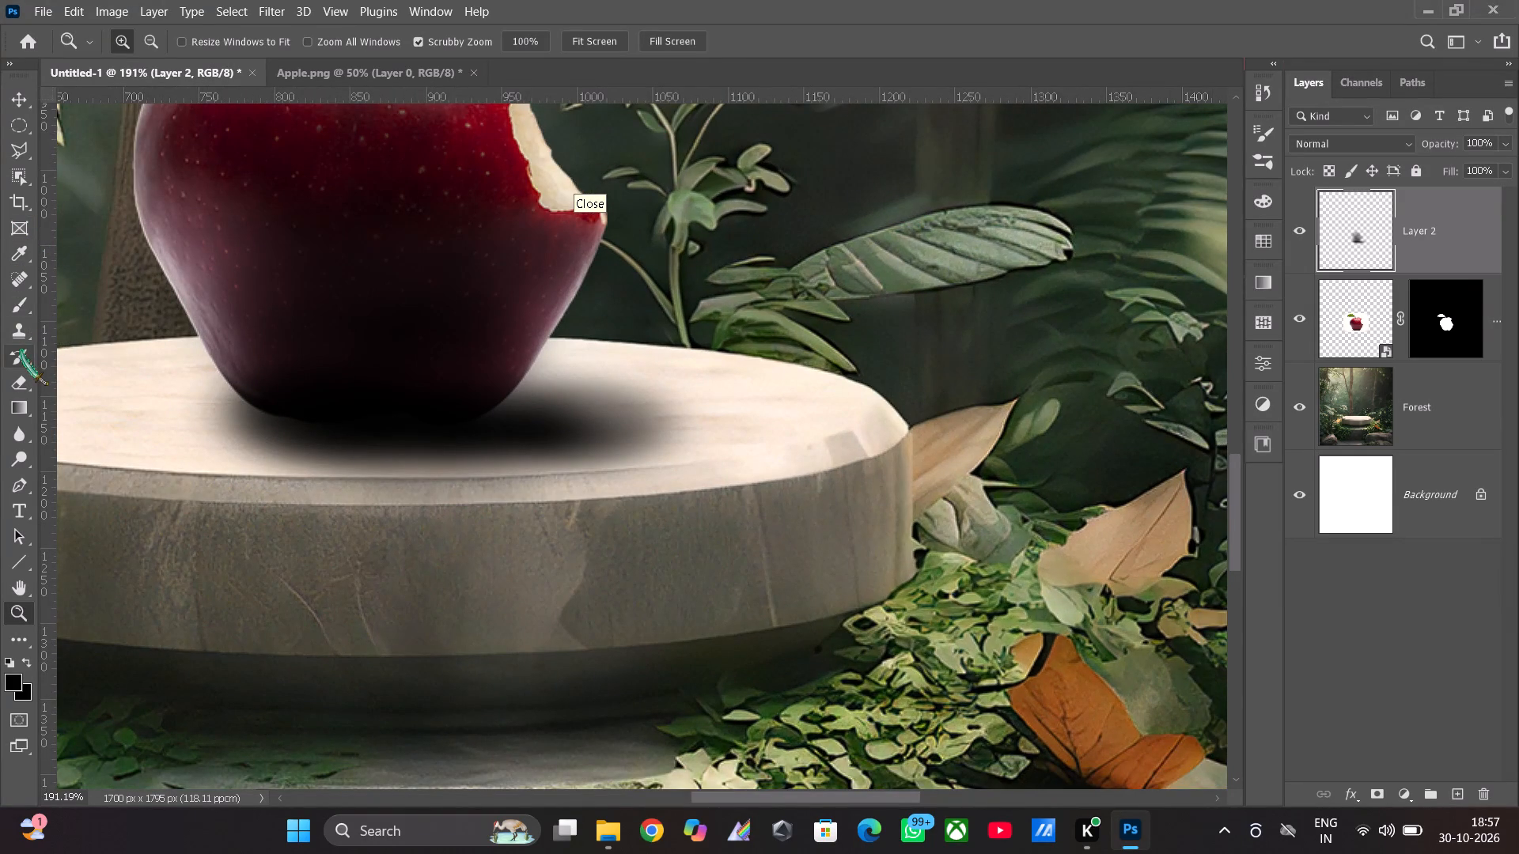
click(26, 381)
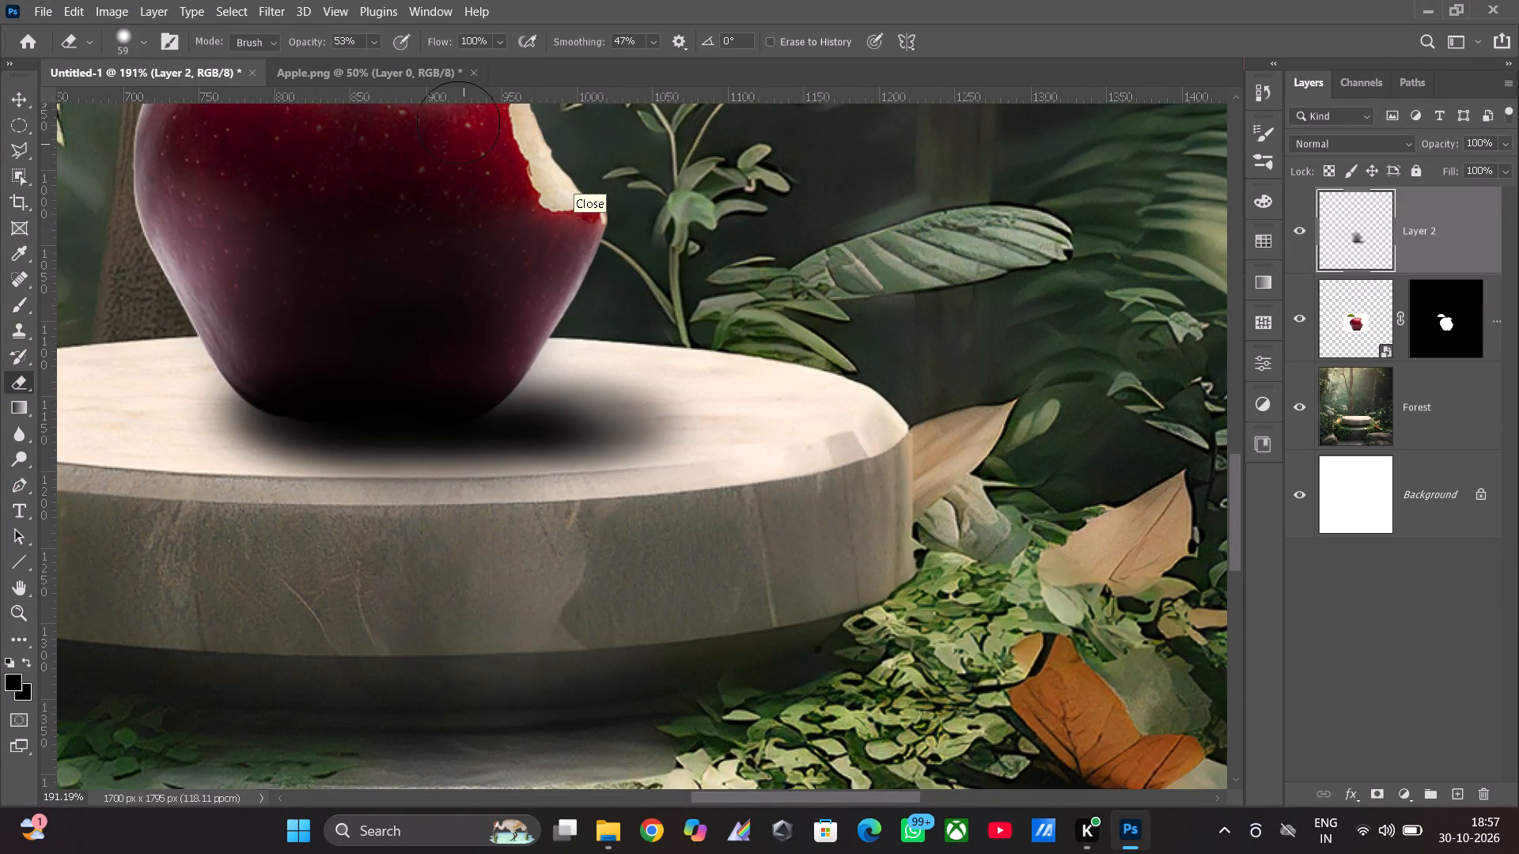
click(372, 45)
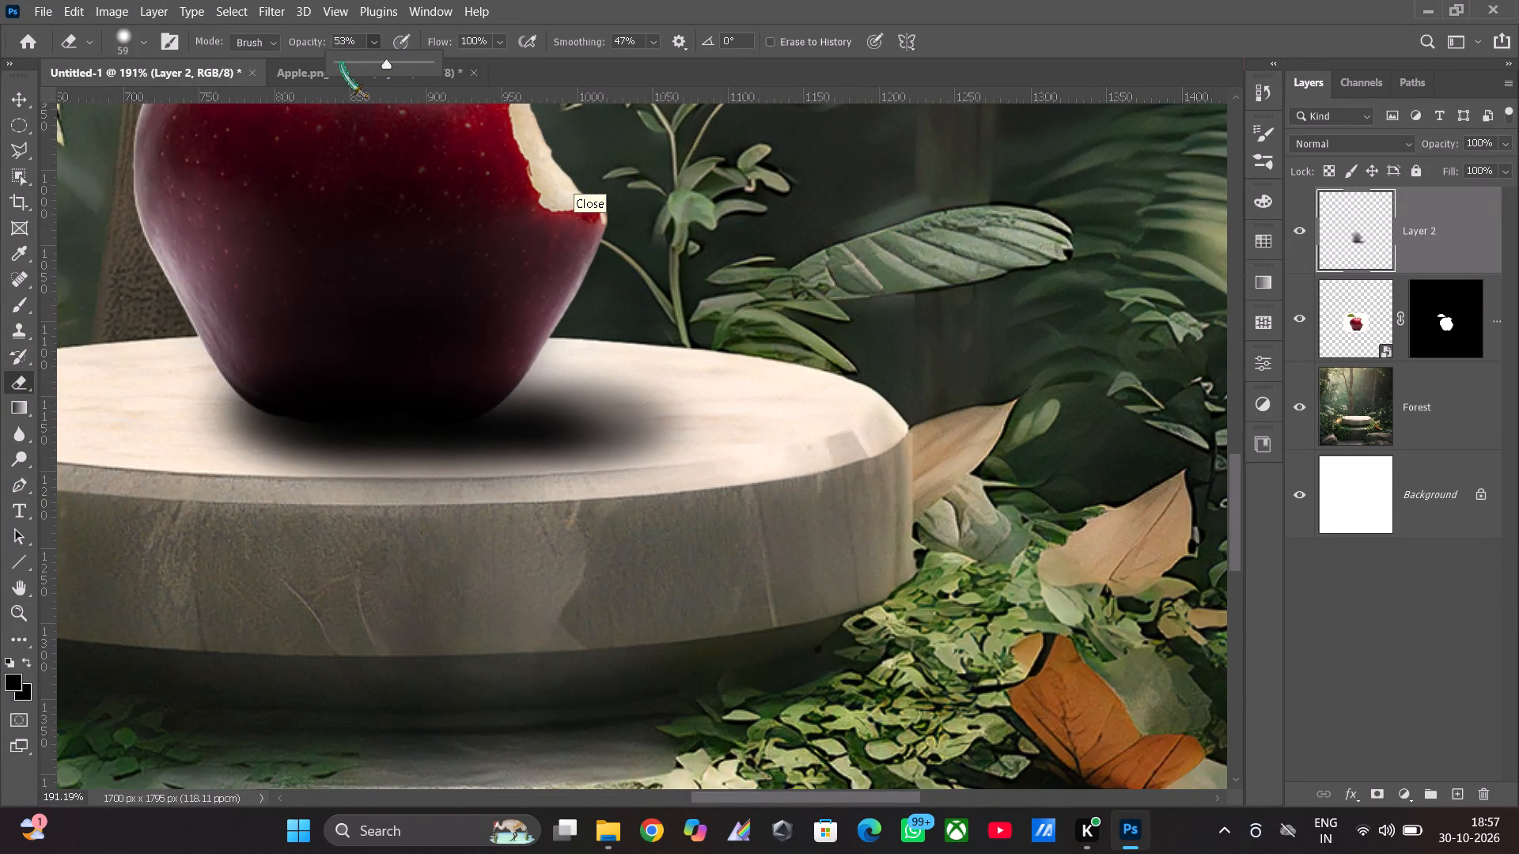
click(341, 62)
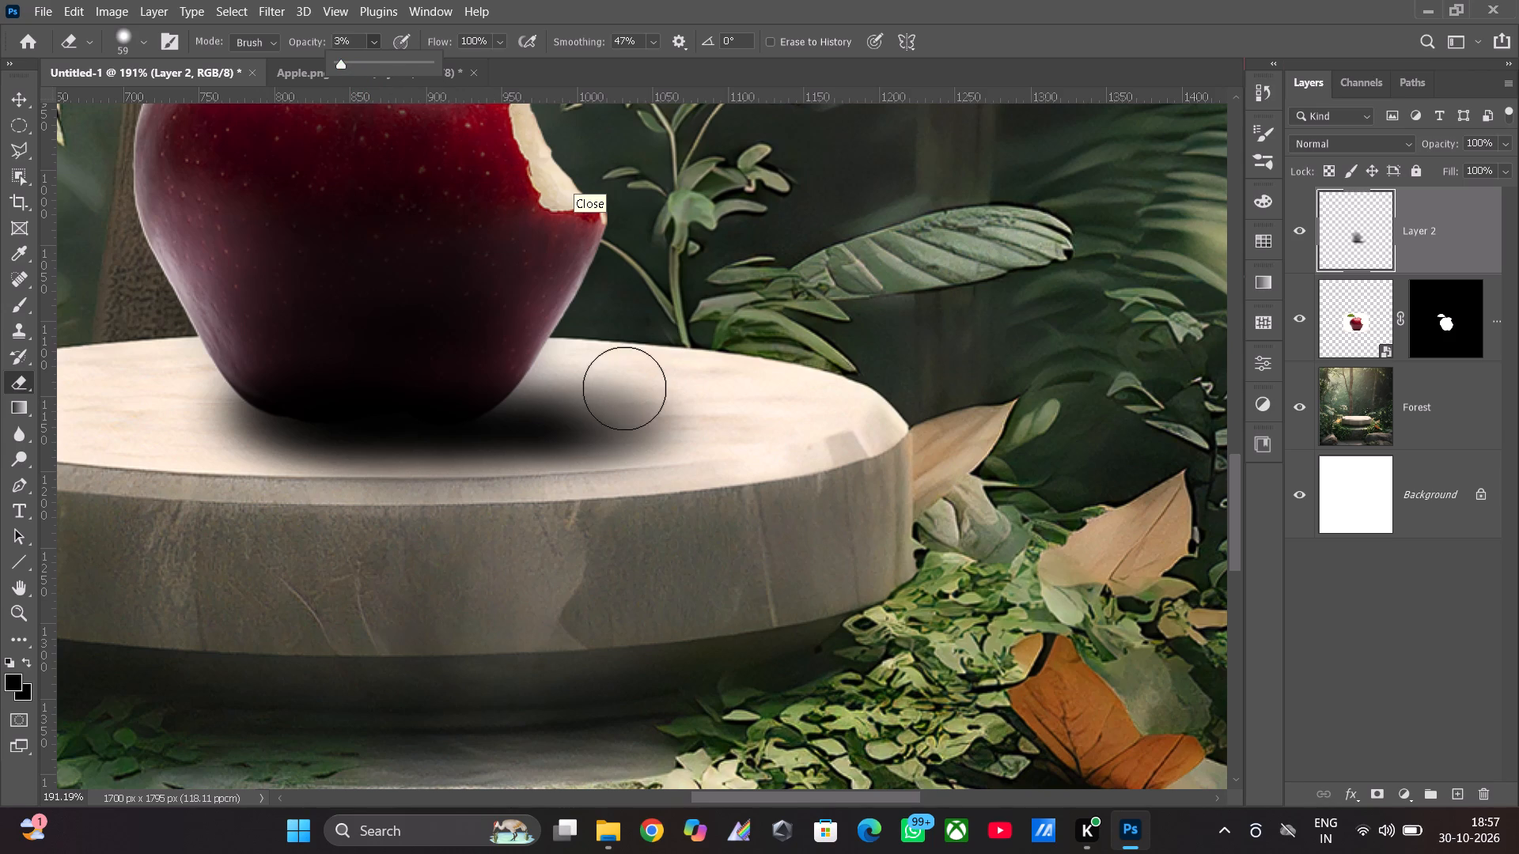
click(623, 388)
click(648, 413)
drag(652, 437, 651, 448)
drag(642, 467, 610, 486)
drag(598, 489, 570, 498)
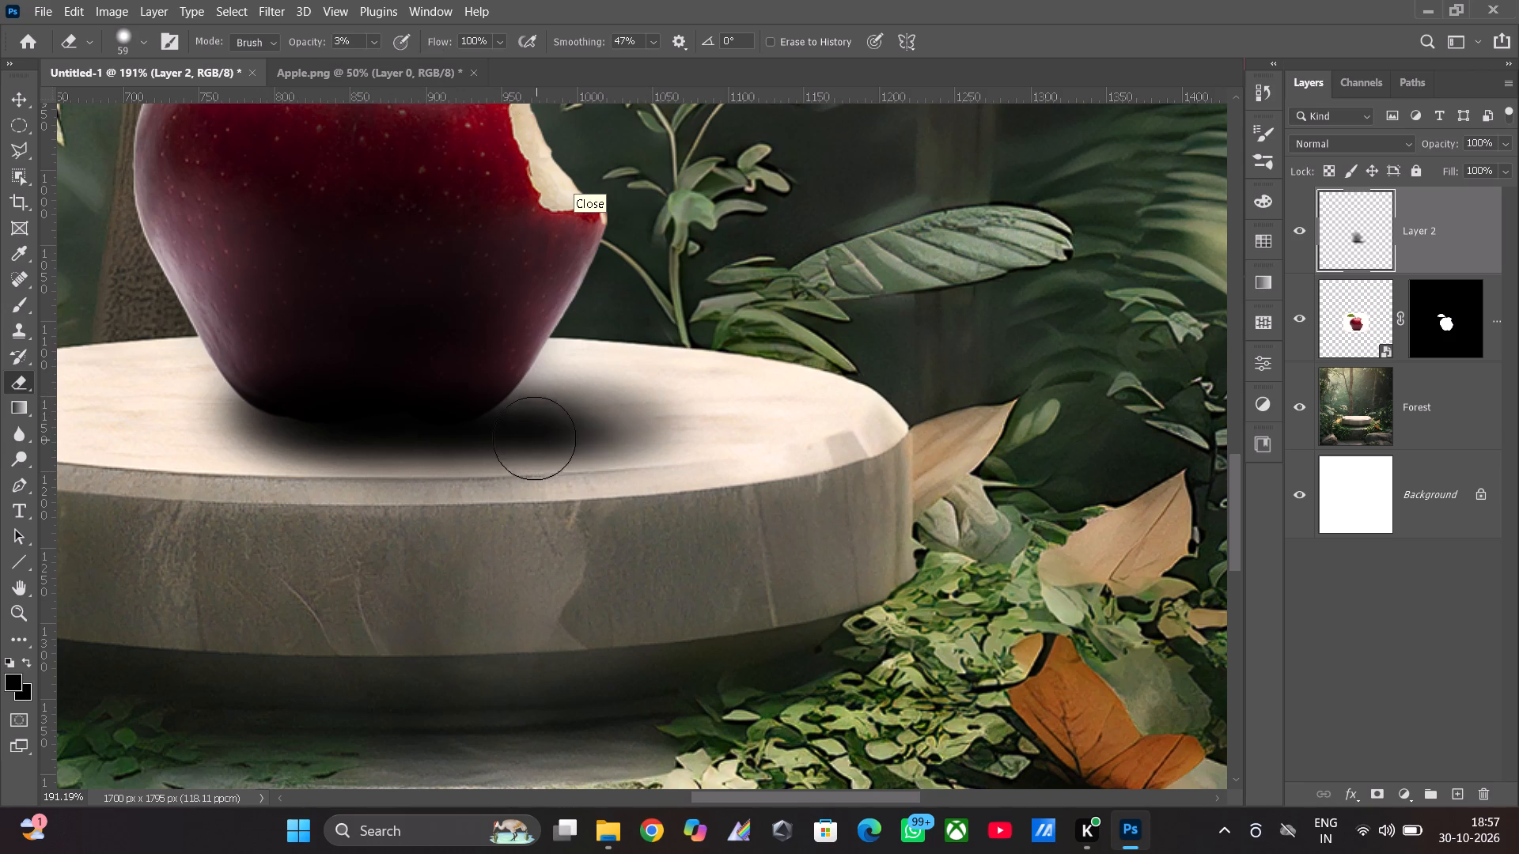
Lightly erase the contact shadow under the apple's base toward the side opposite the bite at 3% opacity.
click(535, 435)
drag(509, 438, 457, 445)
drag(341, 450, 313, 450)
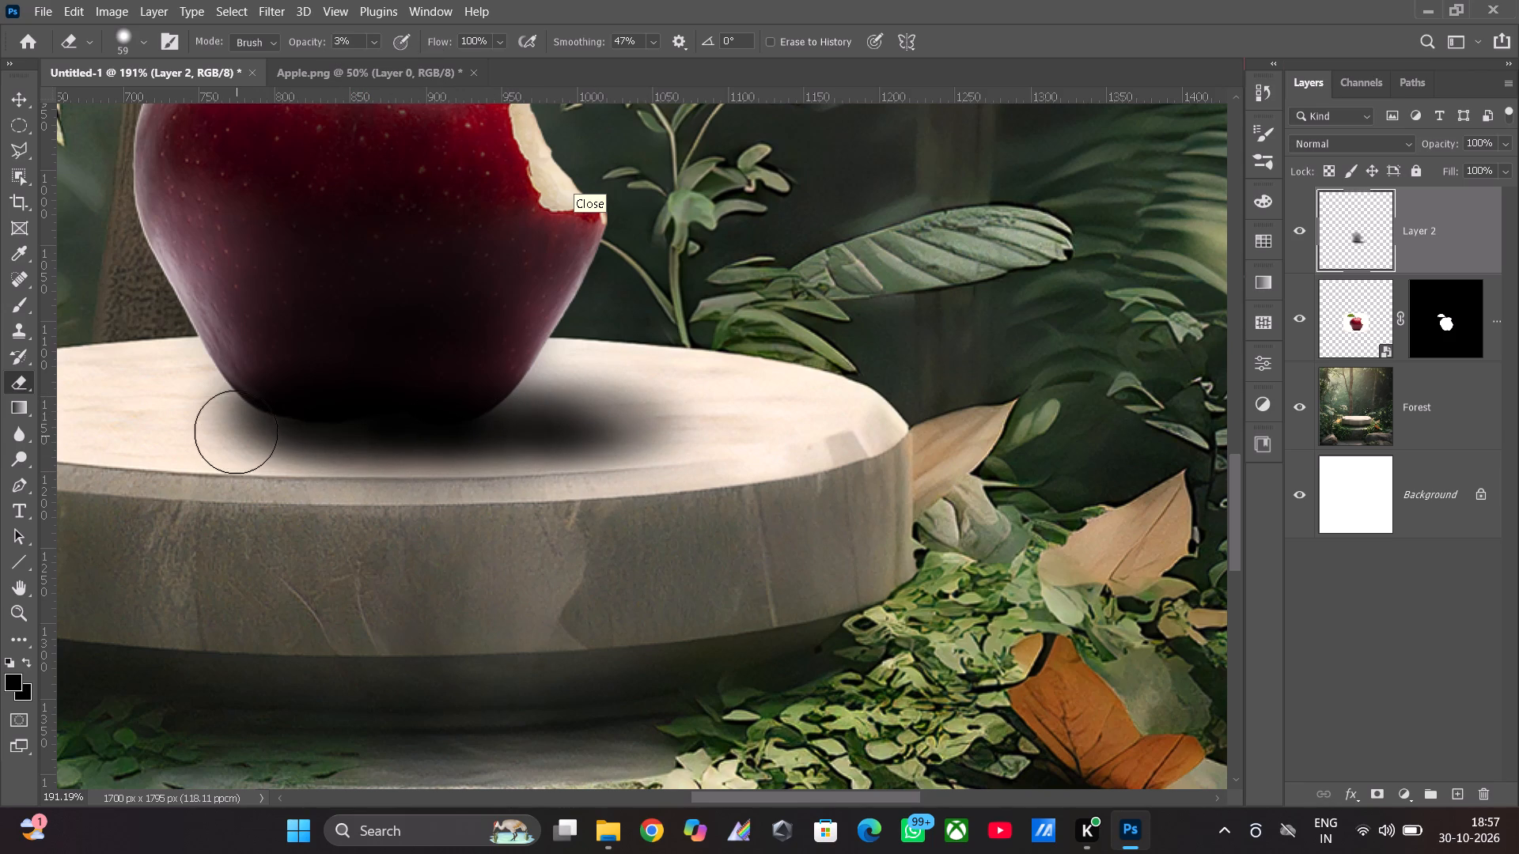
click(263, 434)
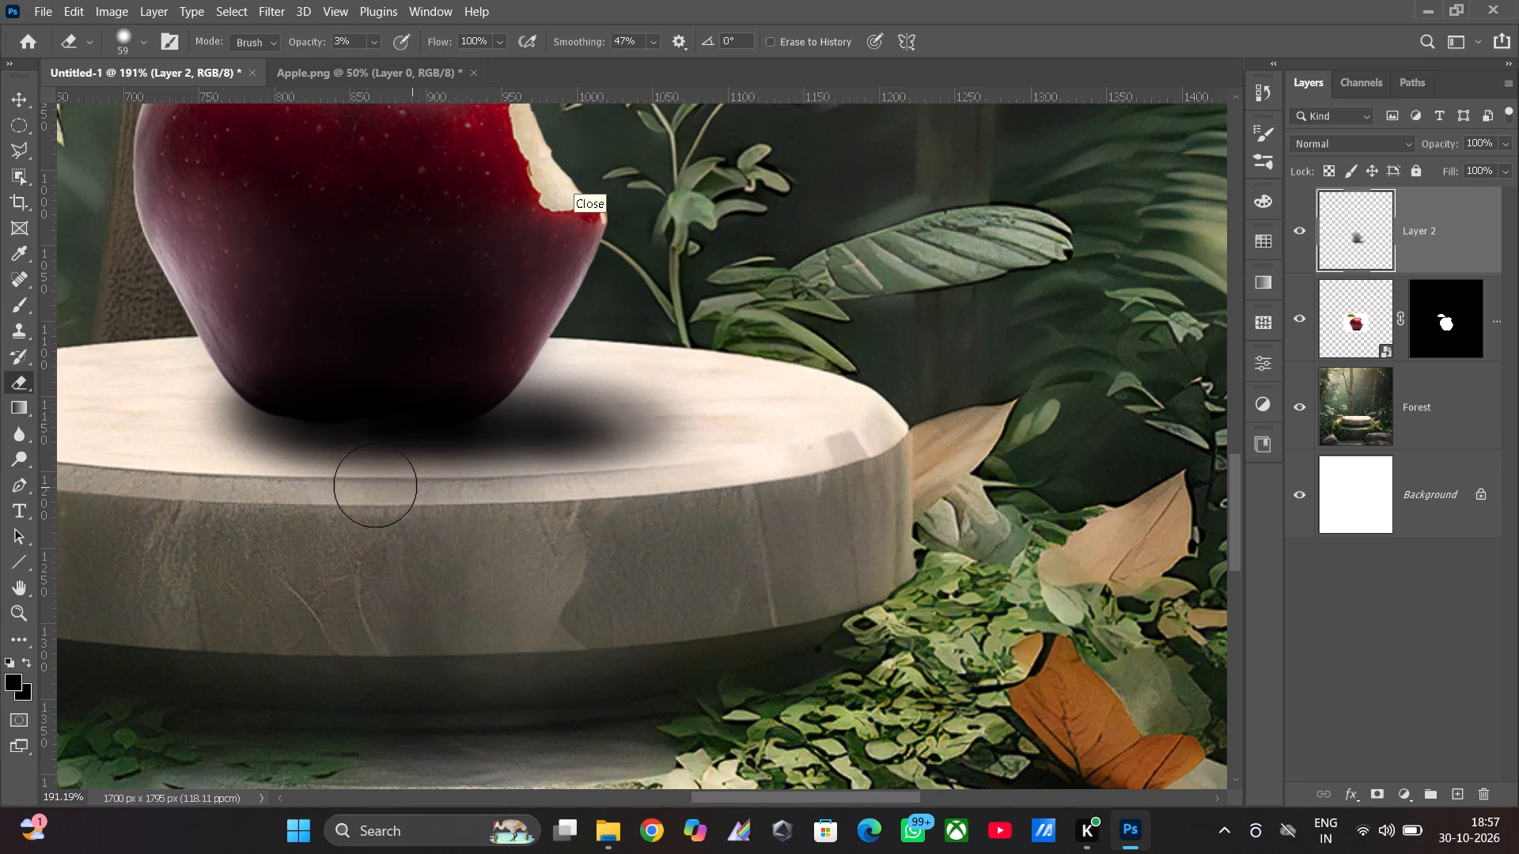
Fade the shadow's outermost fringe beside the bitten side and along the podium's front rim with more 3% eraser strokes.
click(602, 483)
drag(634, 482, 663, 470)
click(682, 462)
drag(680, 444, 680, 435)
drag(684, 418, 684, 406)
click(684, 382)
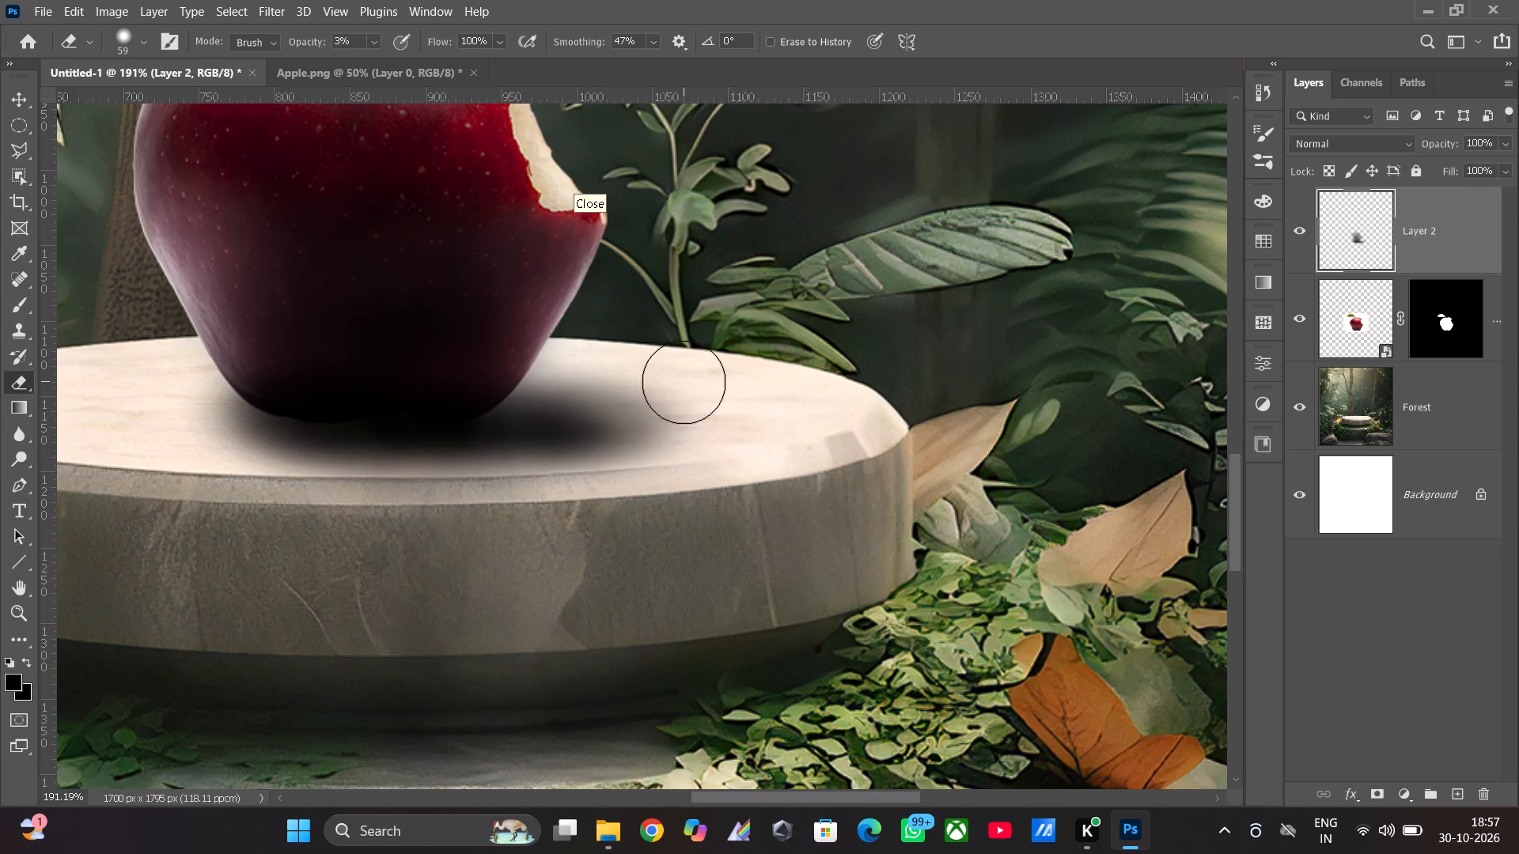
click(672, 366)
drag(639, 365, 679, 446)
drag(679, 446, 625, 564)
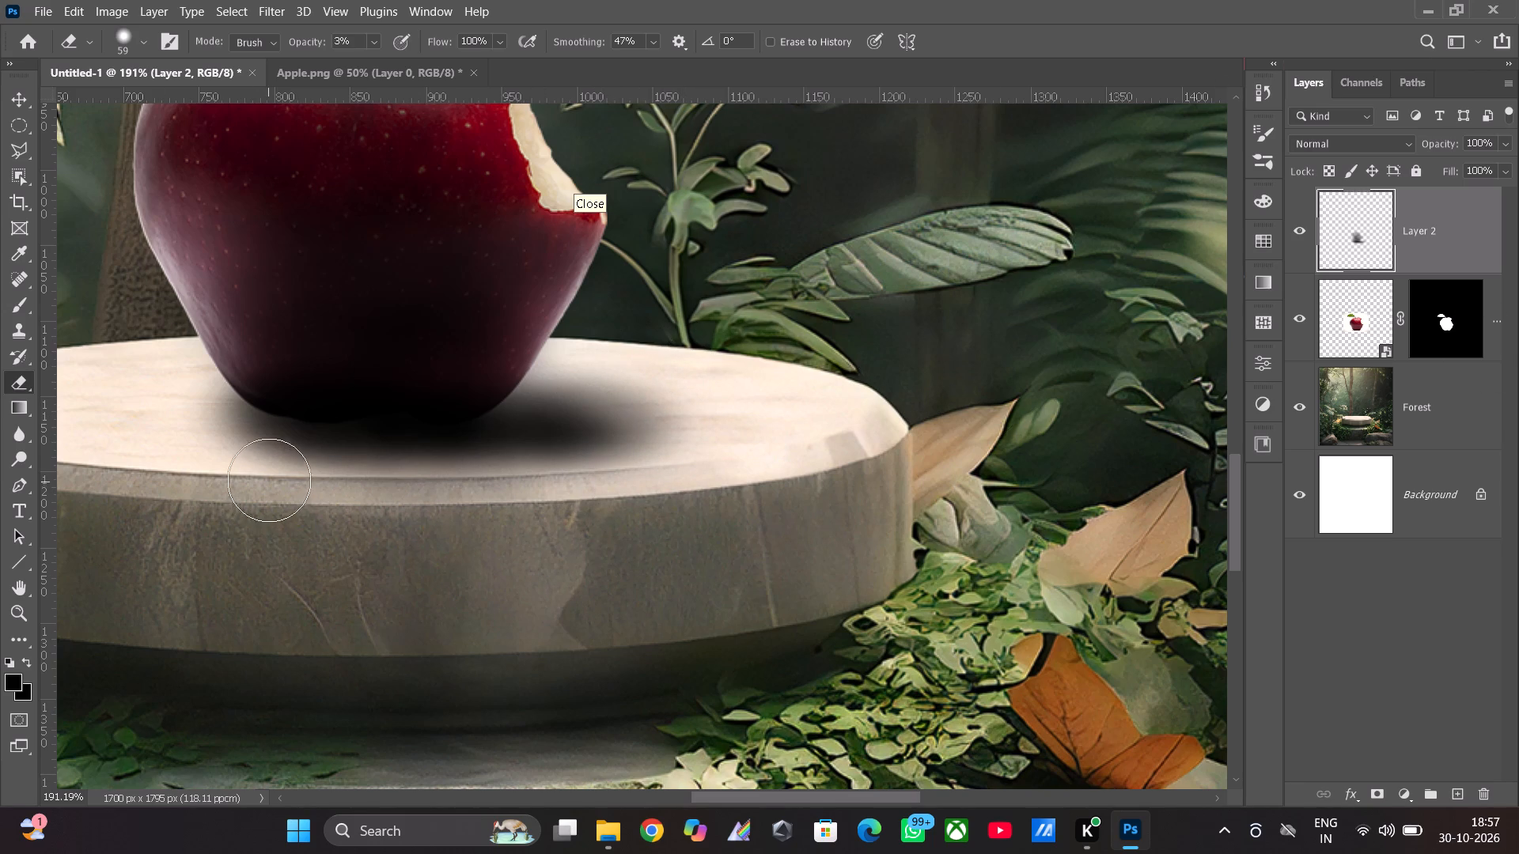
drag(224, 477, 5, 430)
Place the Golden Sunbeams in Darkness image from the Downloads folder into the forest composite above the shadow layer.
click(13, 617)
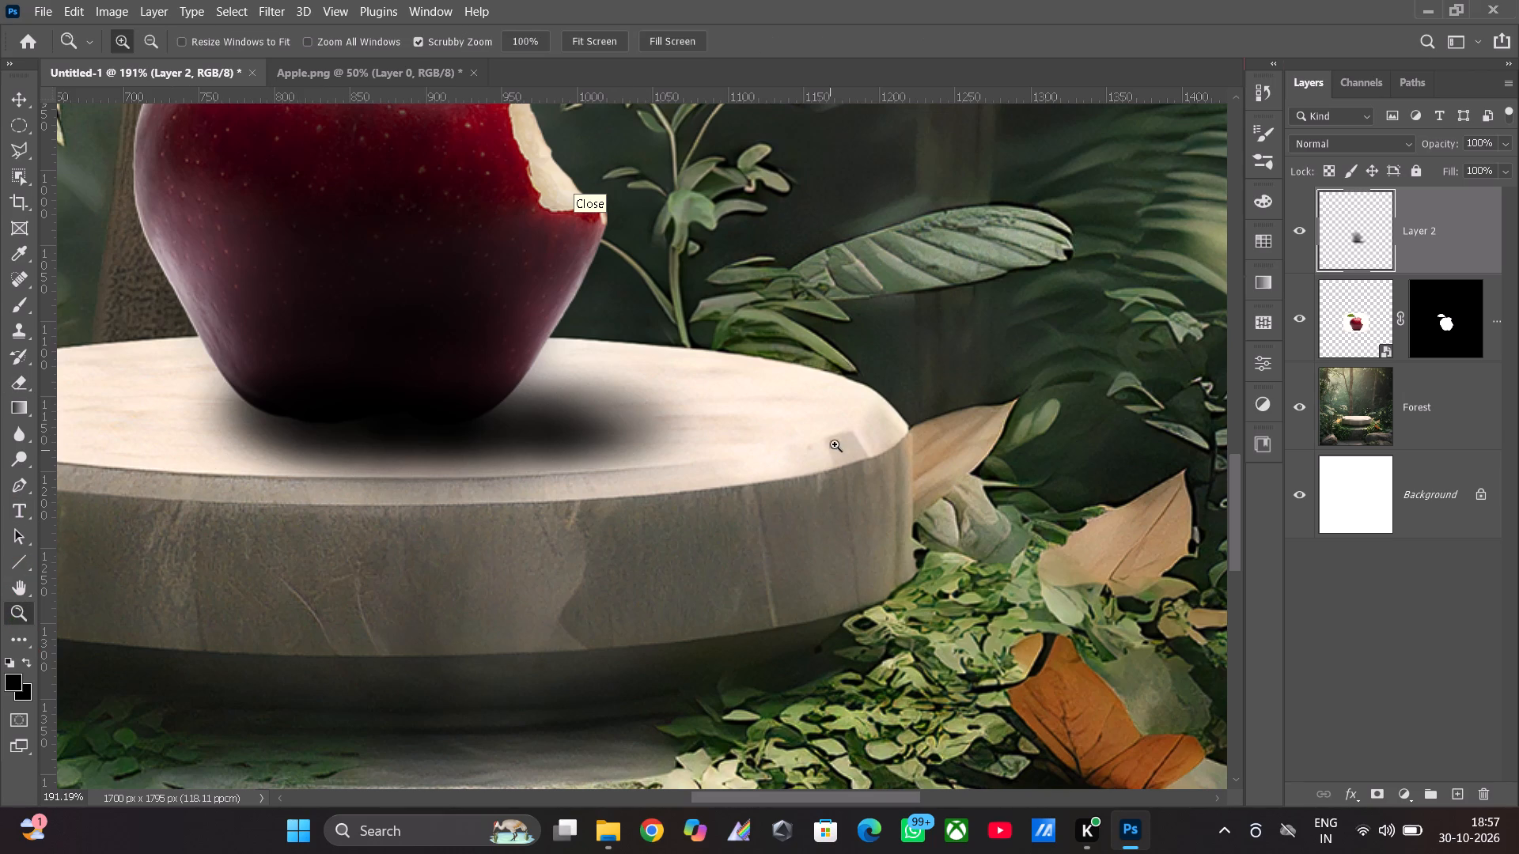
drag(838, 444, 692, 479)
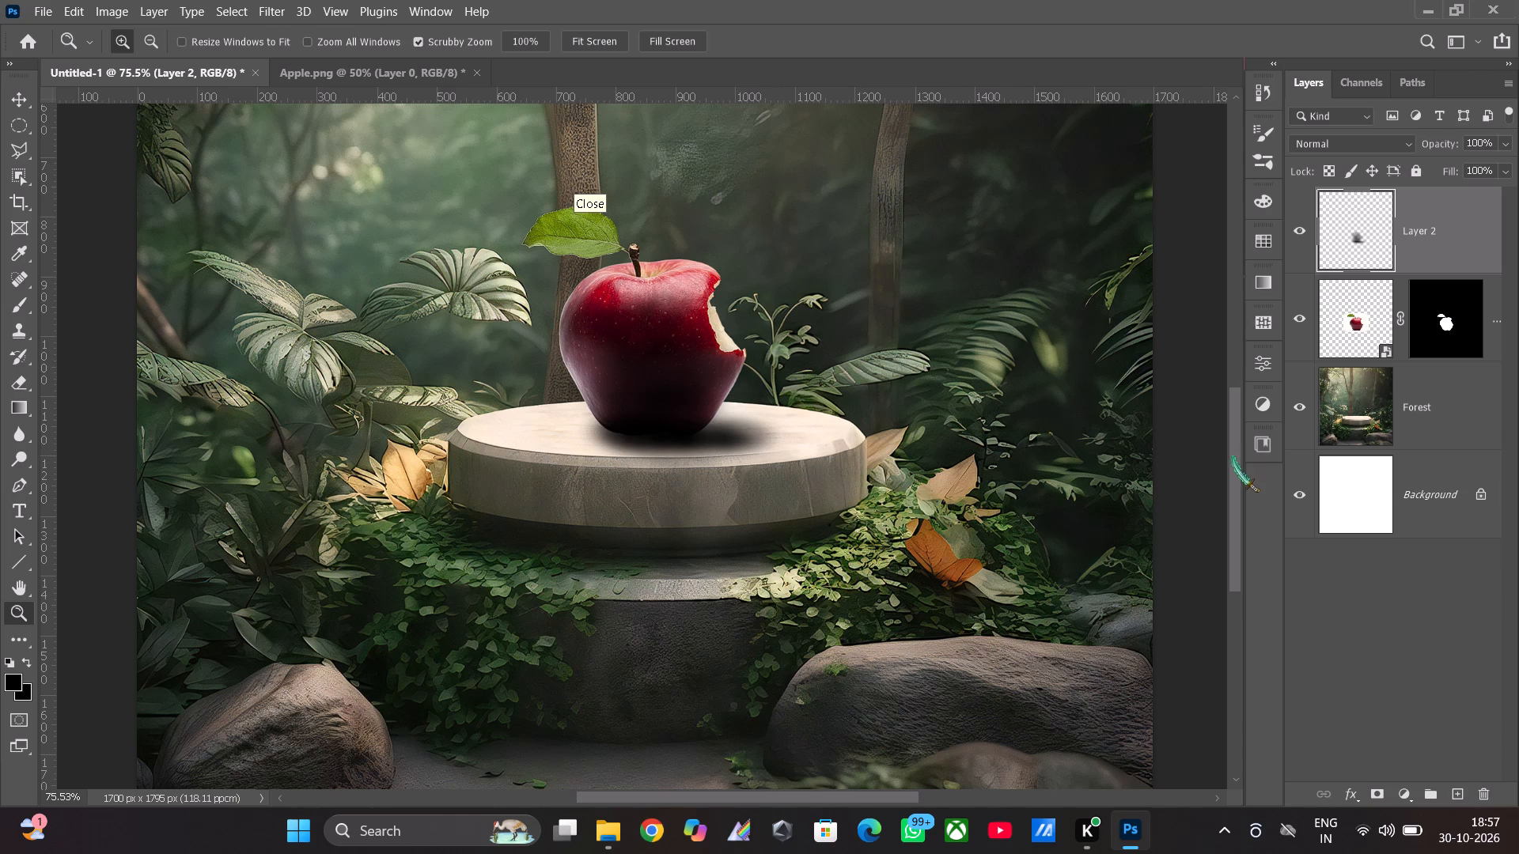
drag(1232, 459, 1225, 403)
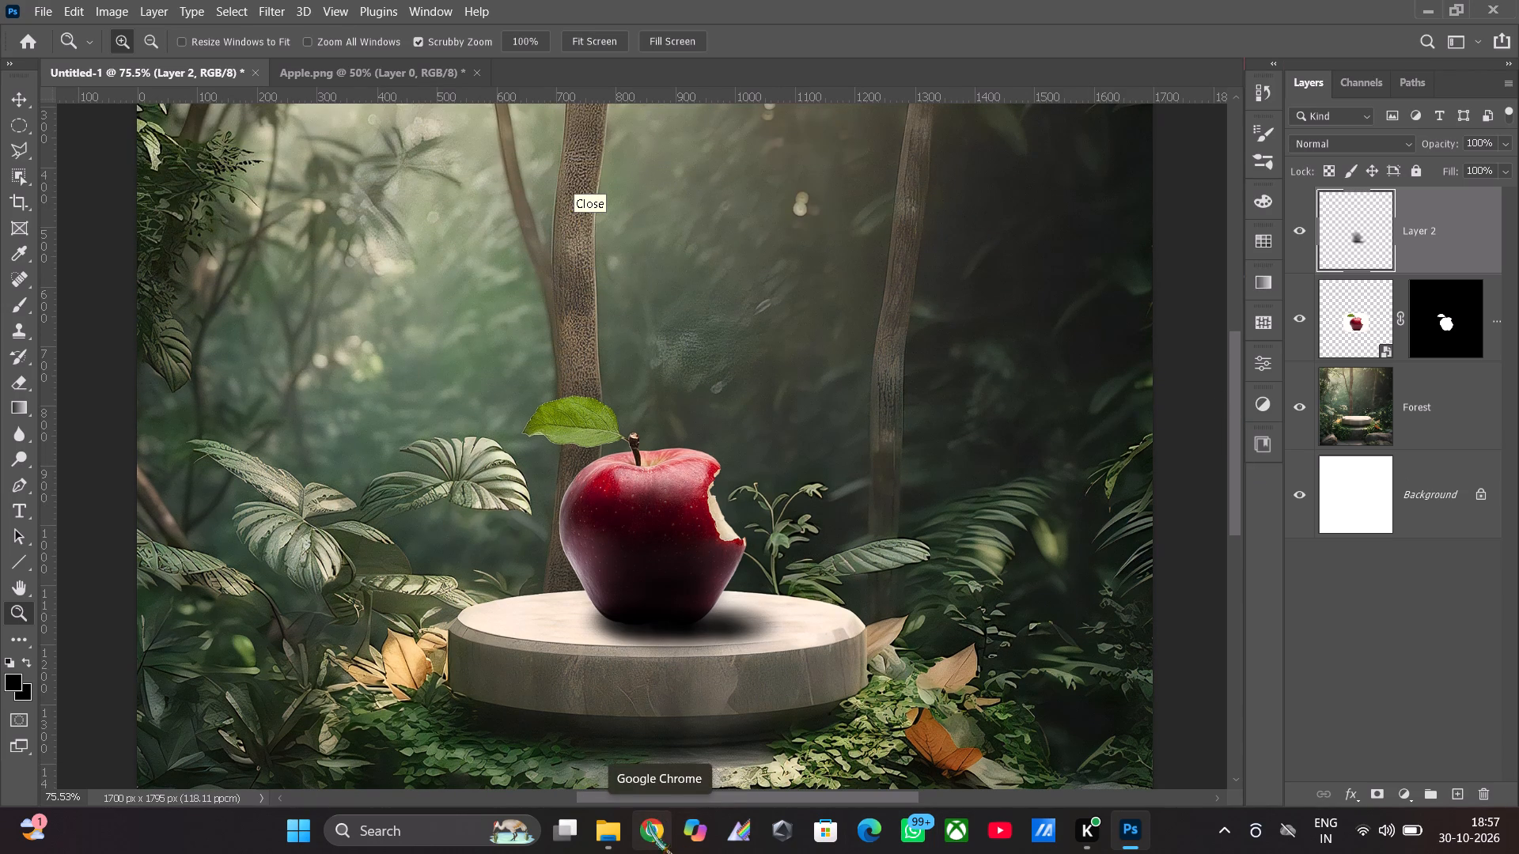
click(623, 837)
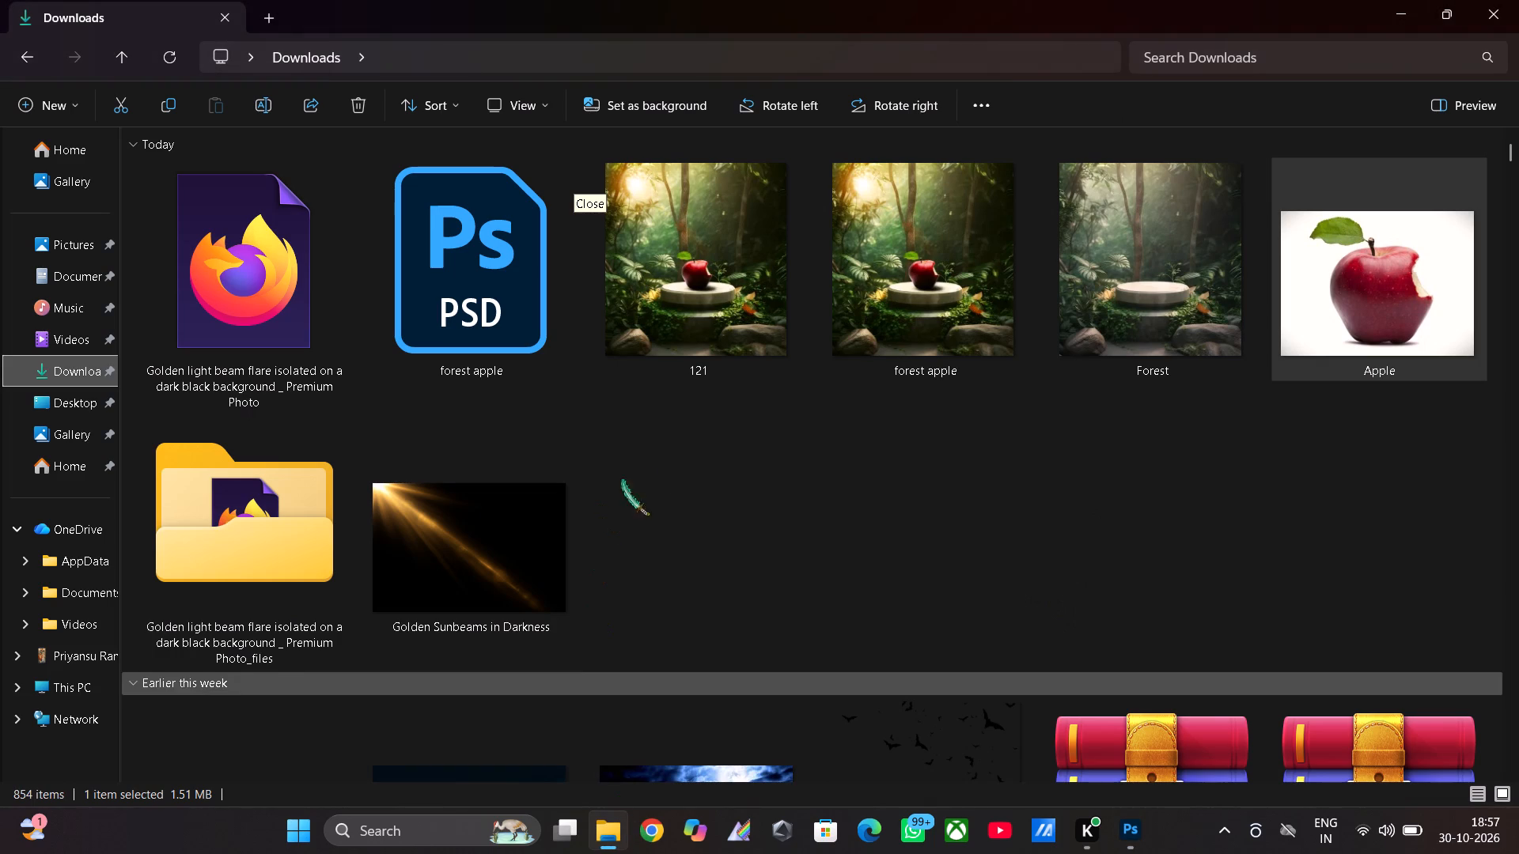
scroll(643, 461, up, 6)
click(163, 60)
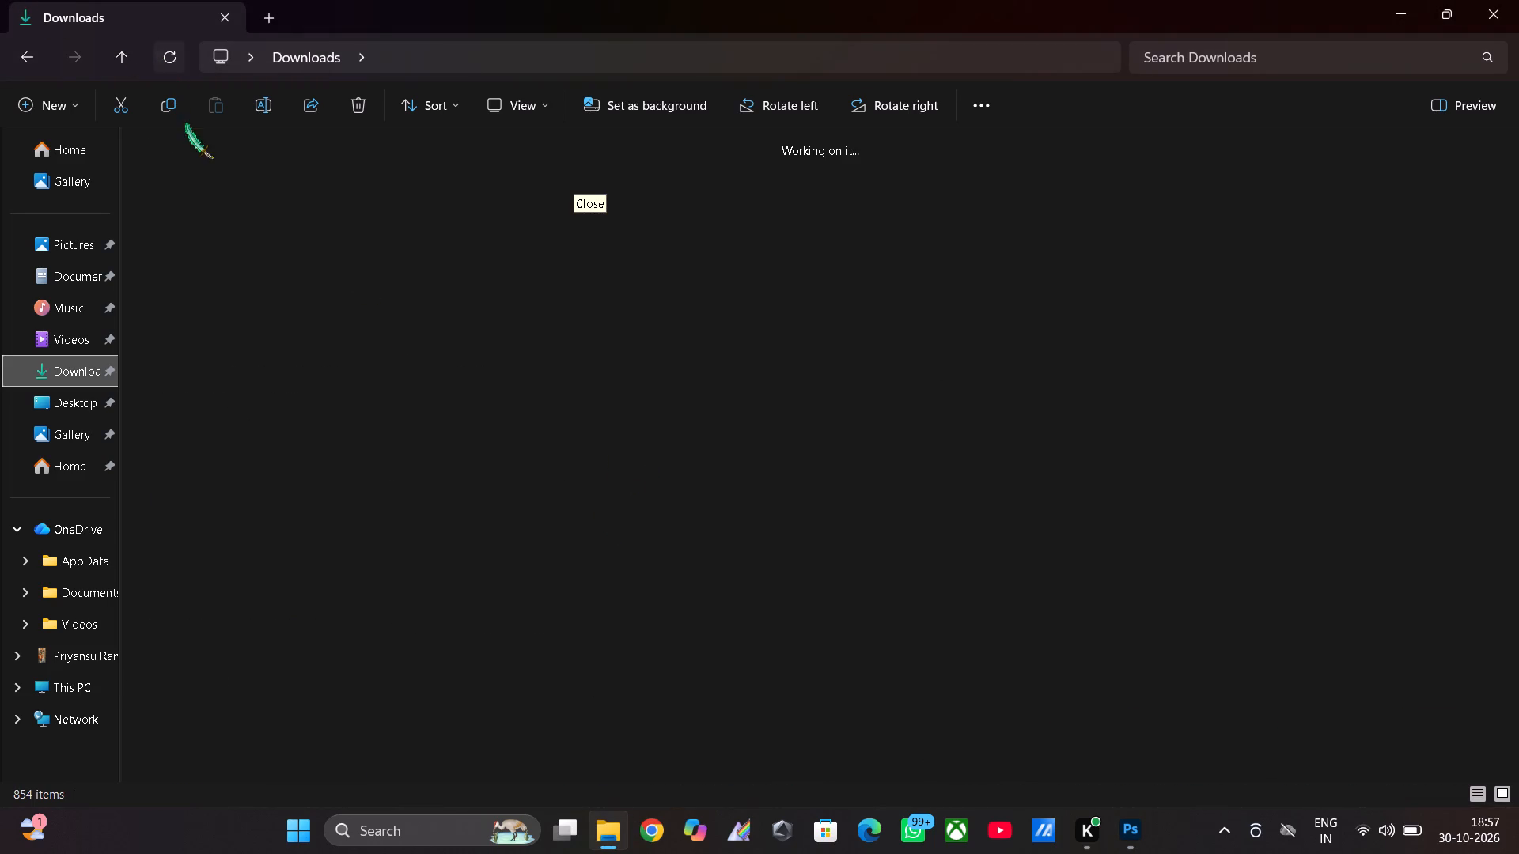
drag(259, 303, 1218, 853)
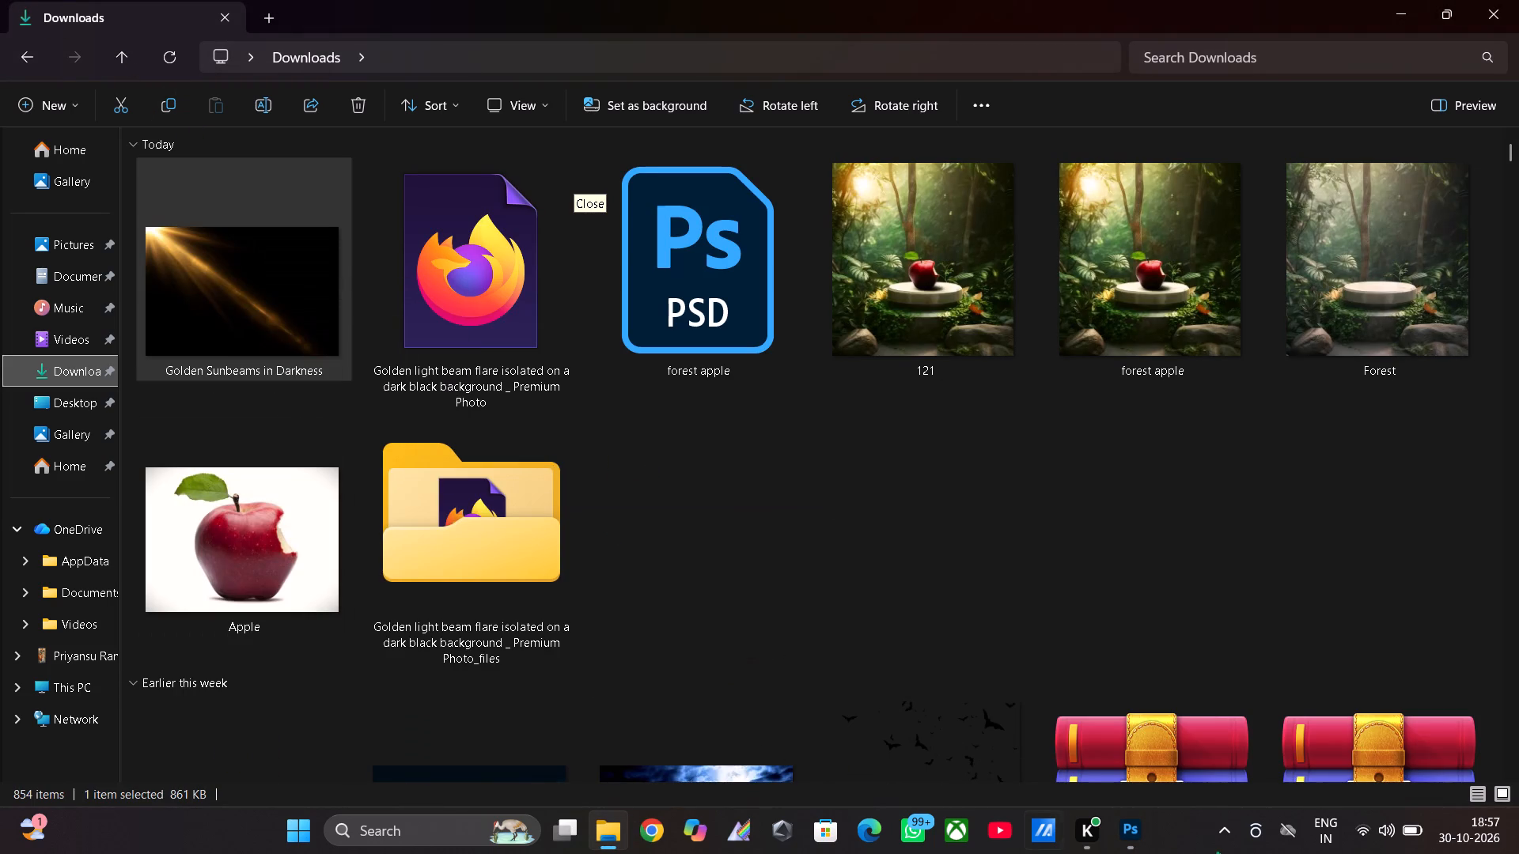
drag(1218, 853, 262, 166)
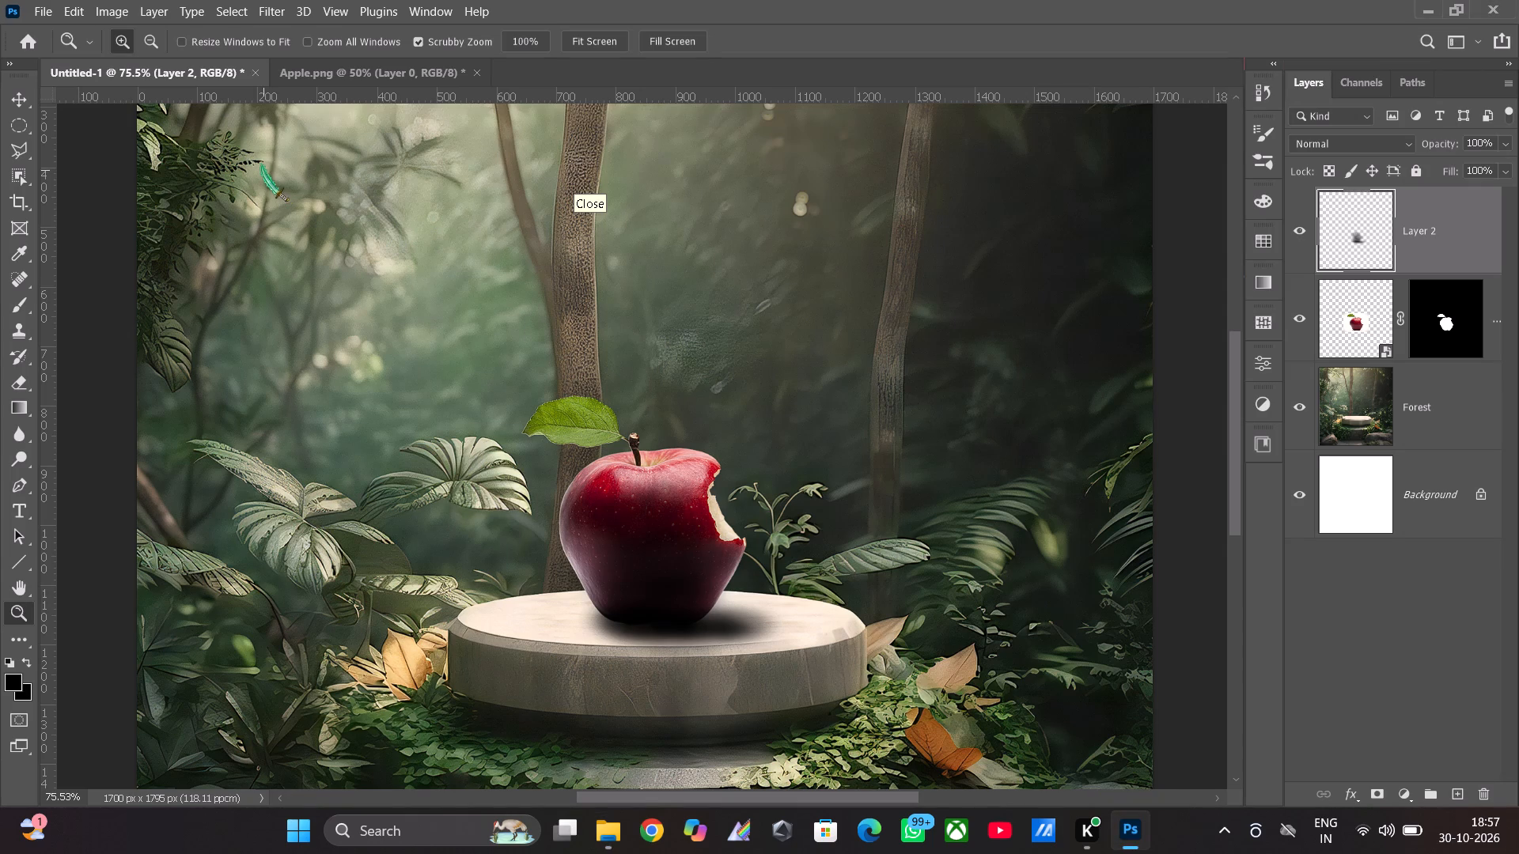
drag(262, 166, 261, 164)
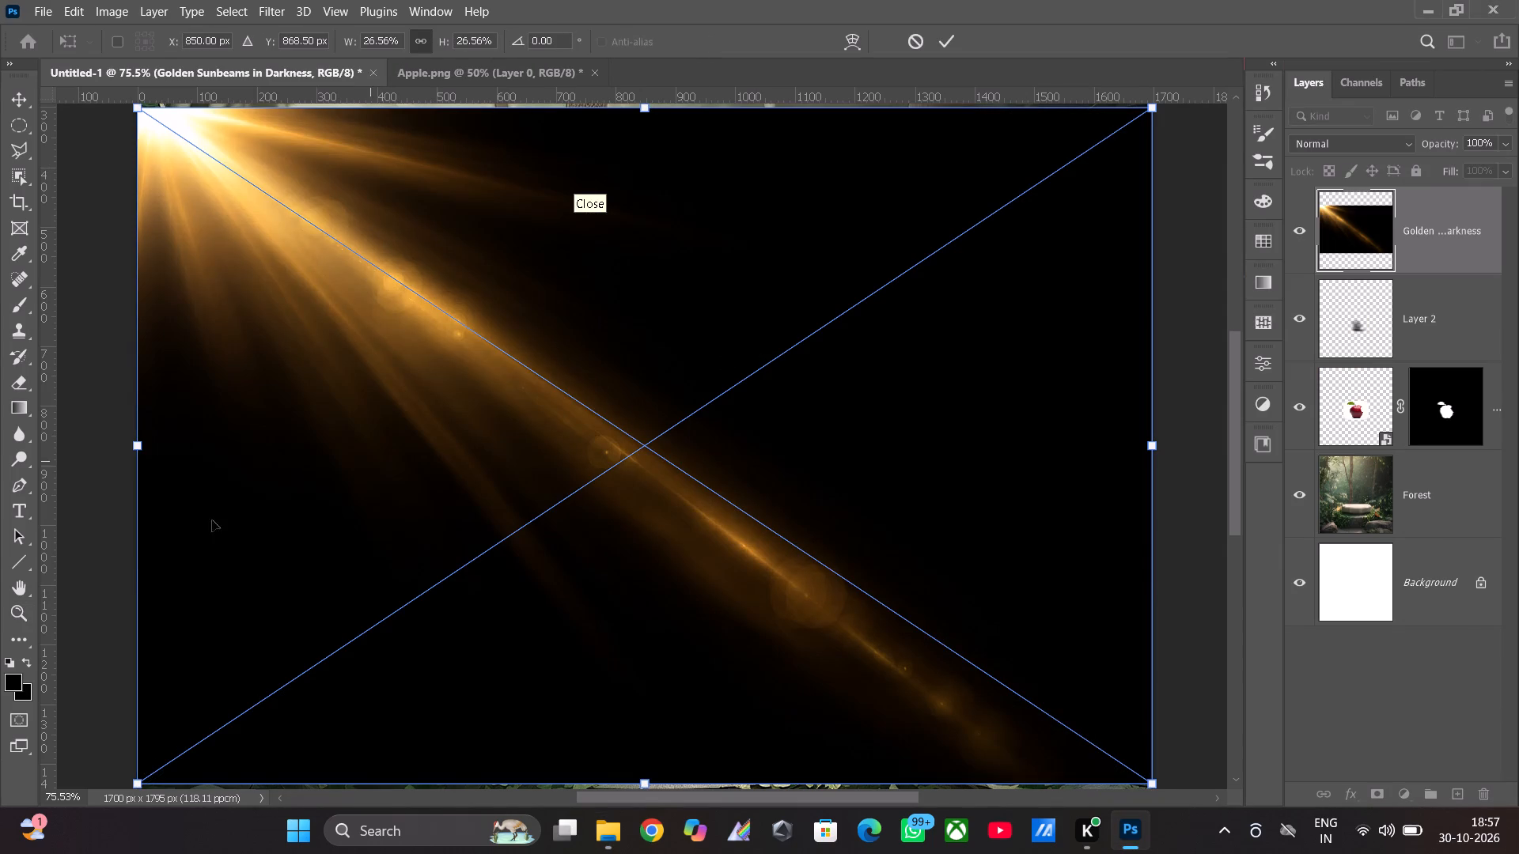
click(17, 618)
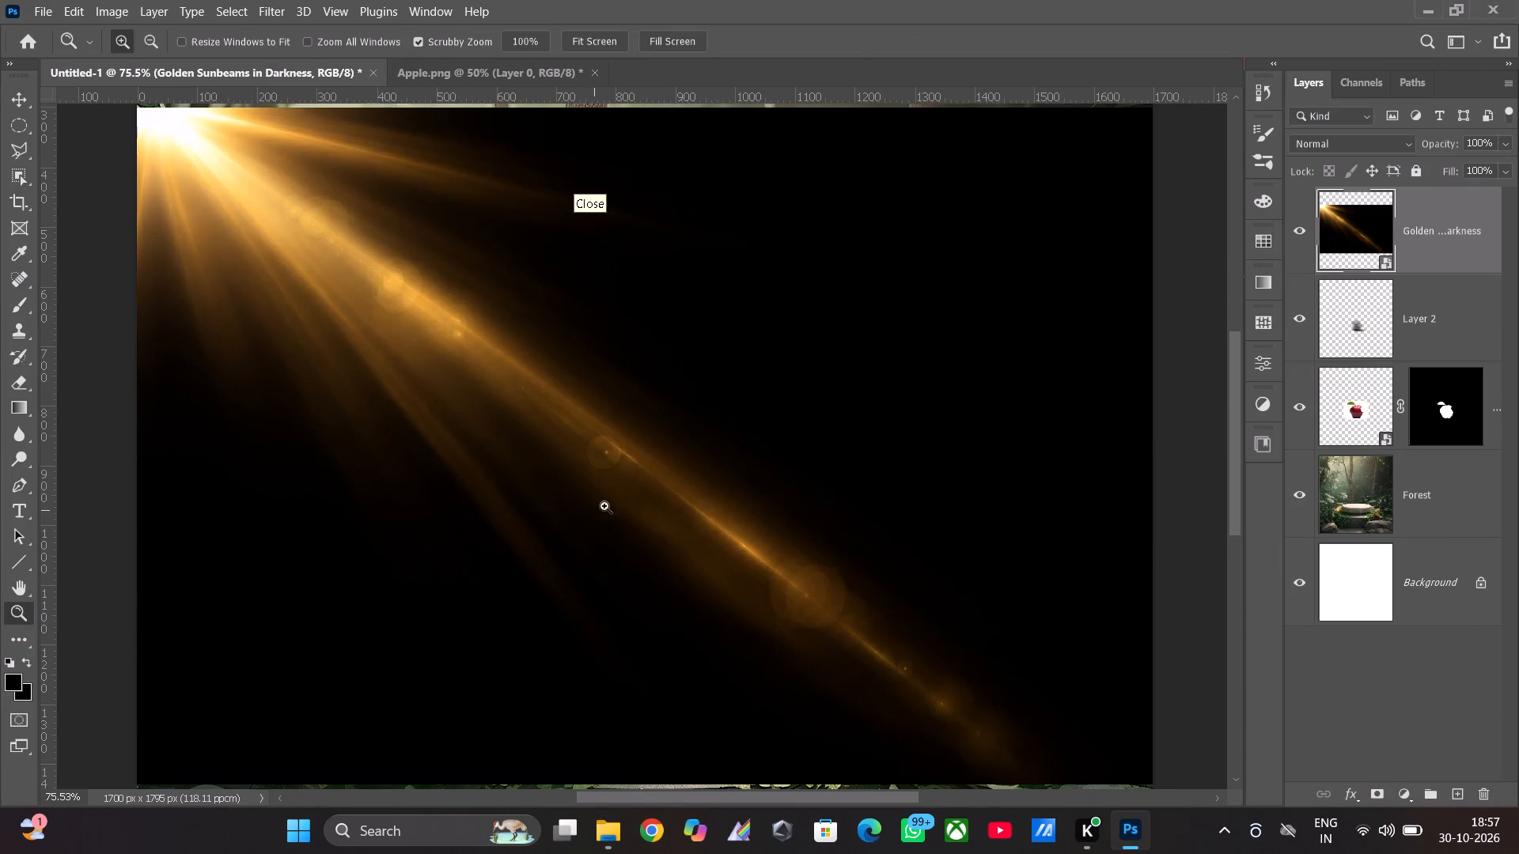
Free-transform the sunbeam image, moving it 254 px right and 302 px up so its top meets the canvas's top edge.
drag(804, 481, 601, 483)
drag(820, 457, 756, 461)
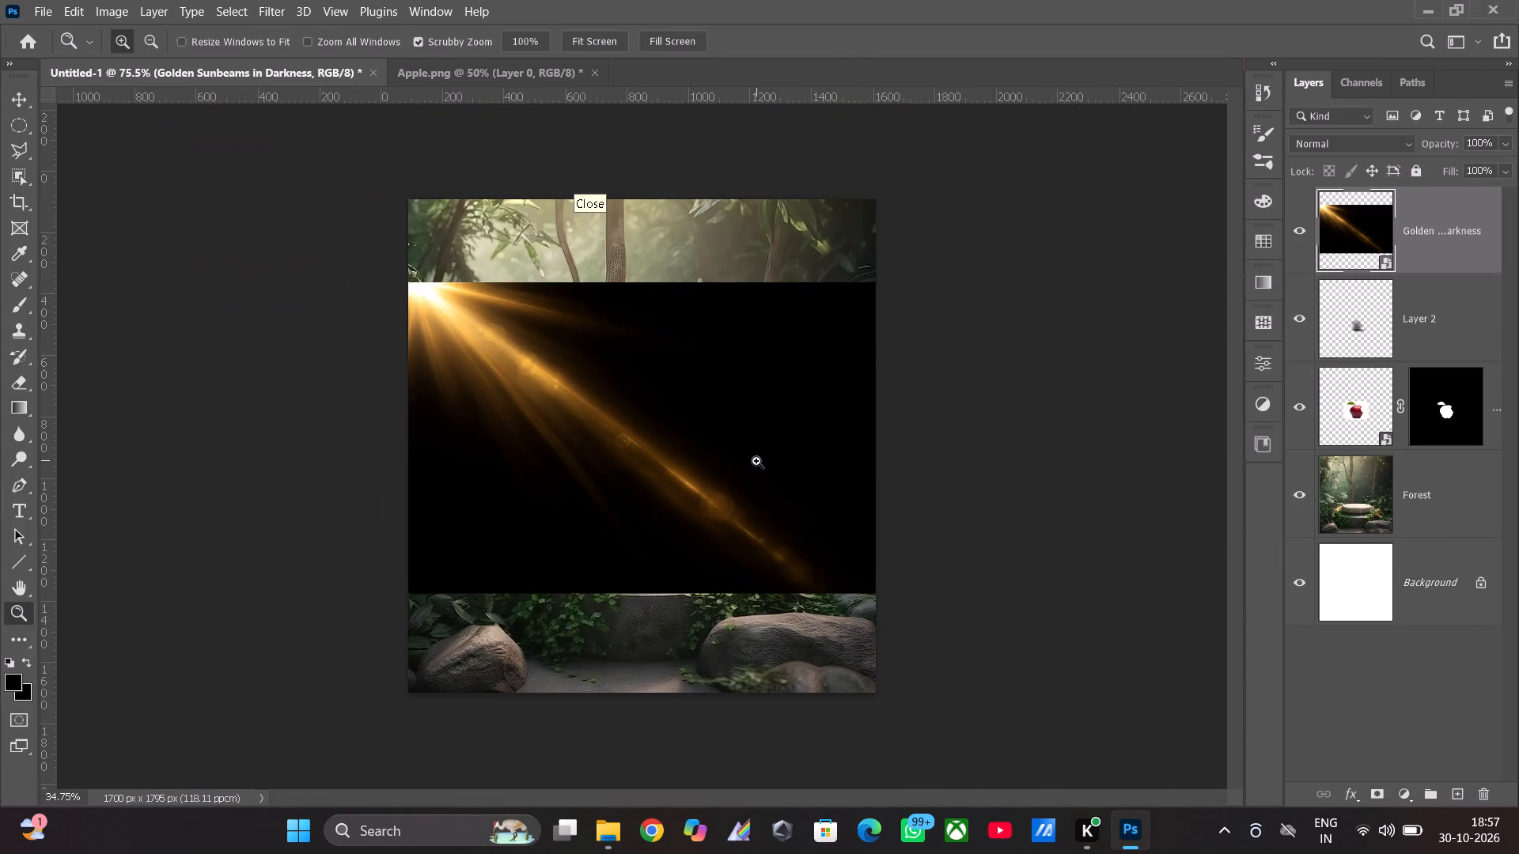
drag(756, 461, 761, 463)
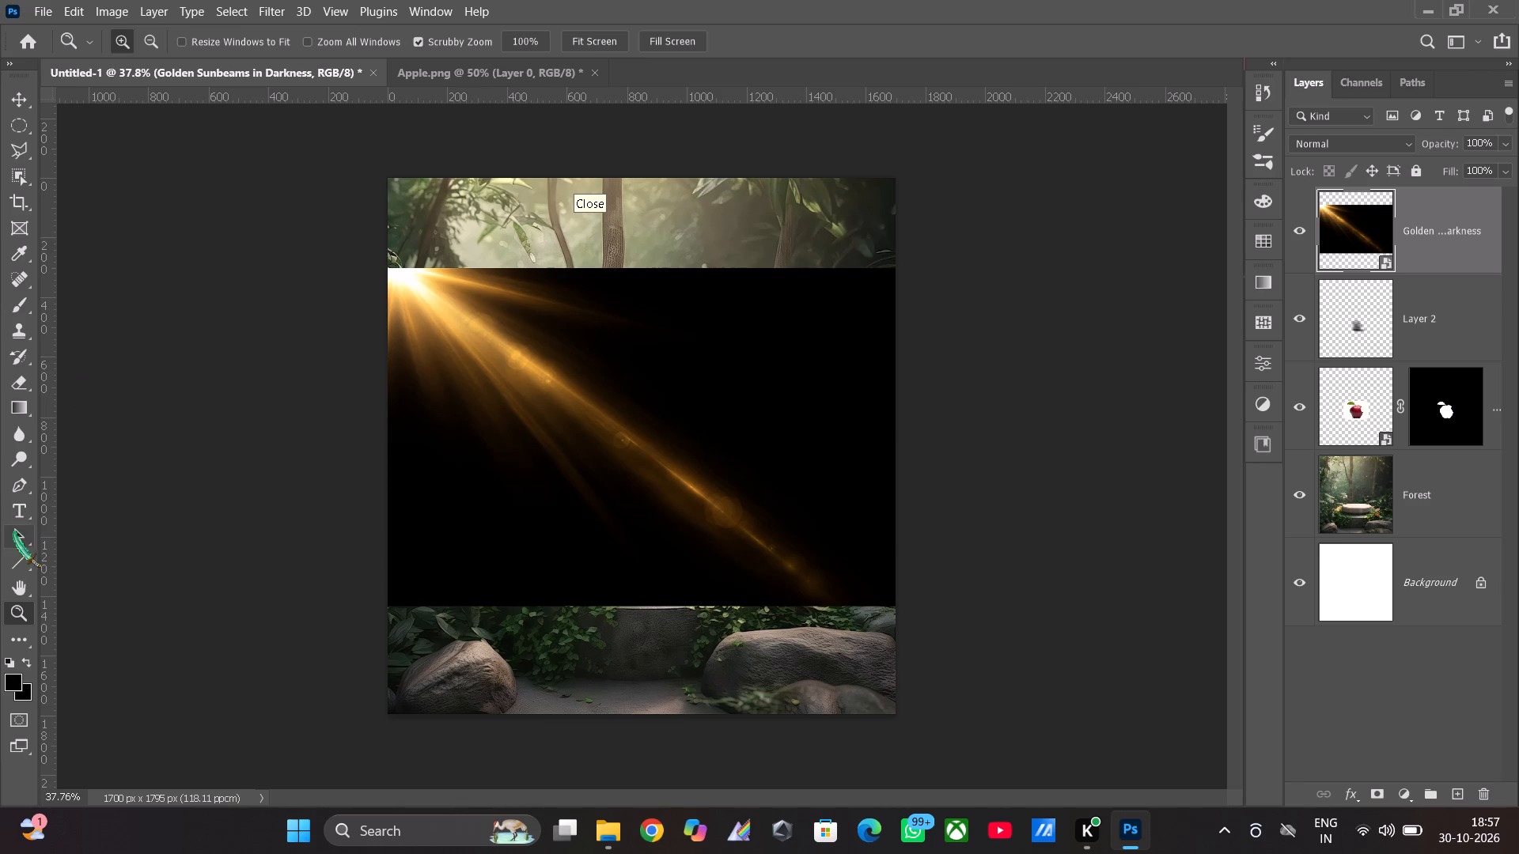
click(13, 95)
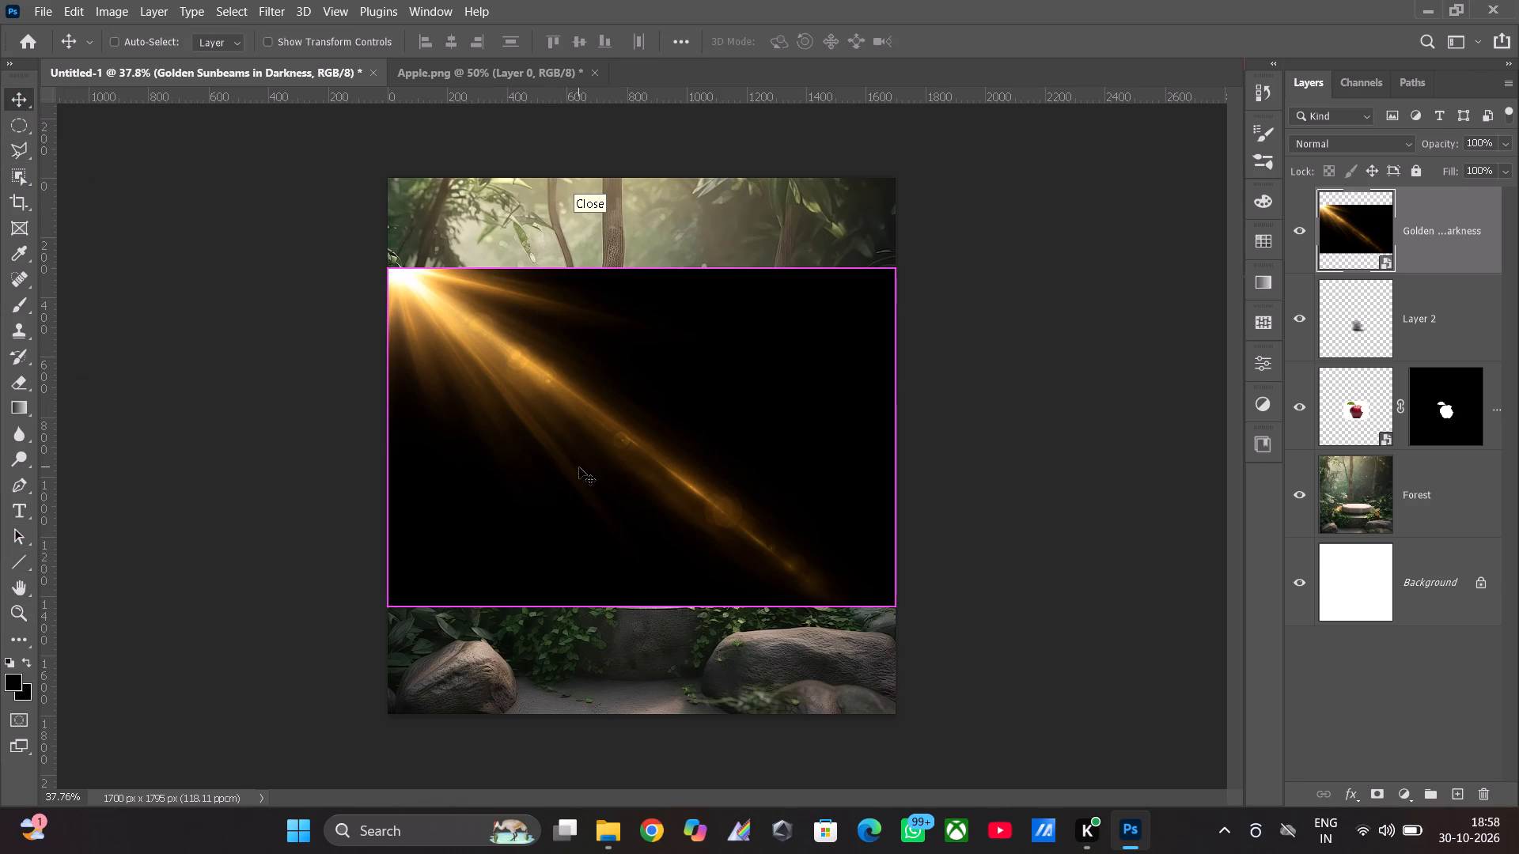
key(ctrl+t)
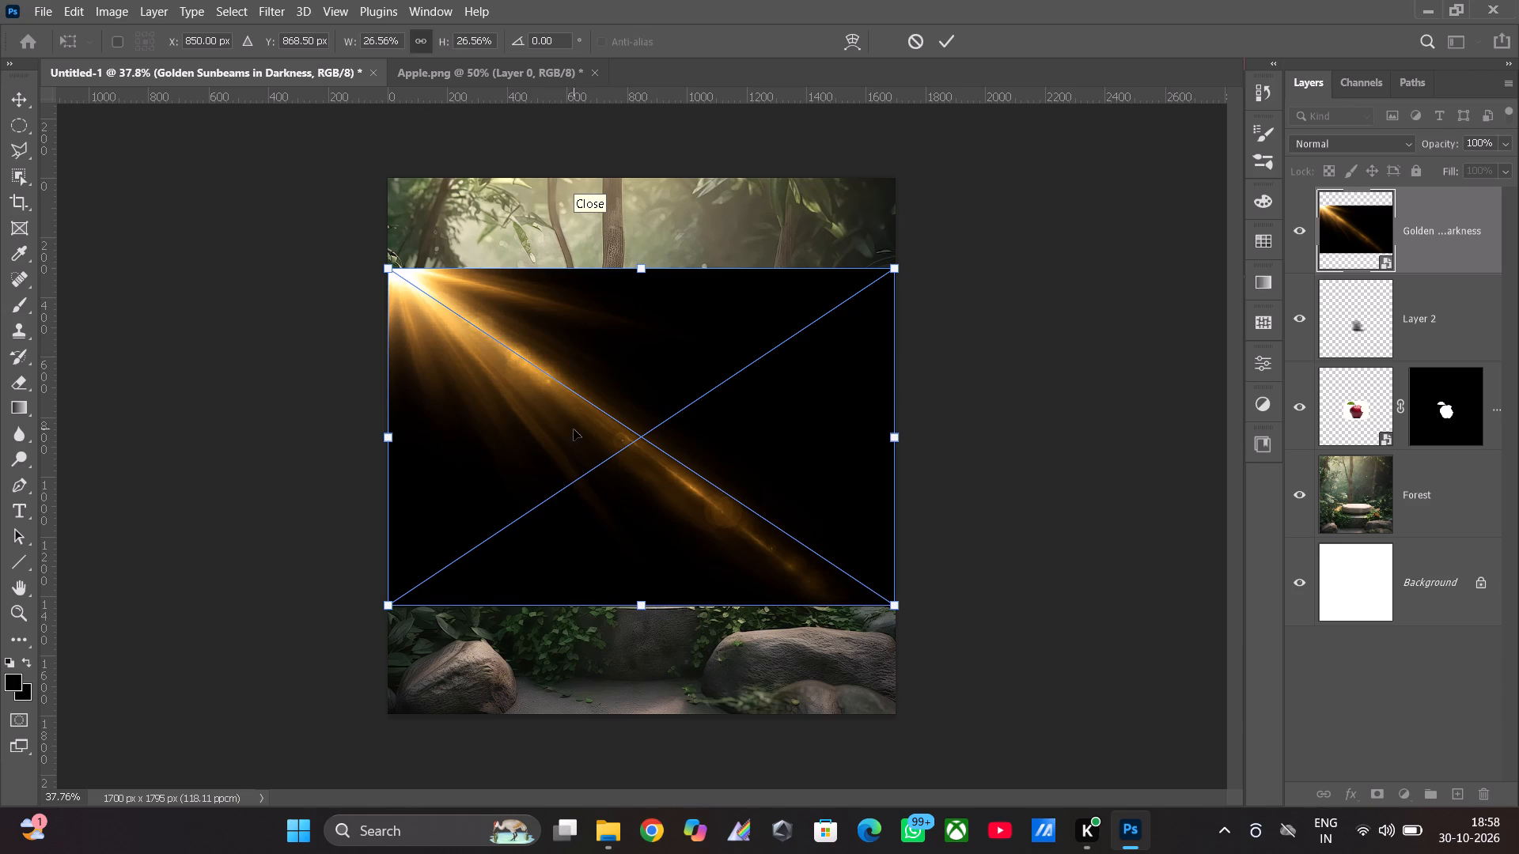
drag(515, 448, 590, 366)
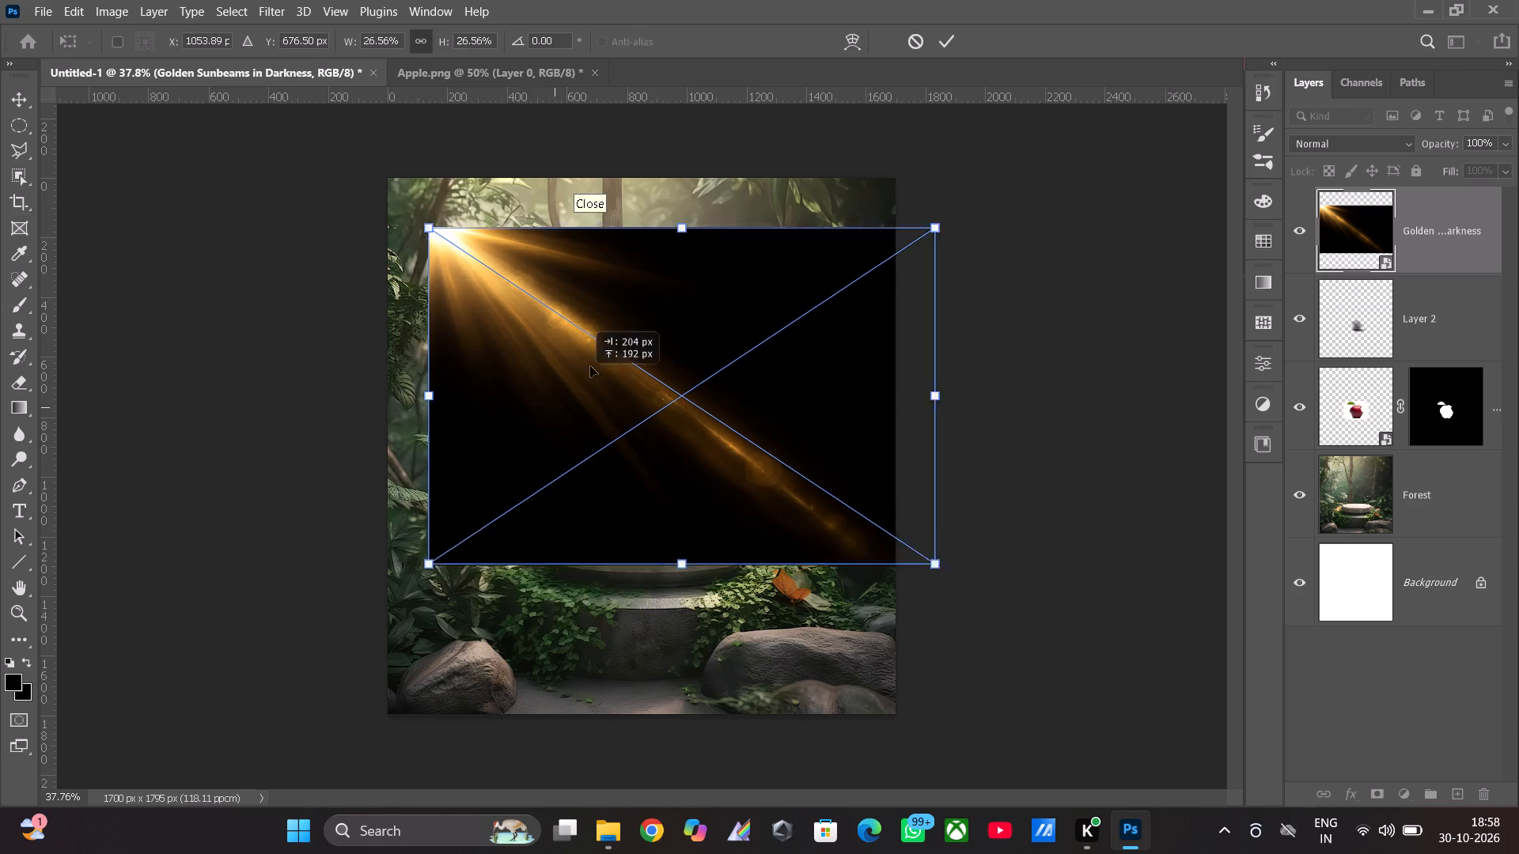
drag(590, 366, 590, 357)
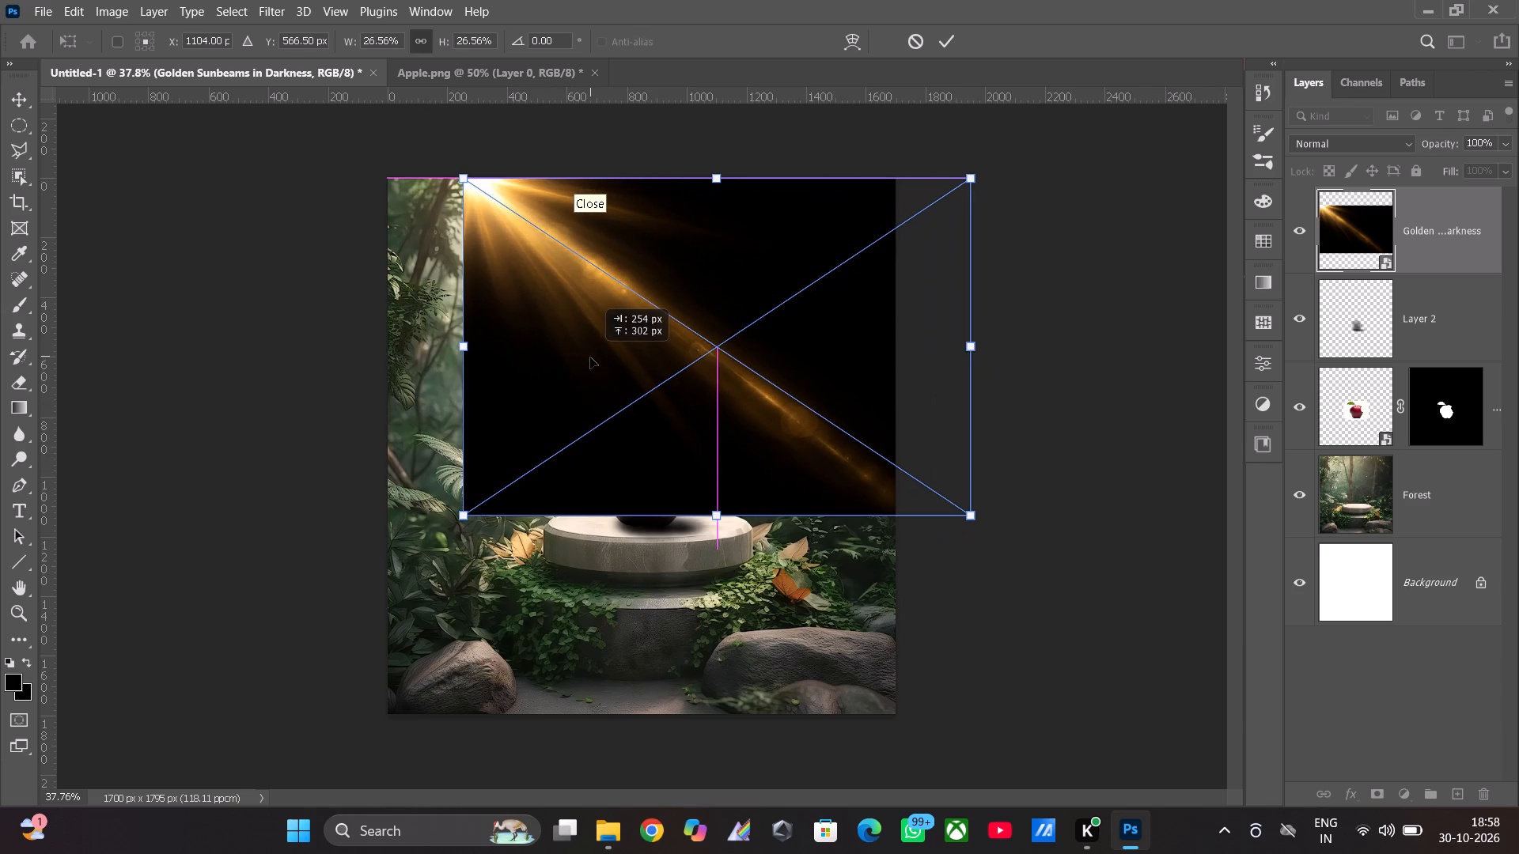
drag(590, 357, 589, 361)
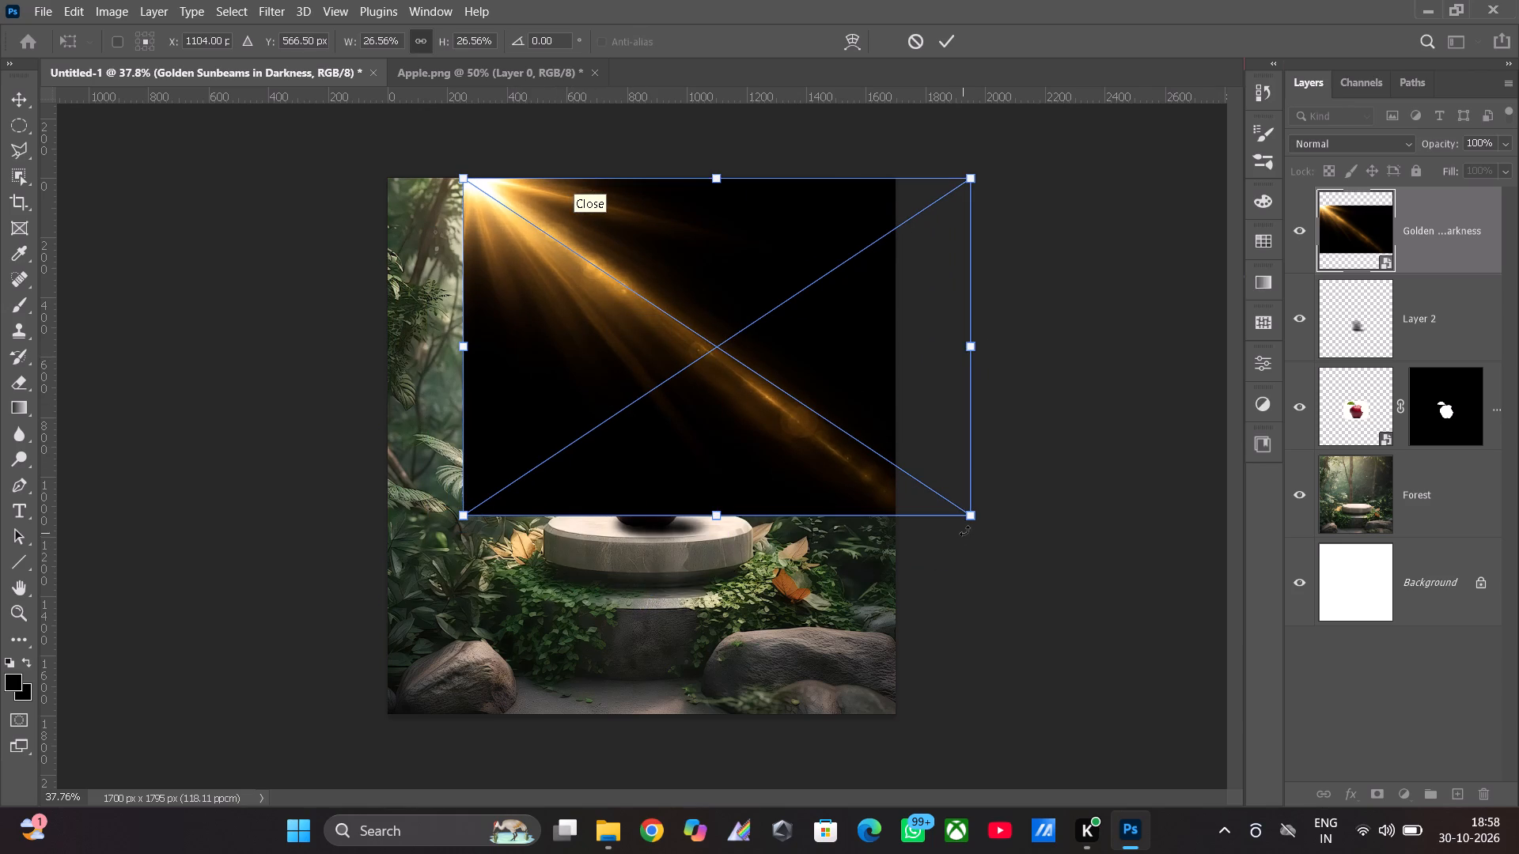
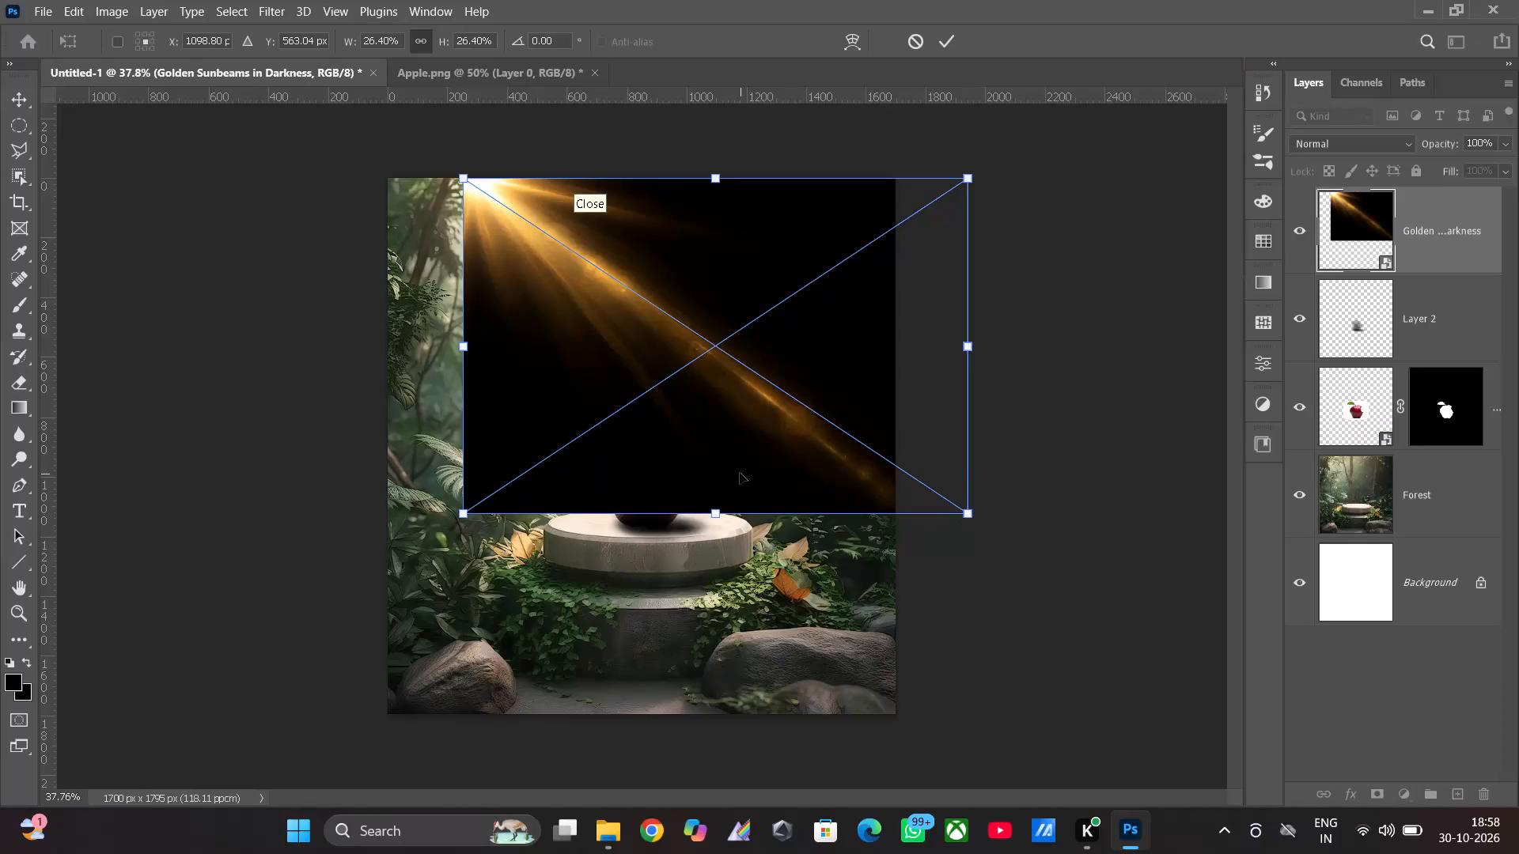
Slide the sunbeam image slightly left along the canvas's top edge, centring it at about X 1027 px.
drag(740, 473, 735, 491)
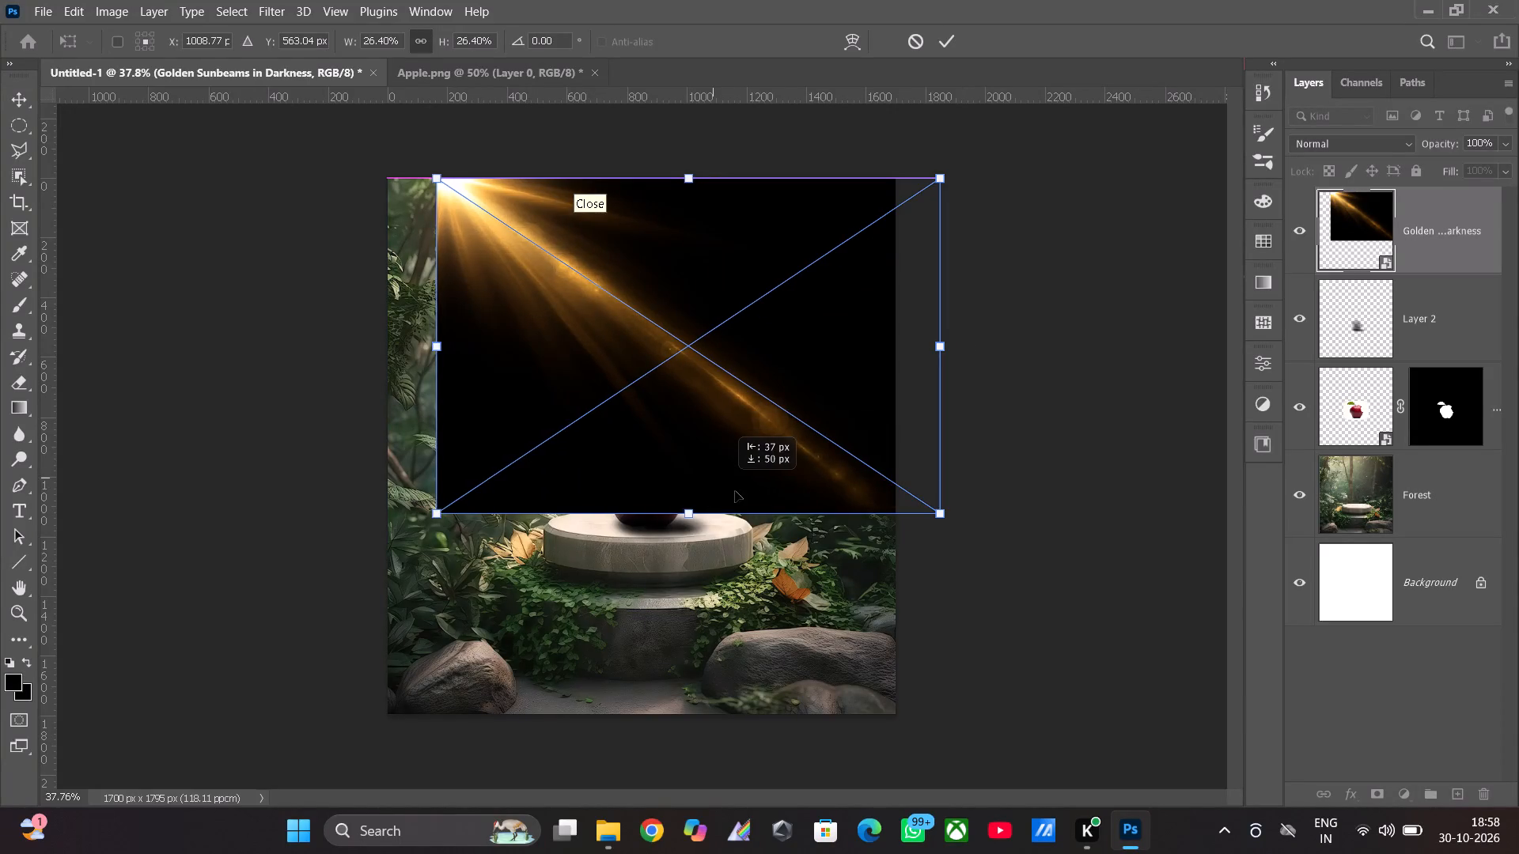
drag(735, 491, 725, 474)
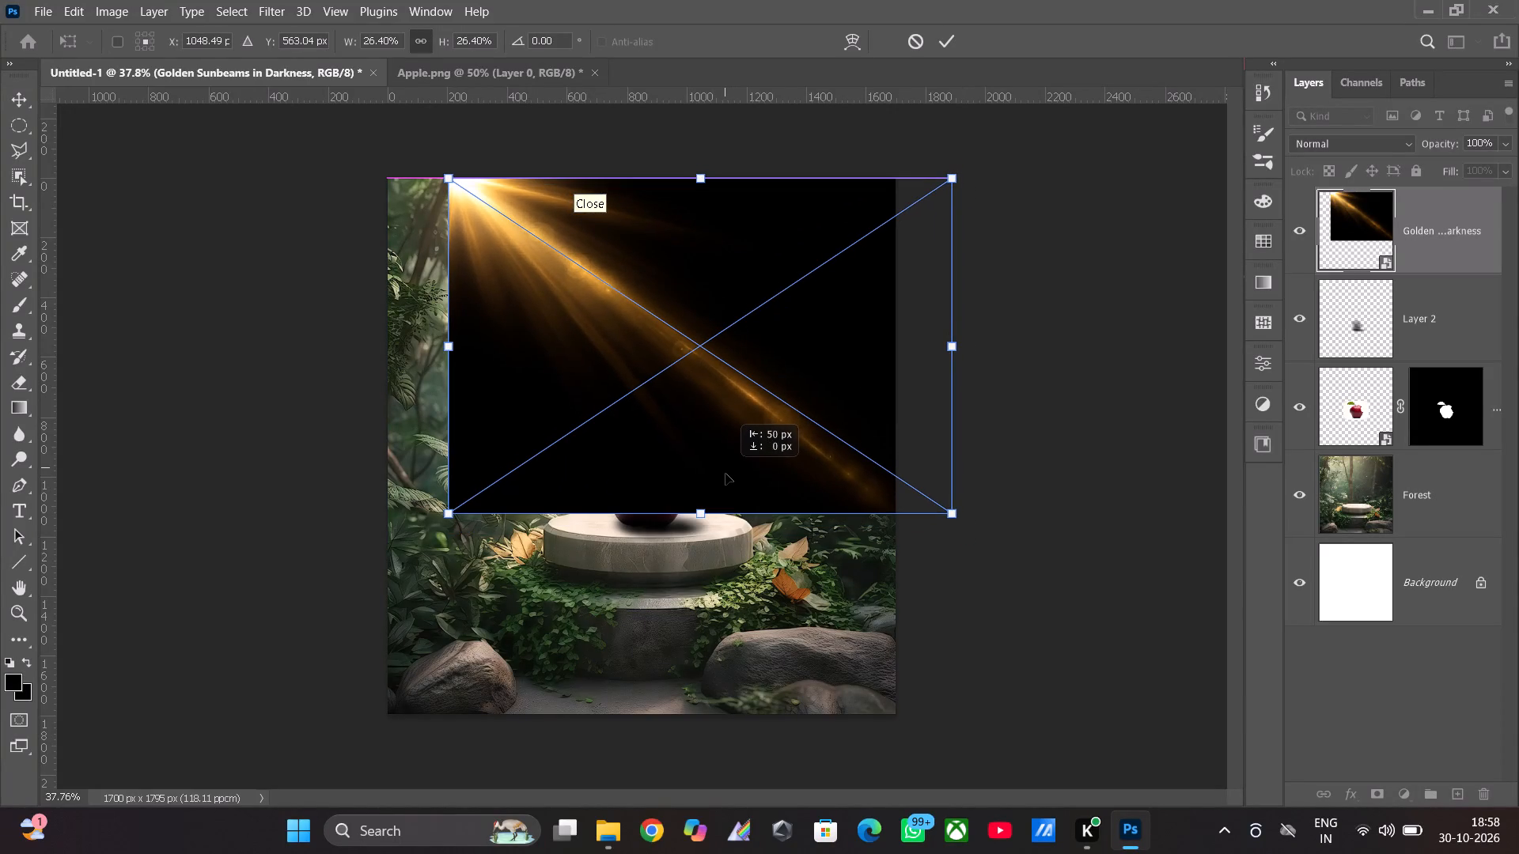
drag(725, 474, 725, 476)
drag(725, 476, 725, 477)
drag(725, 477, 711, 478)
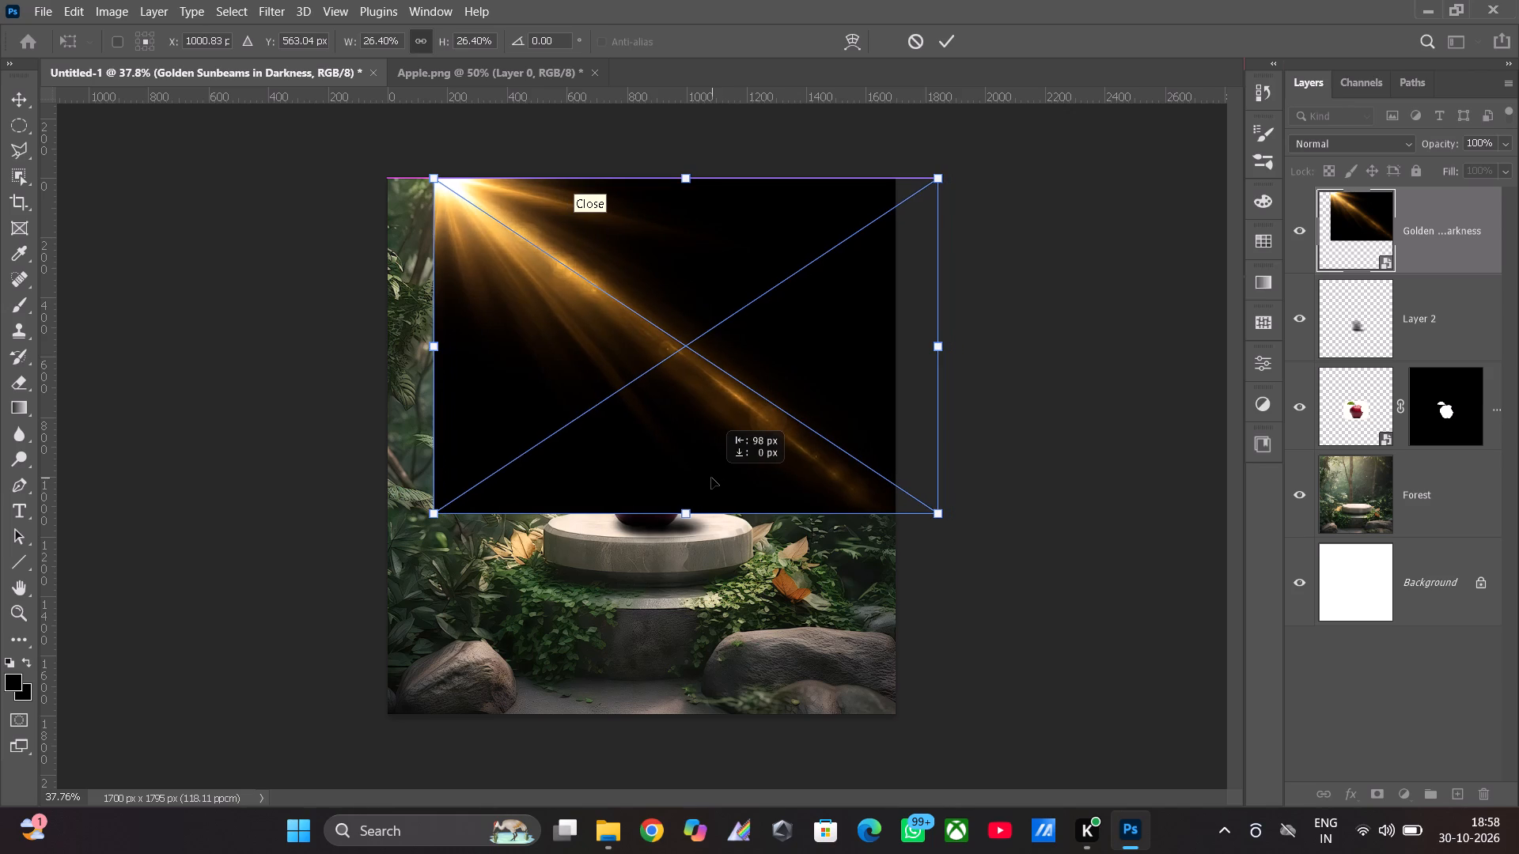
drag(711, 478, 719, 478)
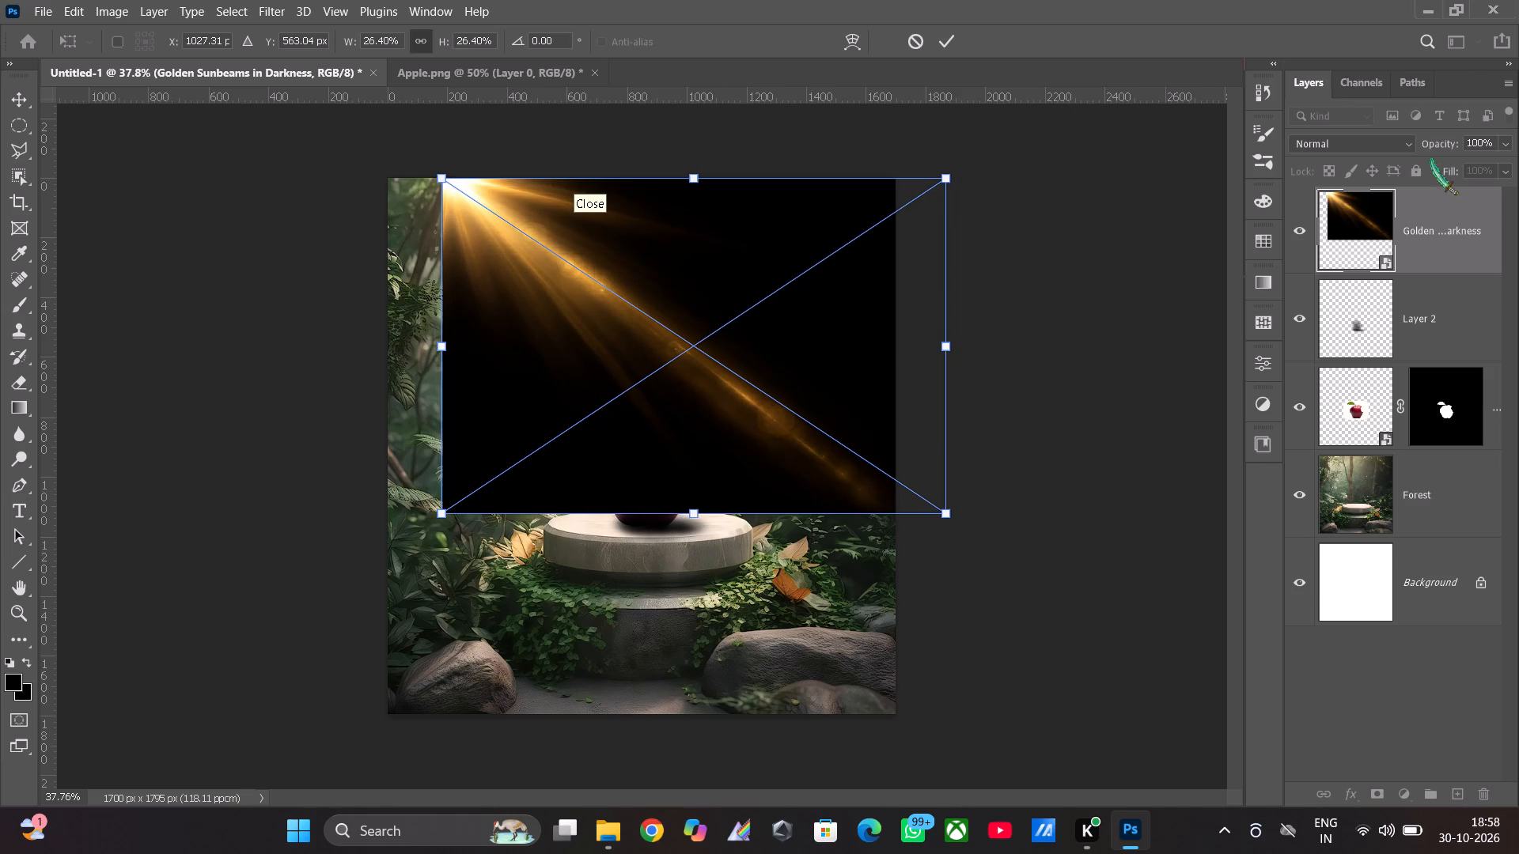
Set the Golden Sunbeams in Darkness layer's blend mode to Screen.
click(1387, 149)
click(1333, 303)
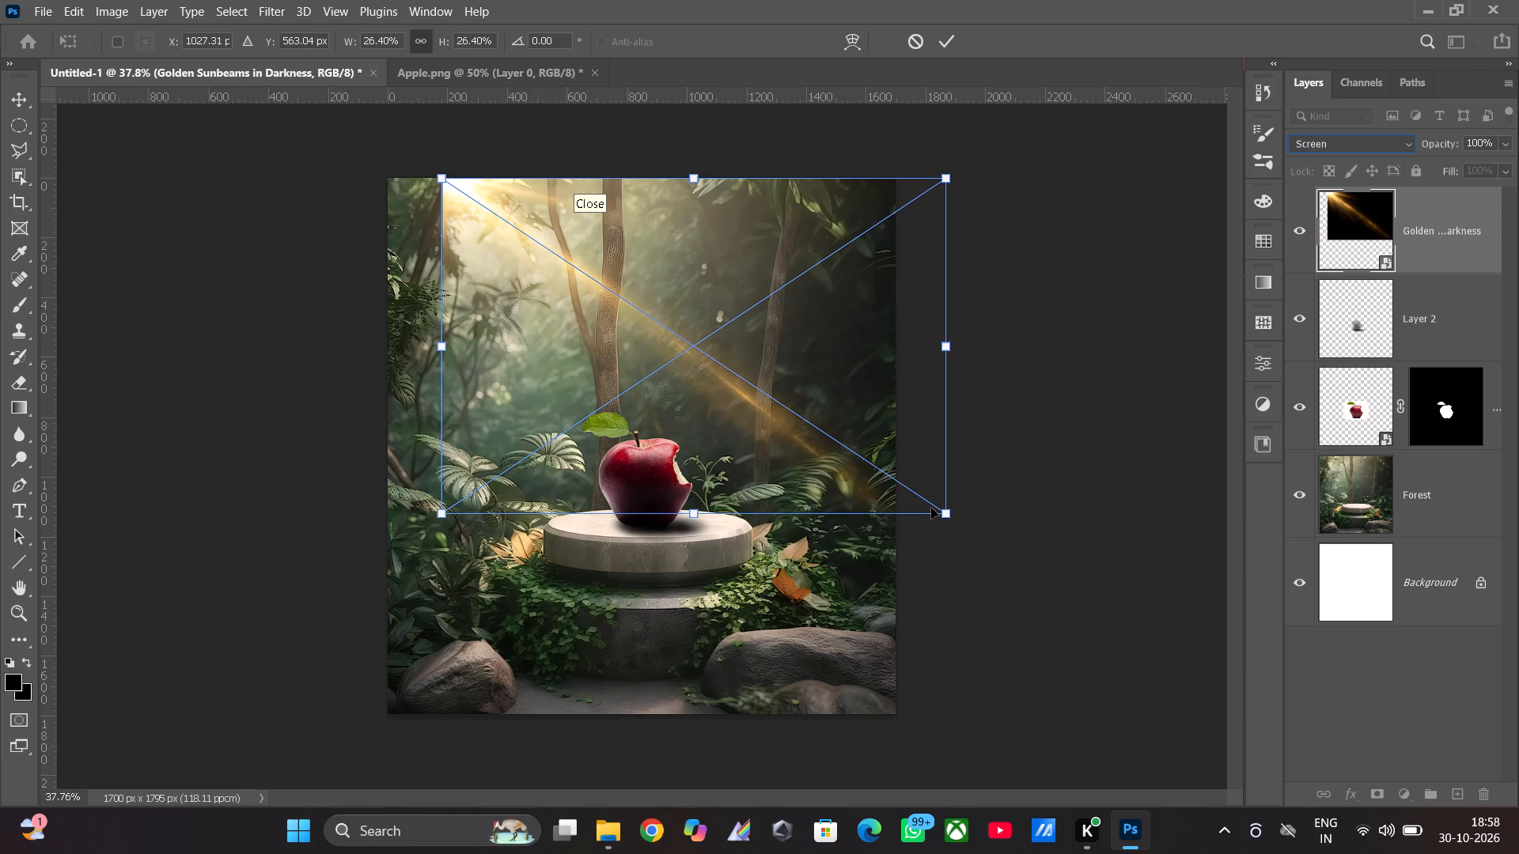
Scale the sunbeam image proportionally to about 39.23% and align its upper-left corner with the canvas's upper-left corner.
drag(948, 516, 1084, 655)
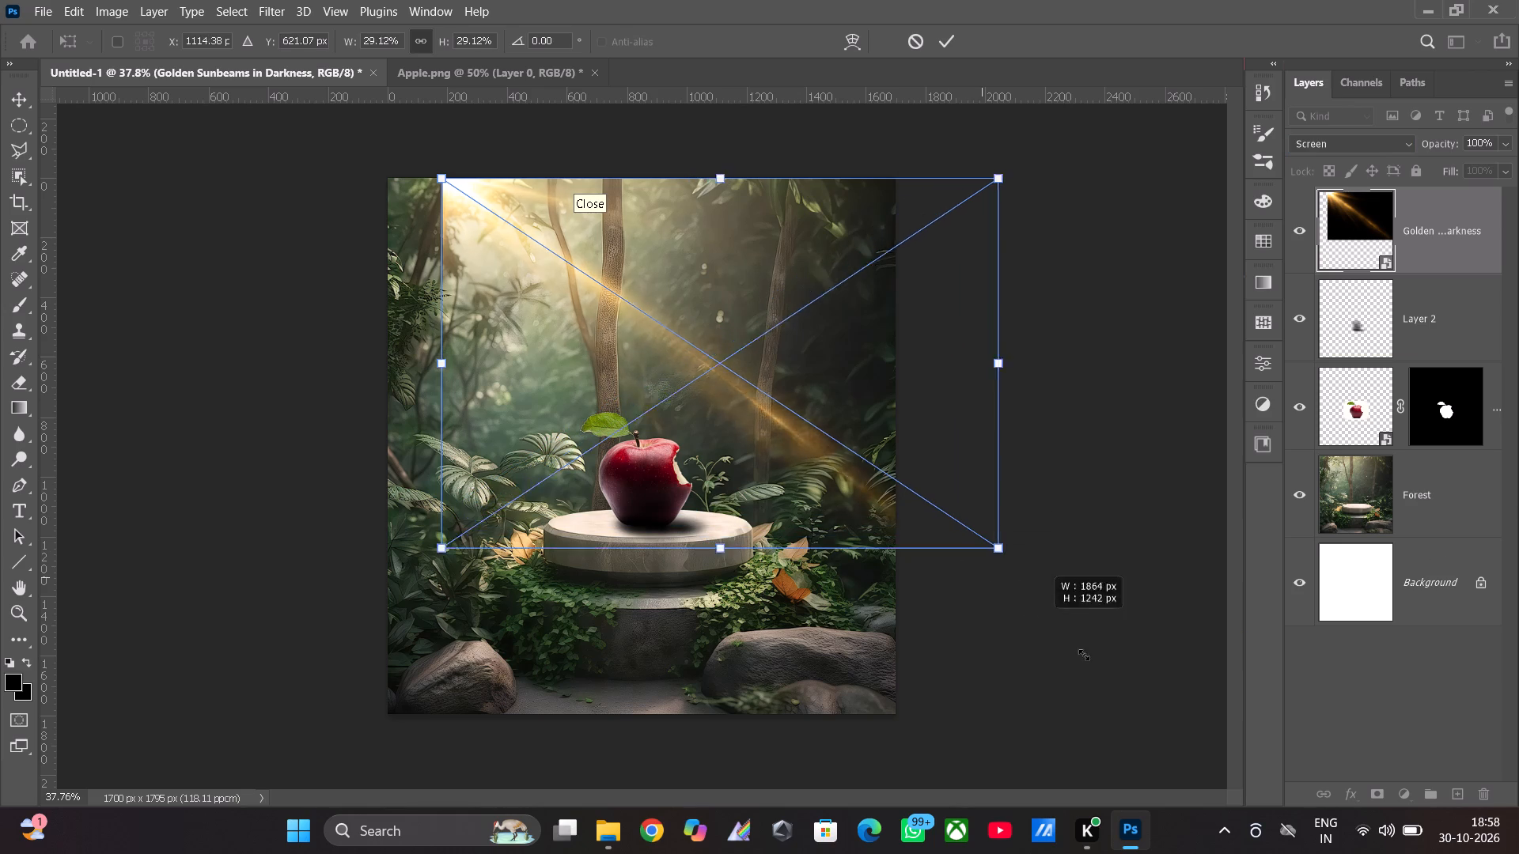
drag(1084, 655, 1142, 716)
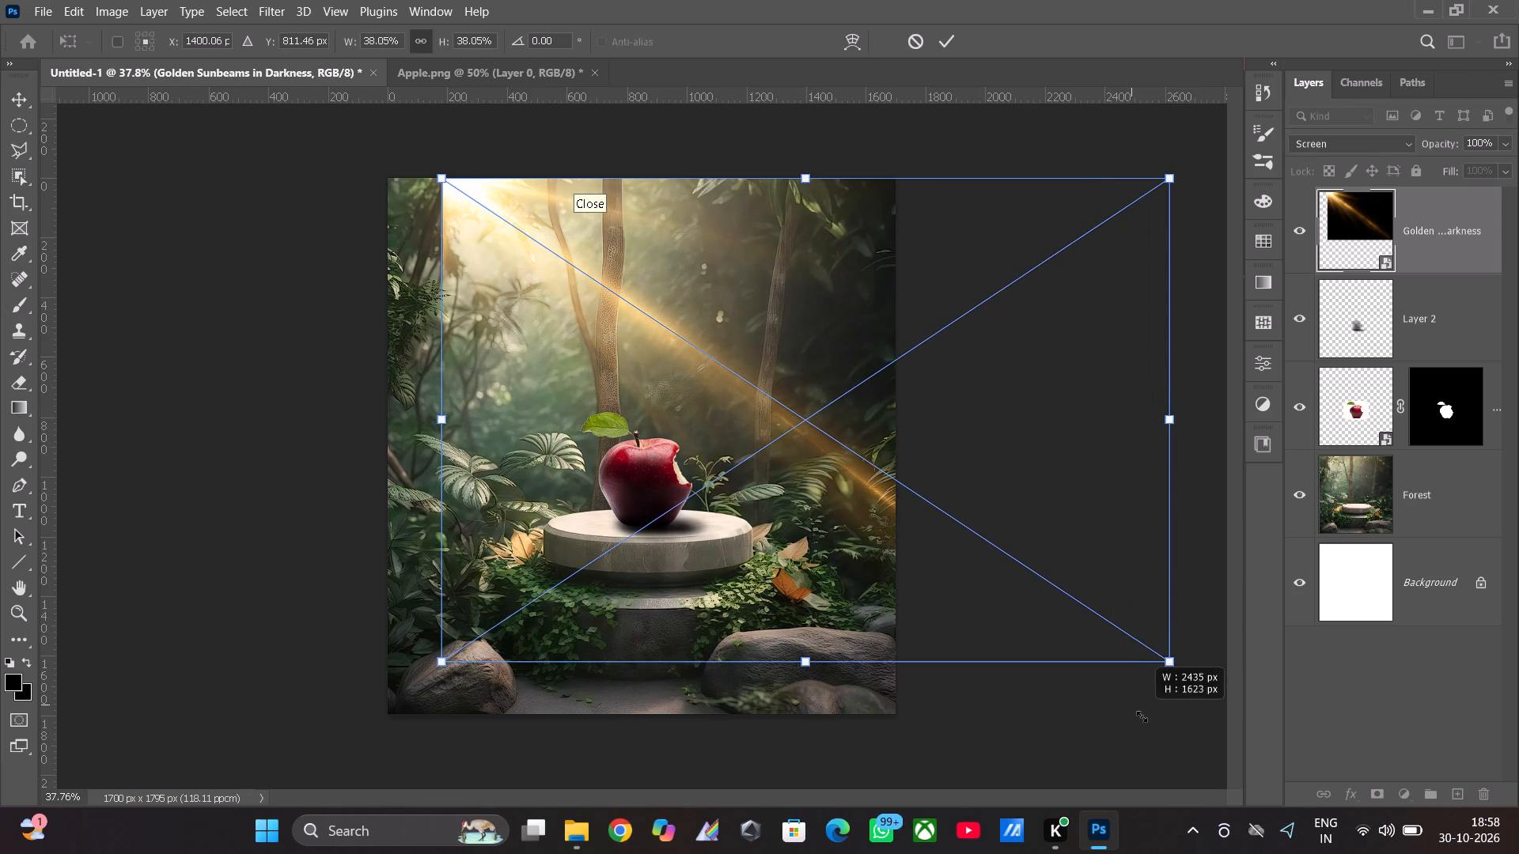
drag(1142, 716, 1155, 737)
drag(594, 359, 529, 359)
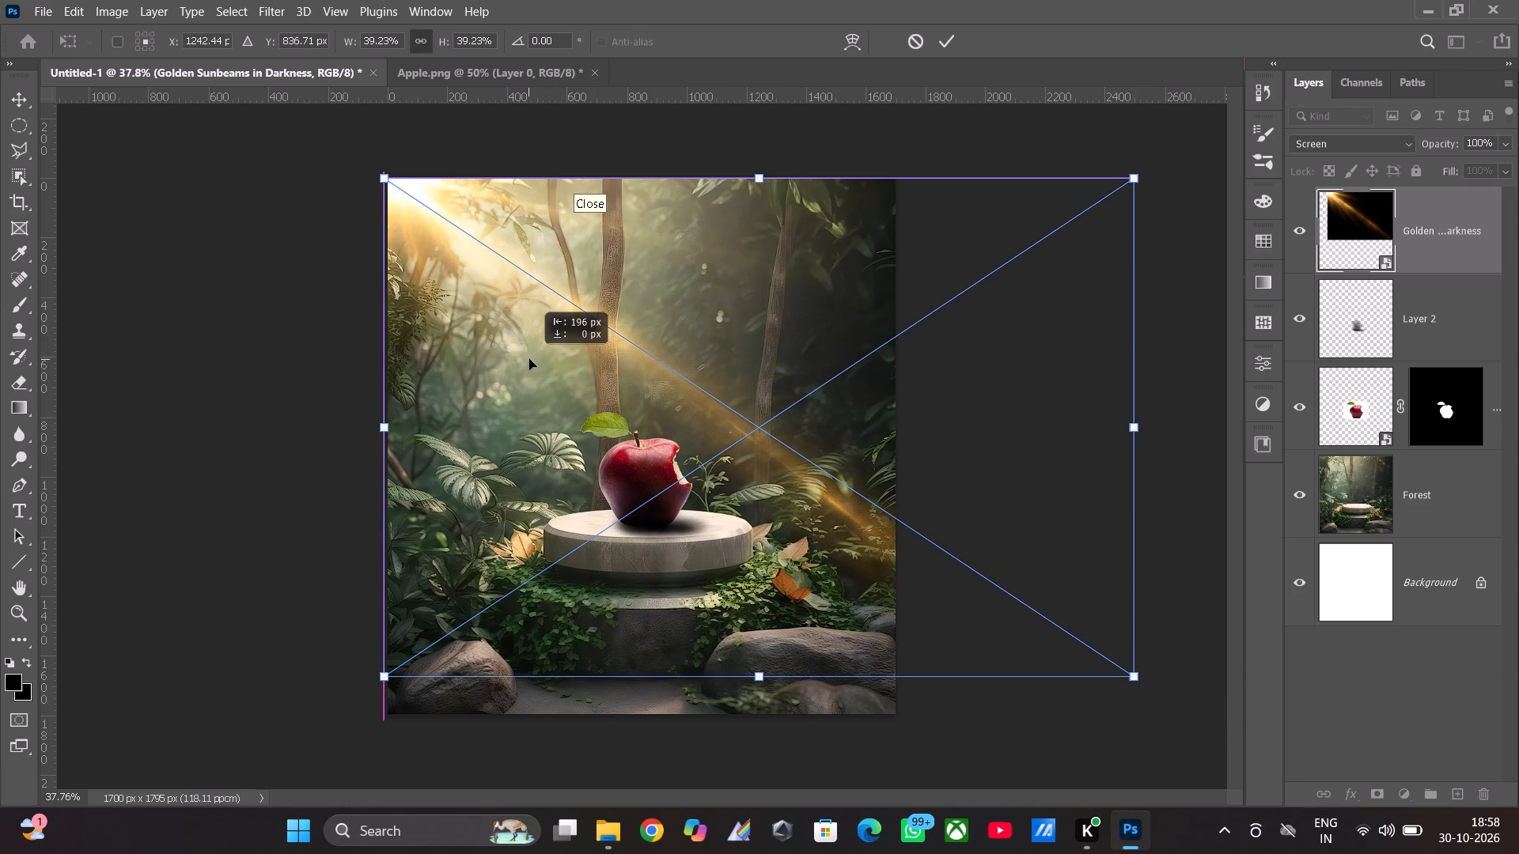
drag(529, 359, 528, 358)
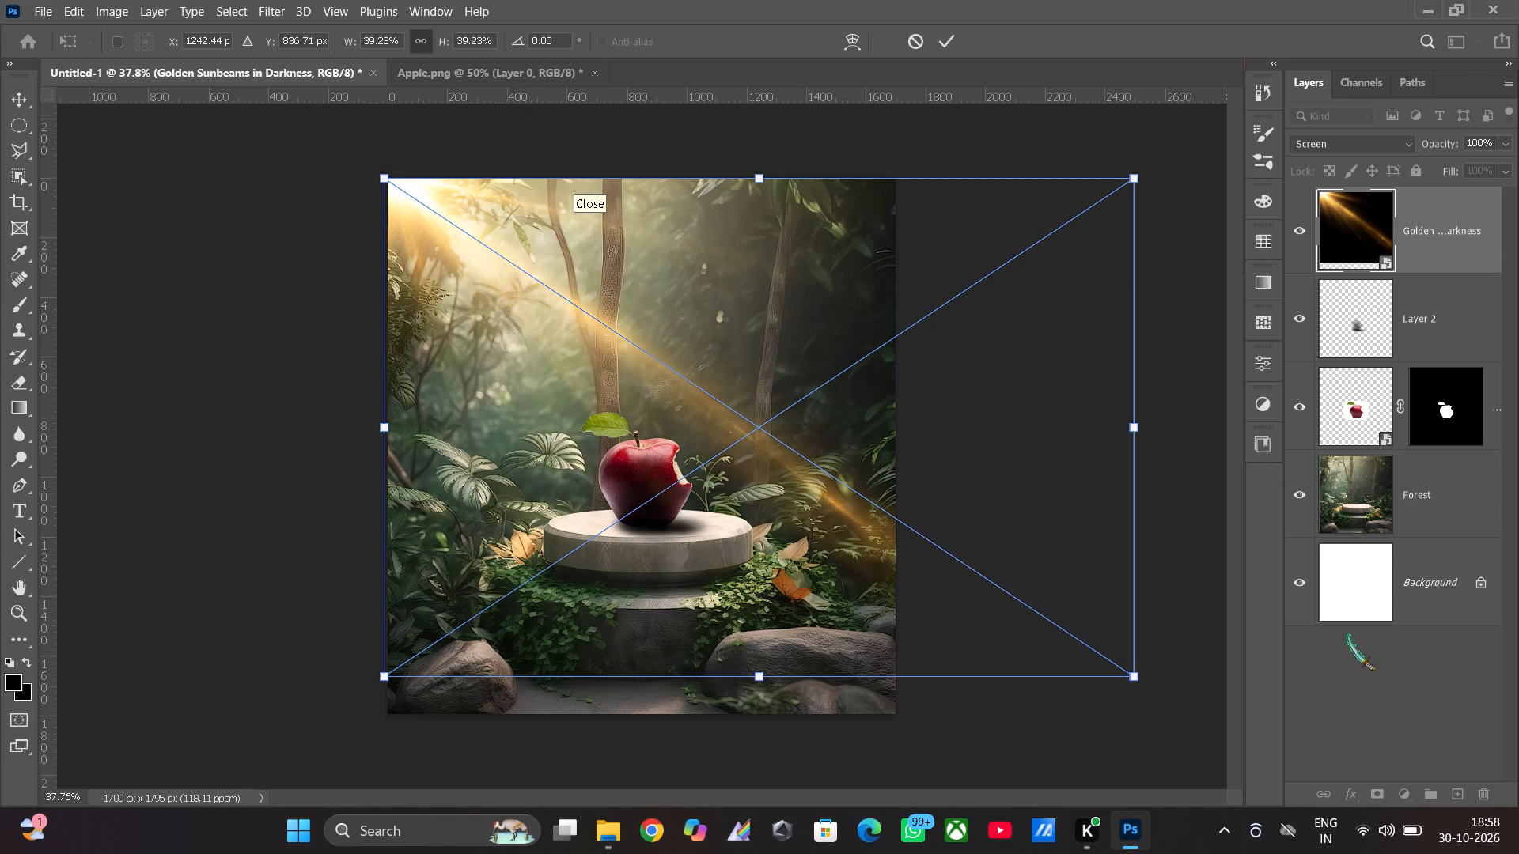
click(1450, 719)
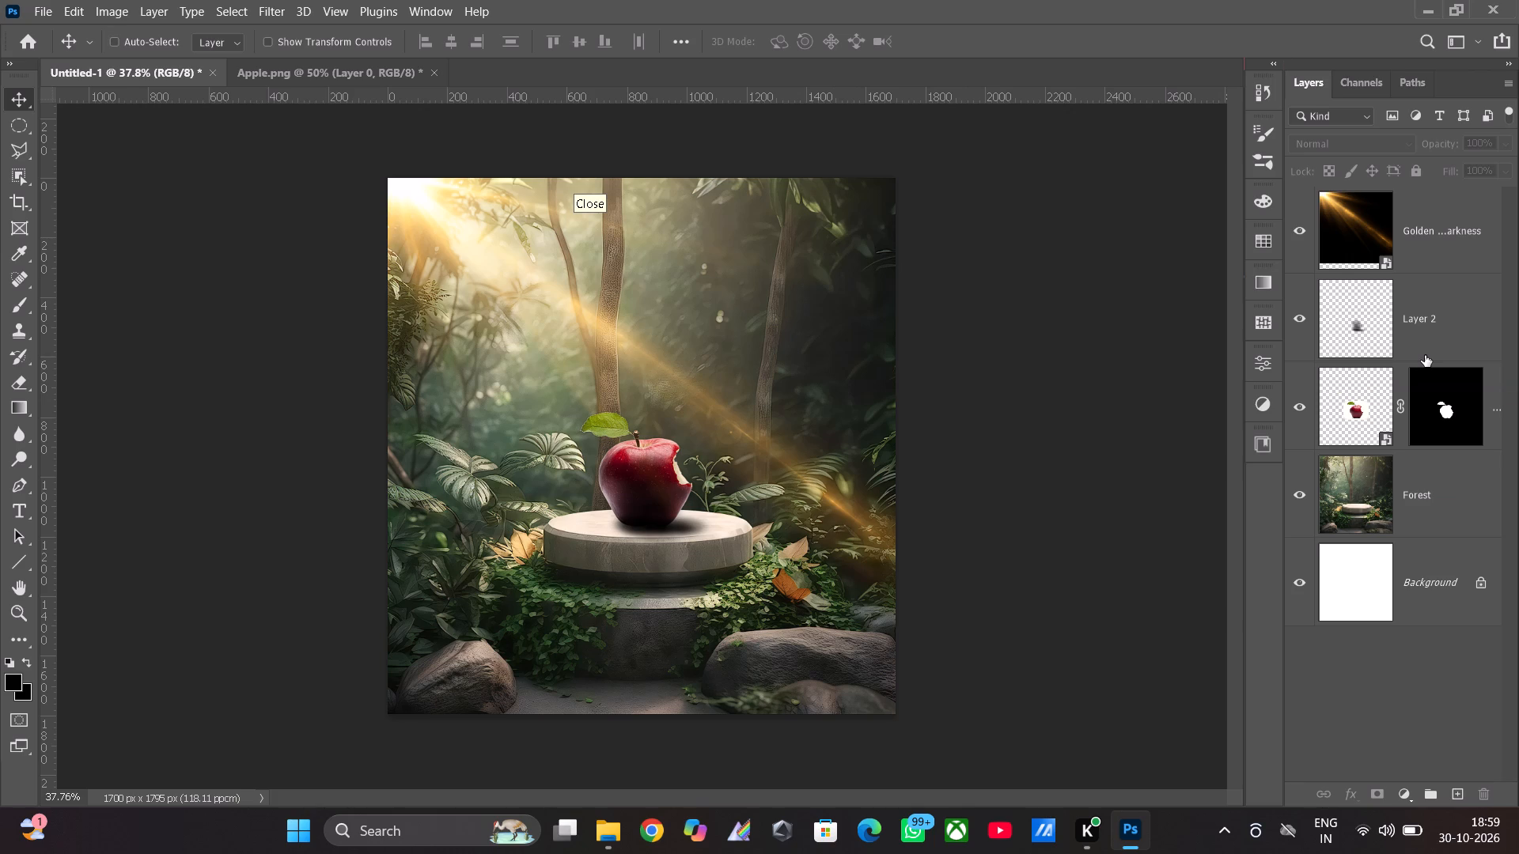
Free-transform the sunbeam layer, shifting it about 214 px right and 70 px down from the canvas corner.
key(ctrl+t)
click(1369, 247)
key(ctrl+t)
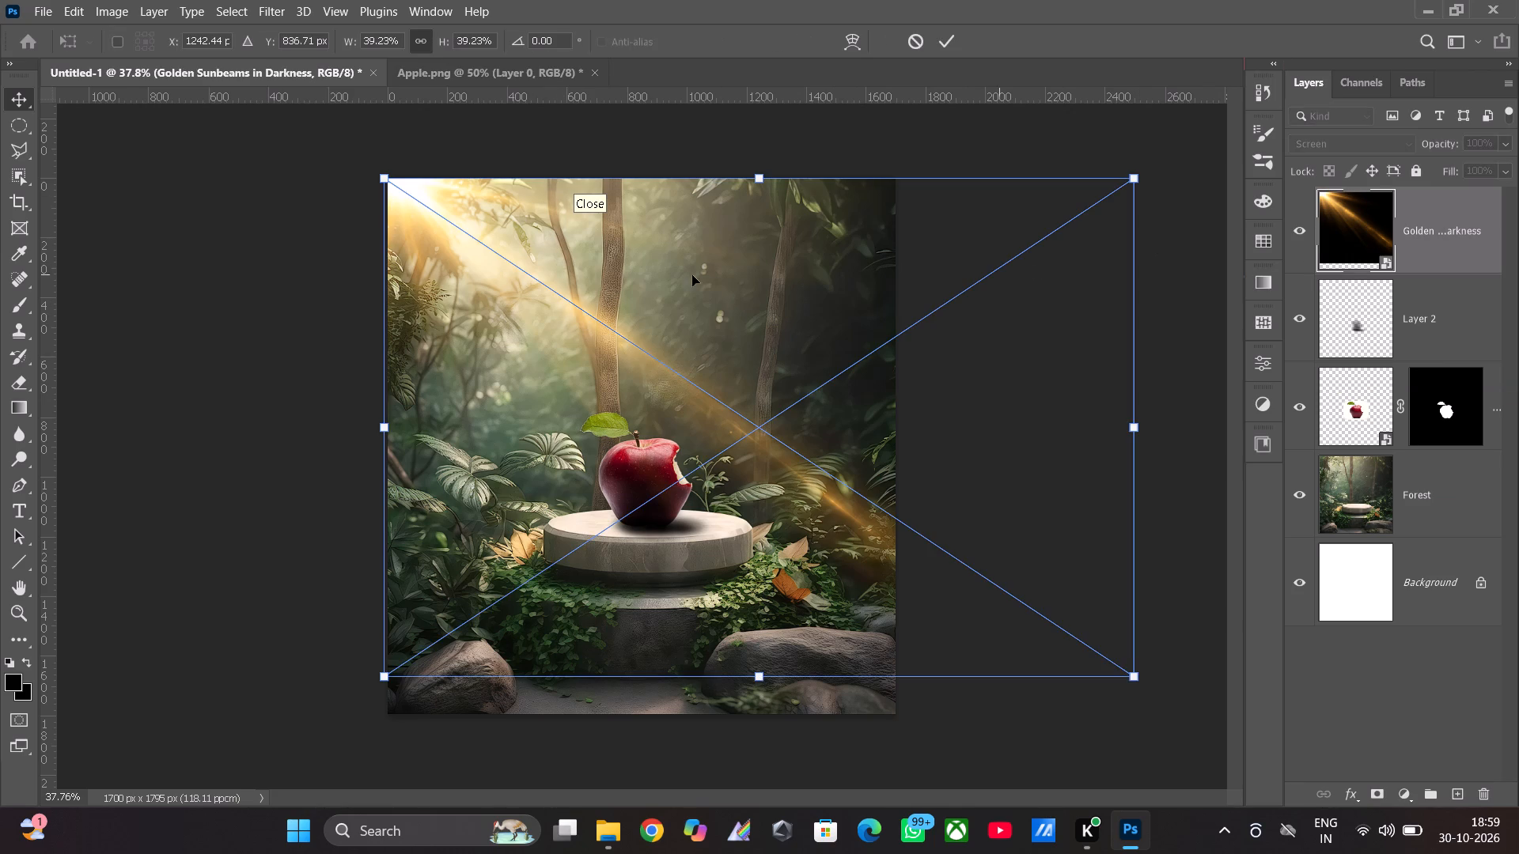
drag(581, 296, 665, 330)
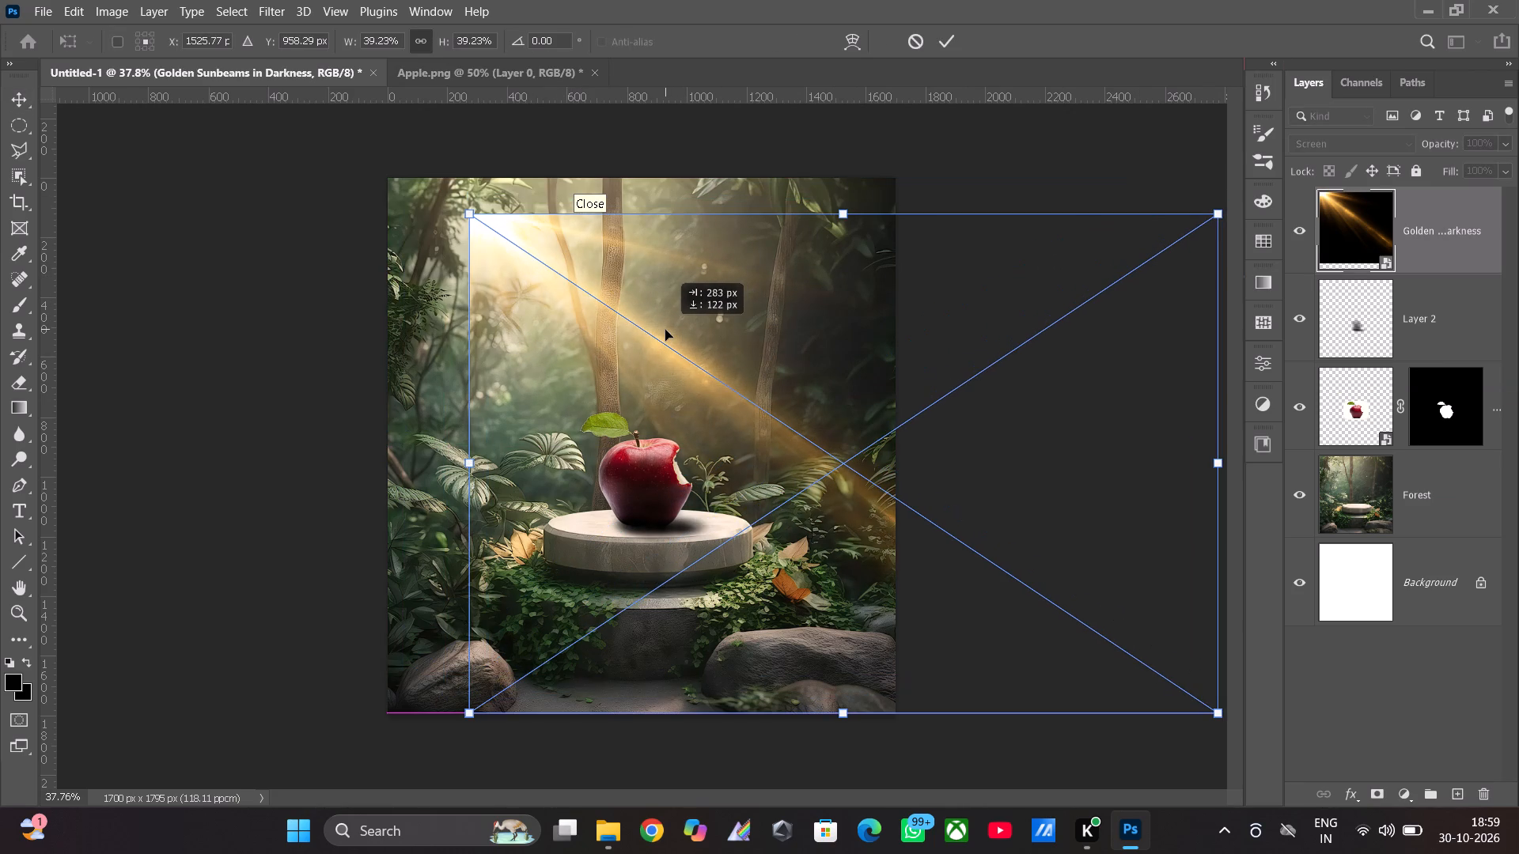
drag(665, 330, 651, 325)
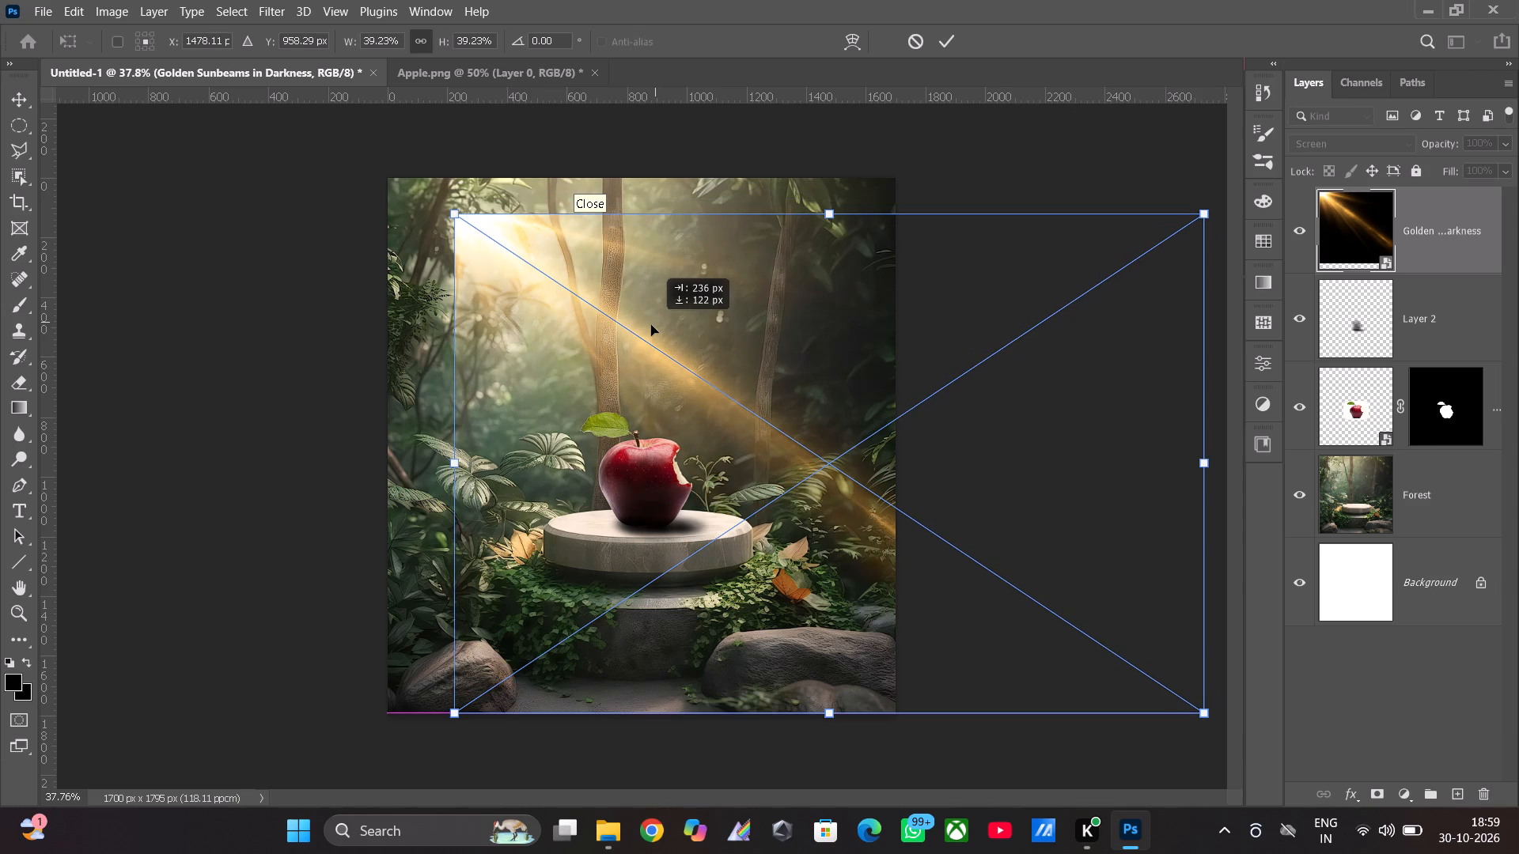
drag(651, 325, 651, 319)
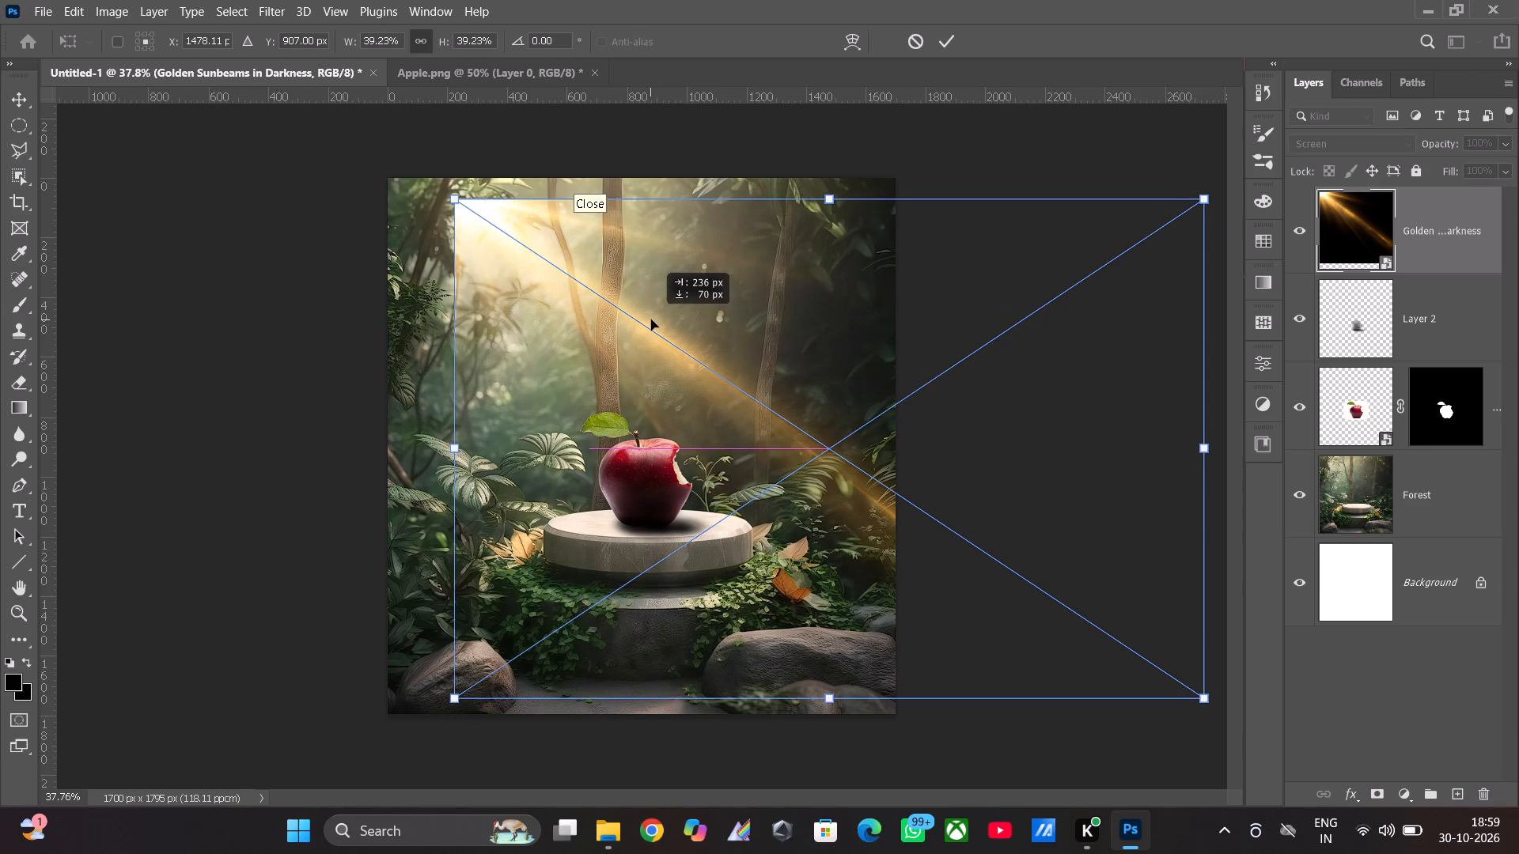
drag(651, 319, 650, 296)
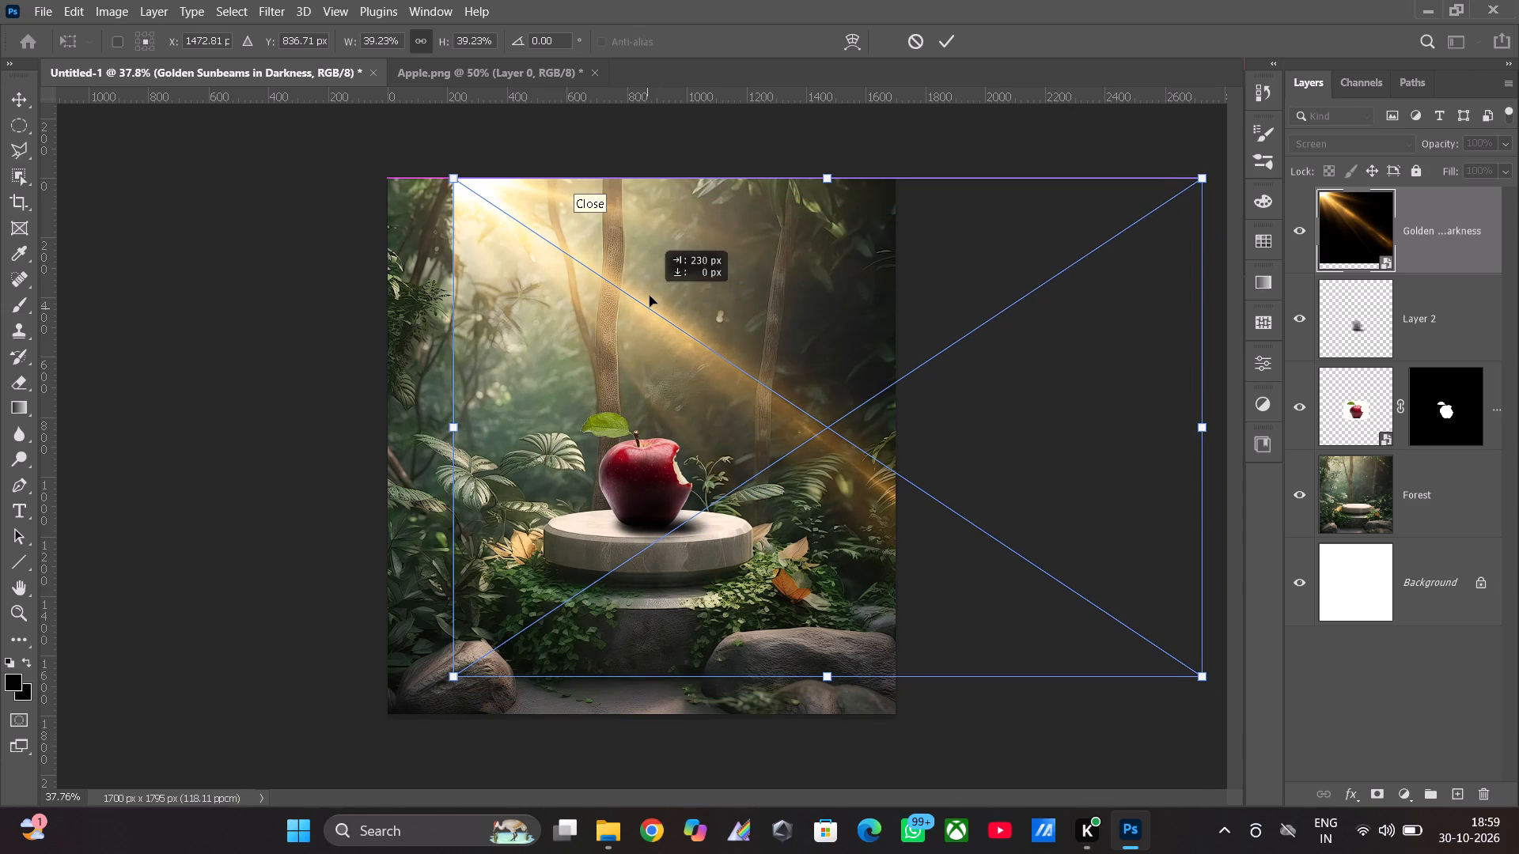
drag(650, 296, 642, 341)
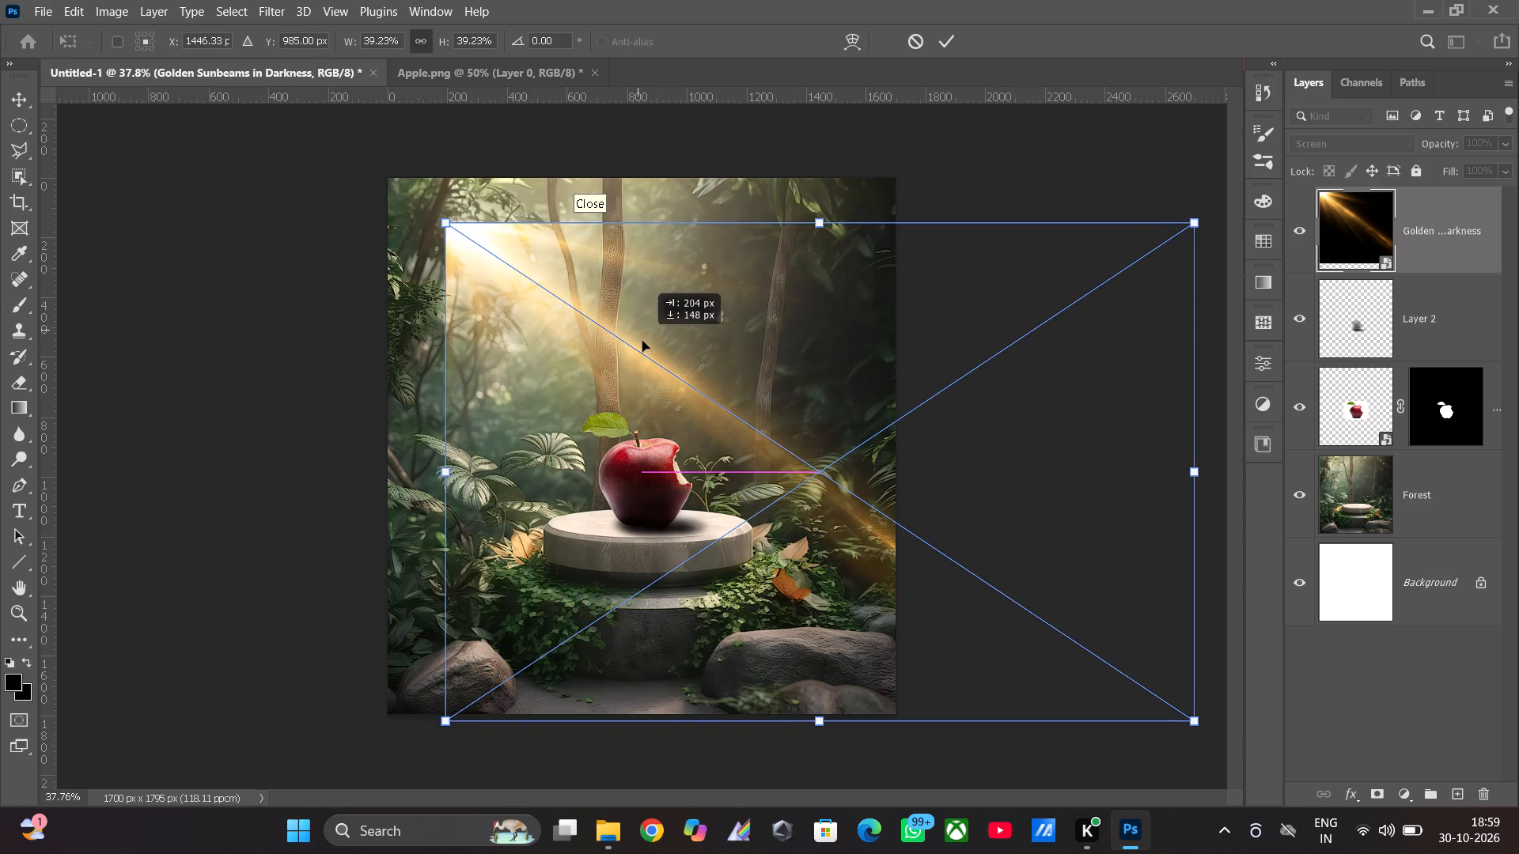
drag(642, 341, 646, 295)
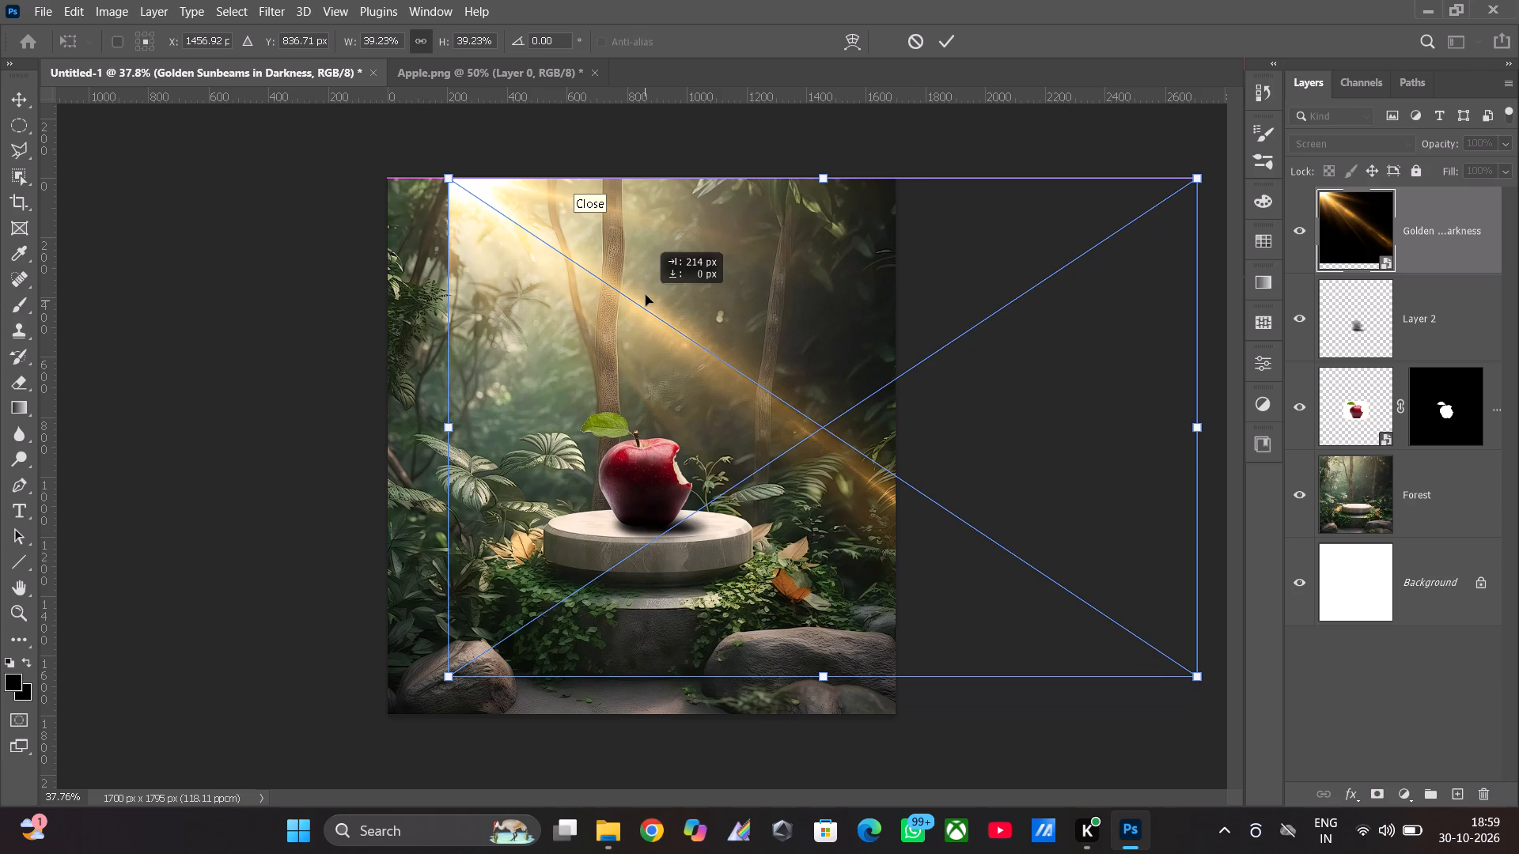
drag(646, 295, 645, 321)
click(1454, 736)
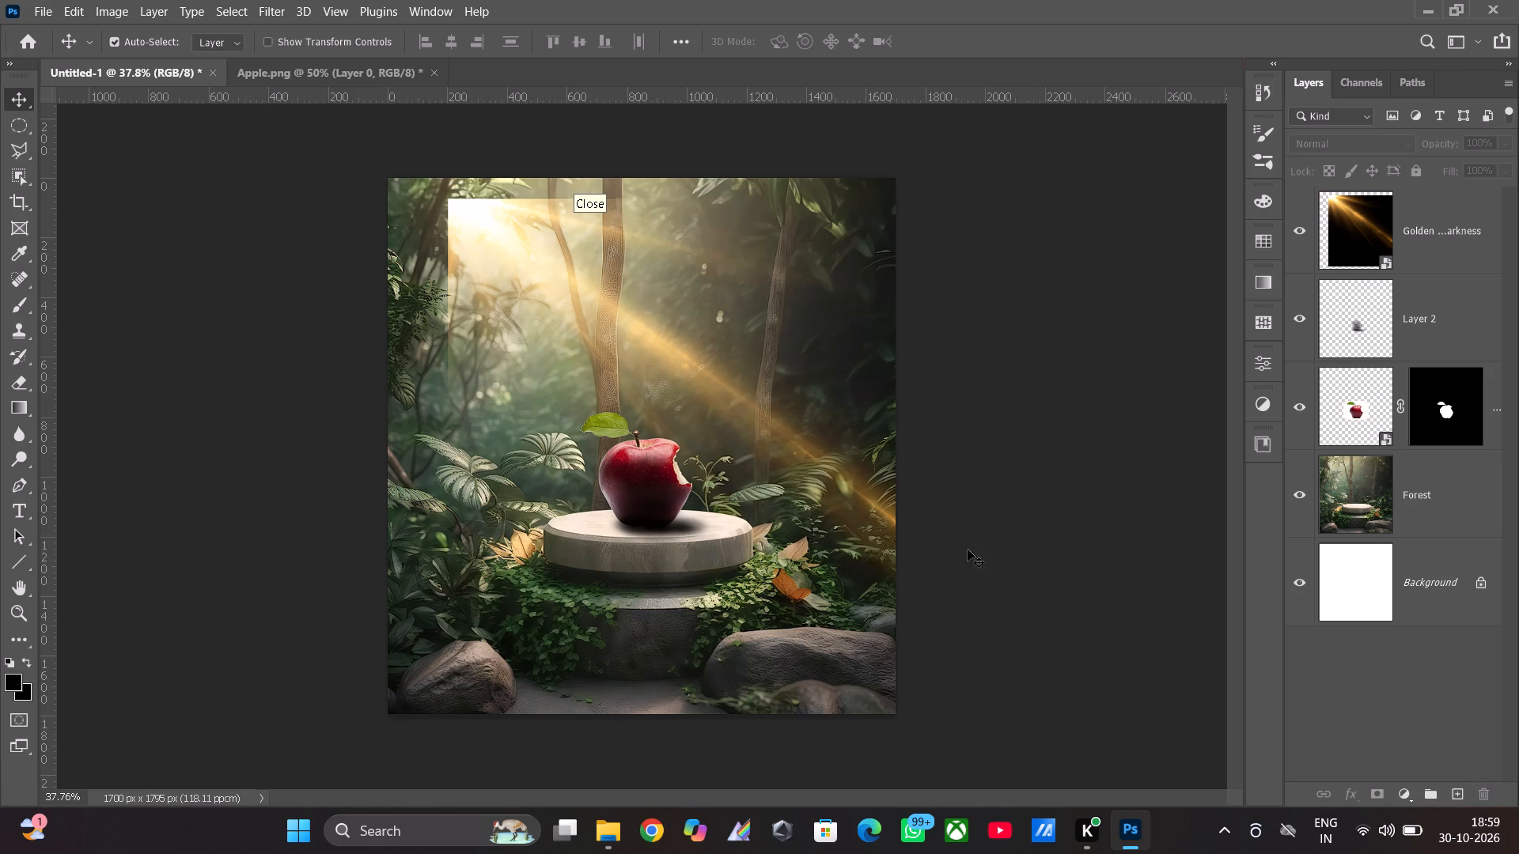
Move the sunbeam layer down so its bright corner sits beside the apple and its rays cross the podium.
drag(559, 270, 563, 285)
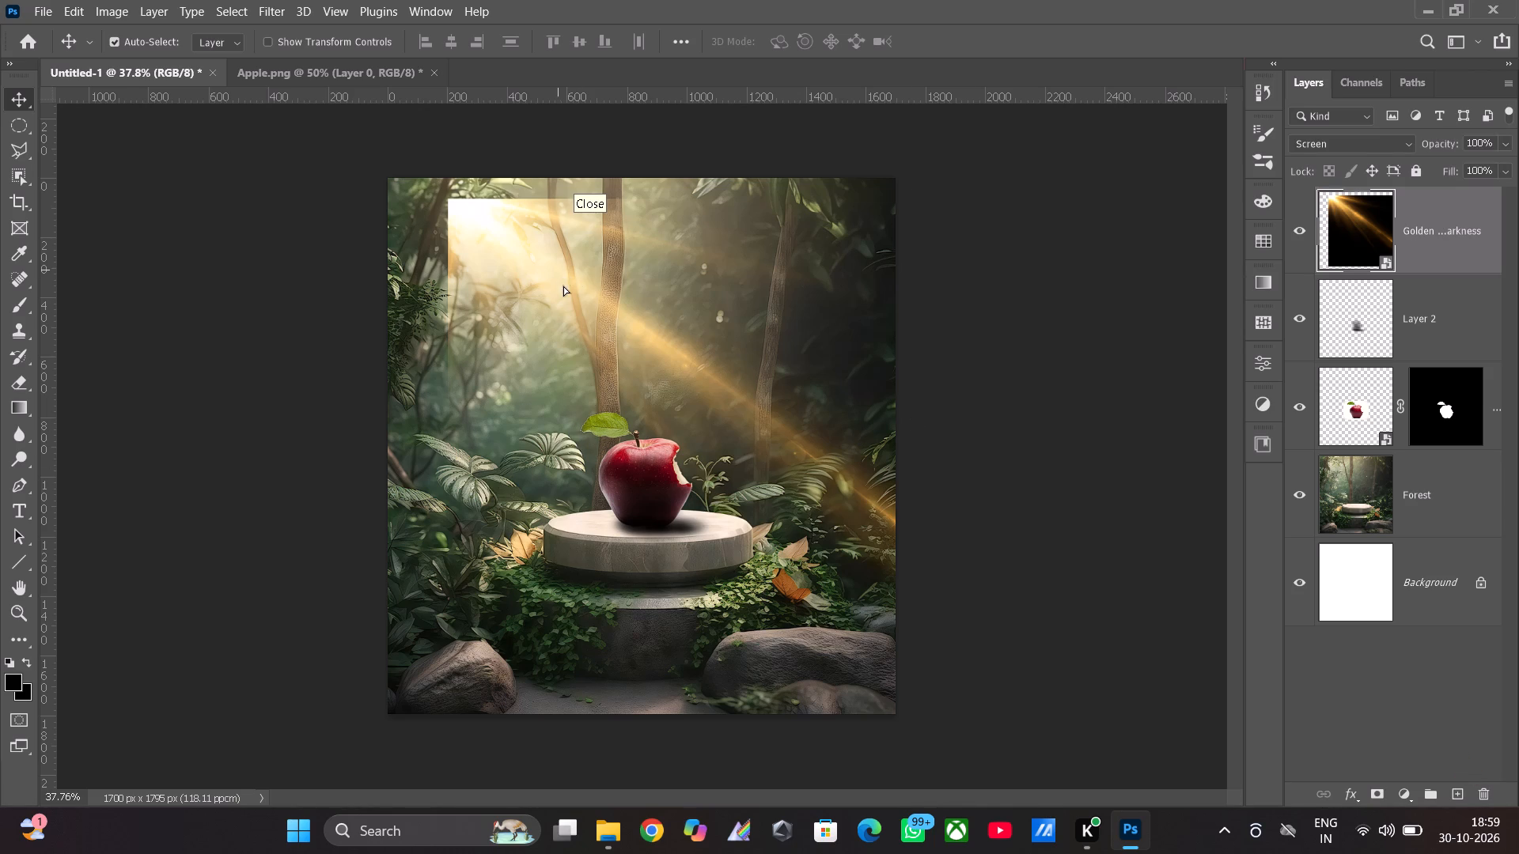
drag(563, 285, 571, 448)
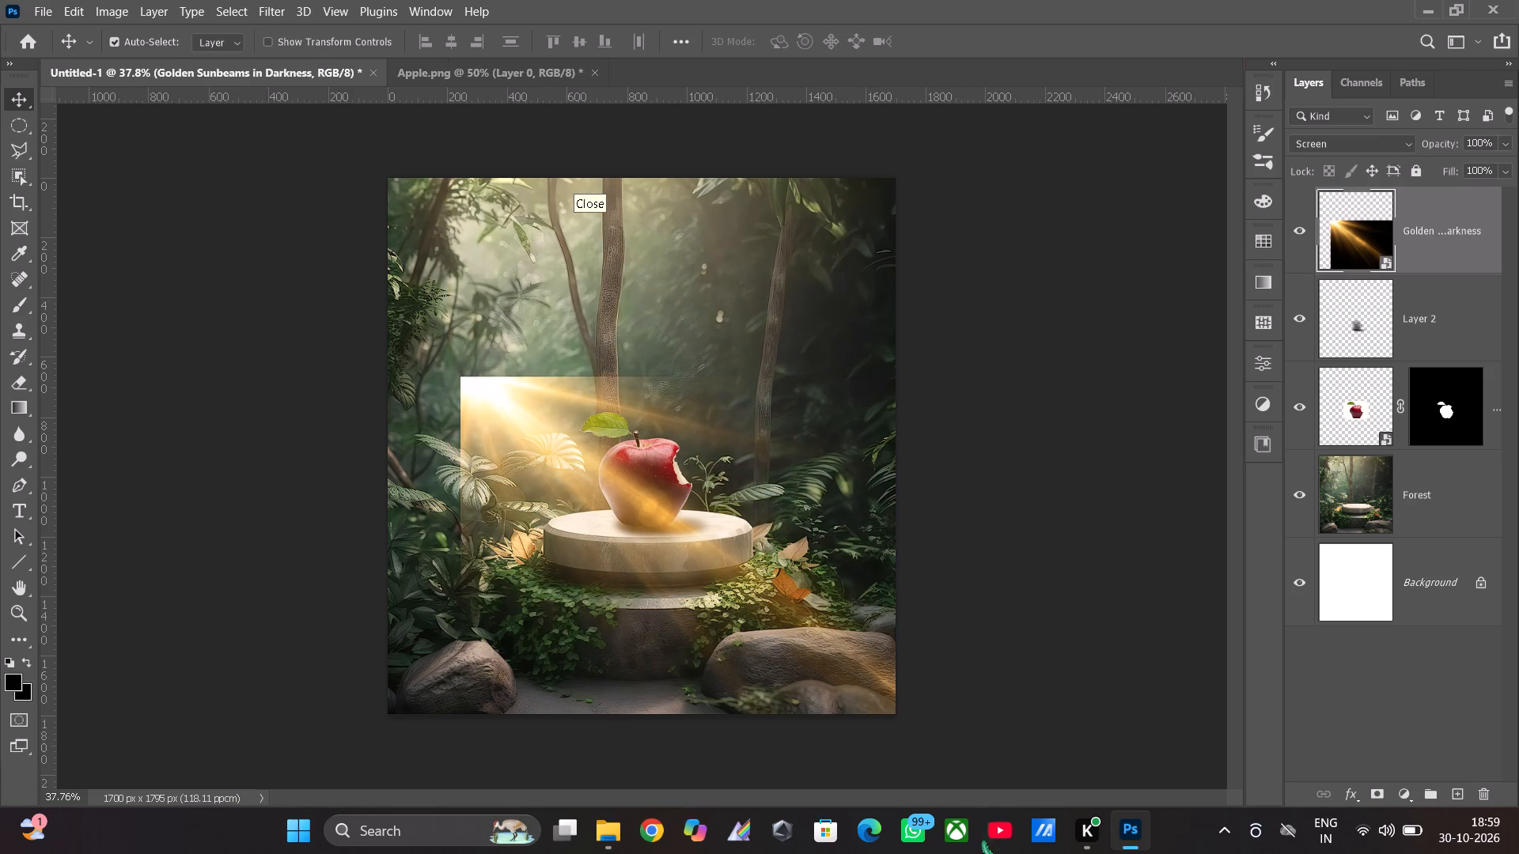
Find and open the summer-sun-with-realistic-lens-flare-lights-glow-black archive in the Downloads folder.
click(620, 832)
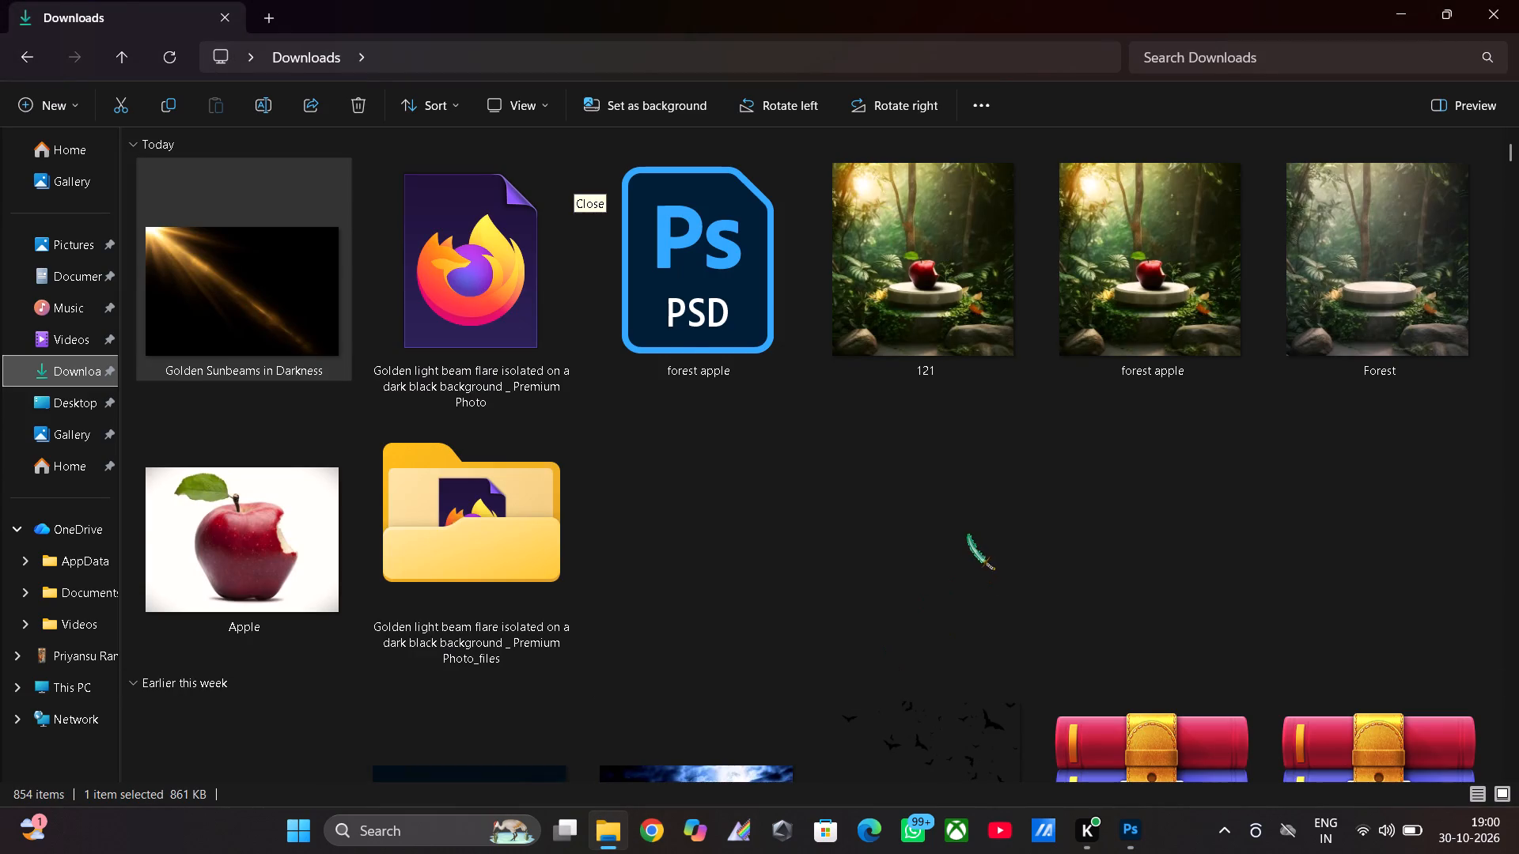
scroll(968, 535, down, 6)
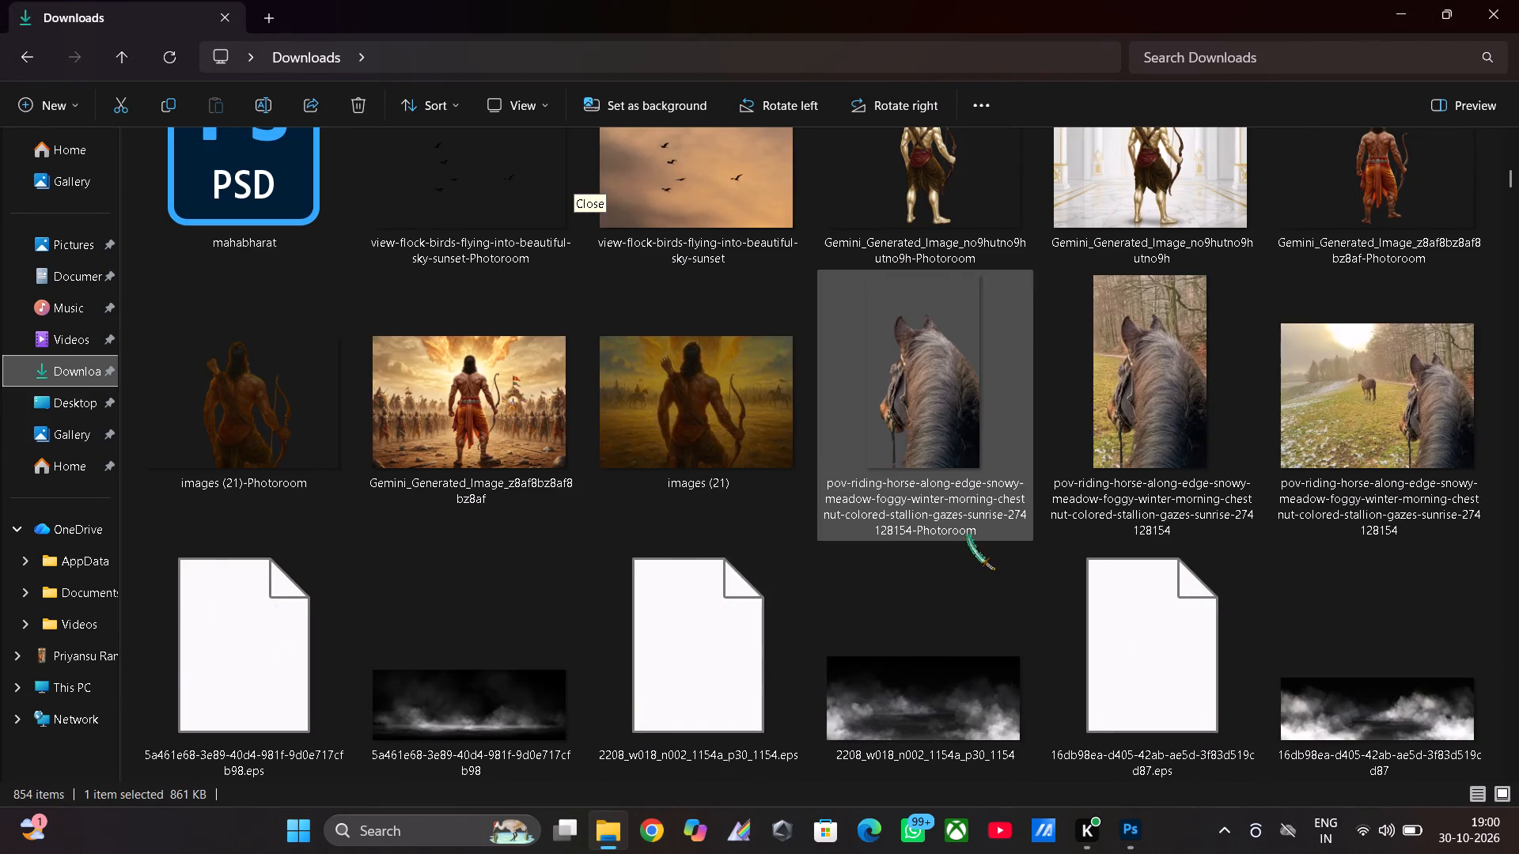
scroll(968, 535, down, 2)
scroll(968, 535, up, 3)
scroll(968, 535, down, 2)
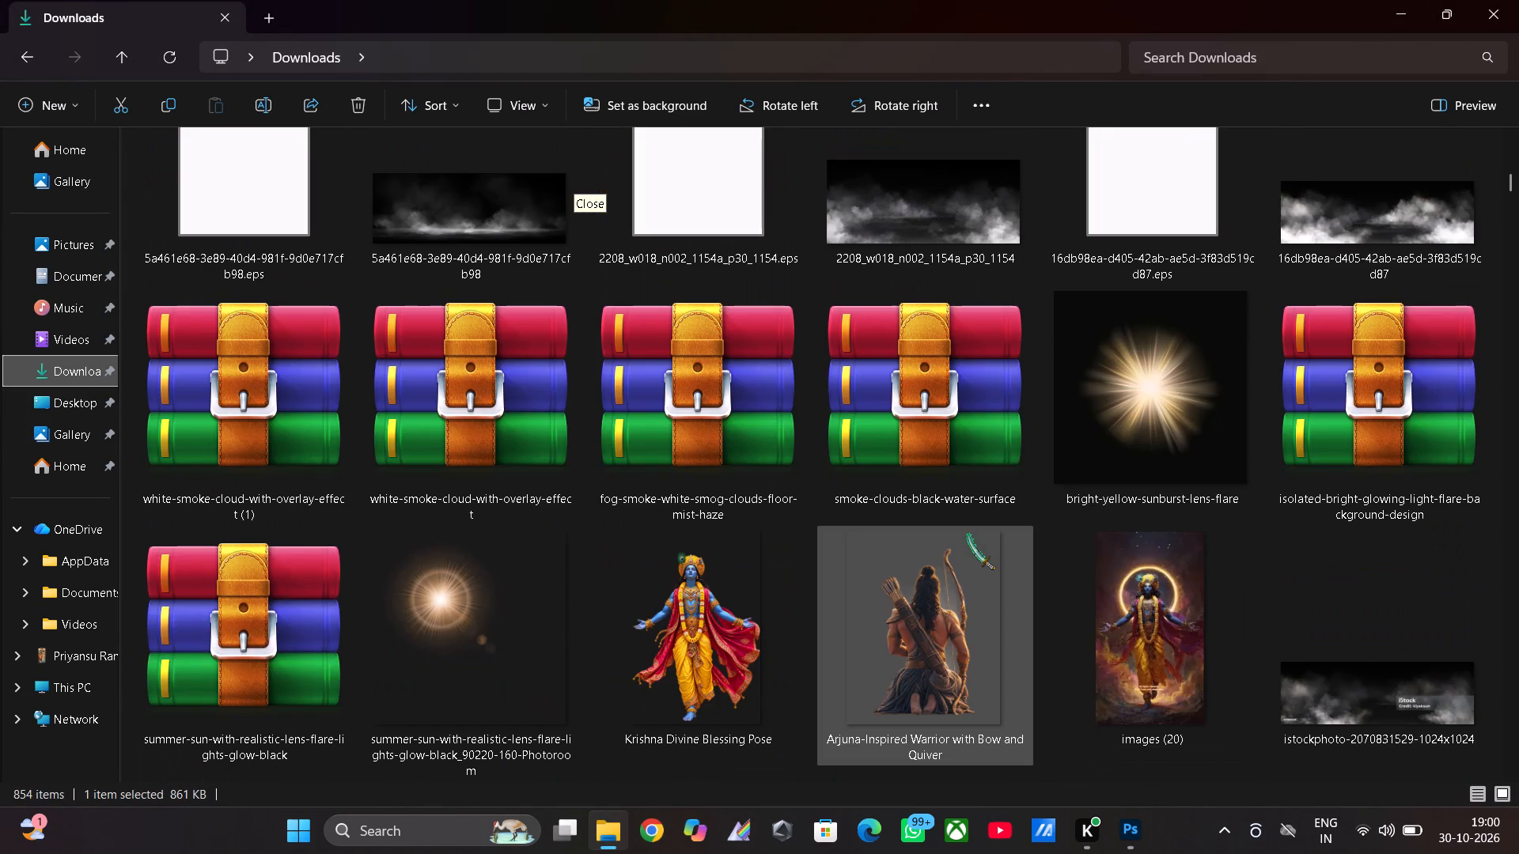
scroll(968, 535, down, 1)
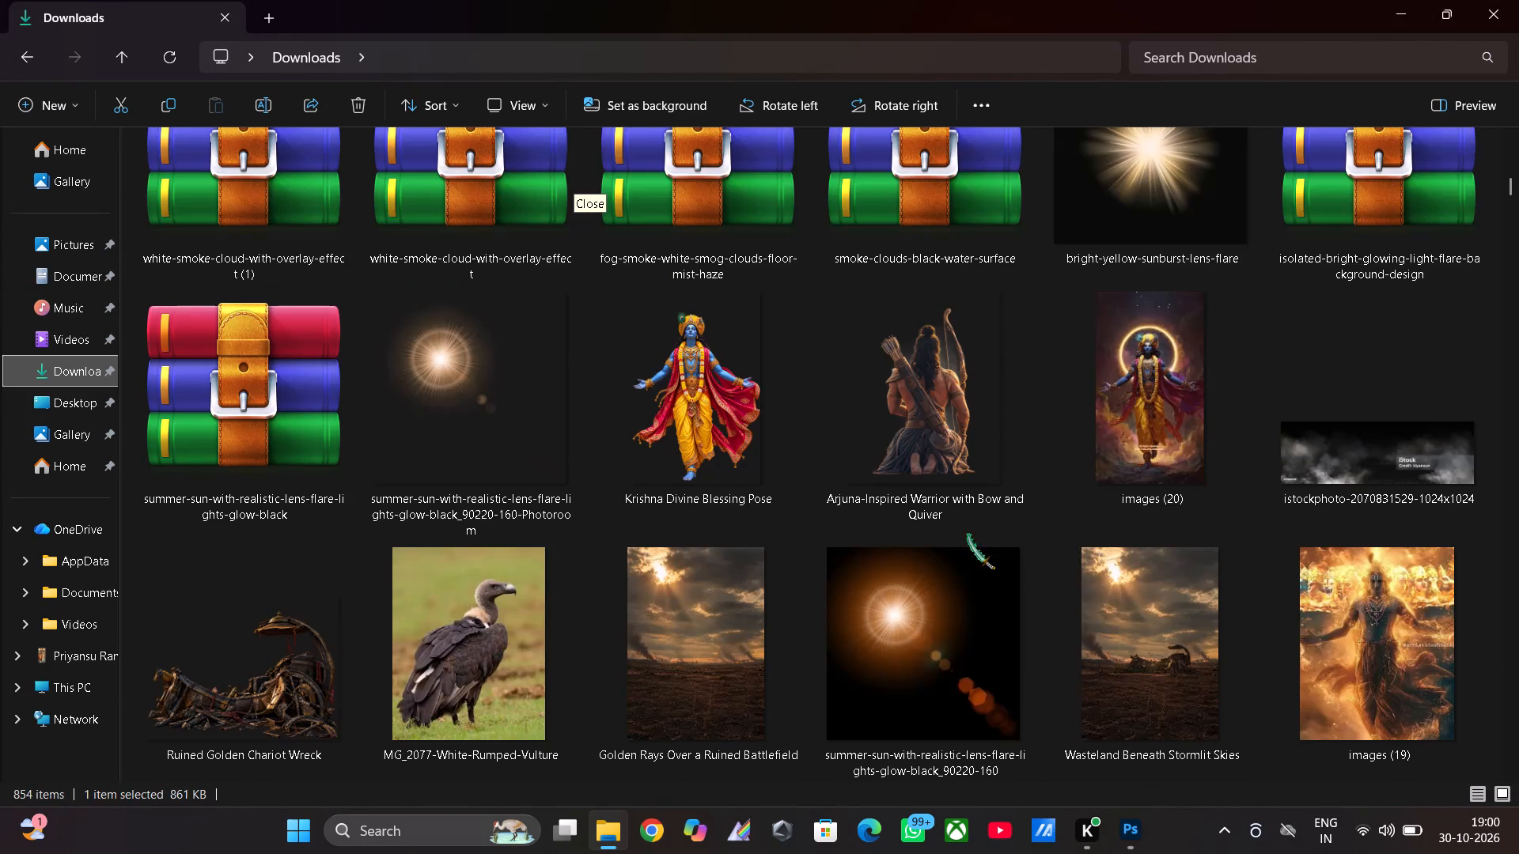
double_click(267, 385)
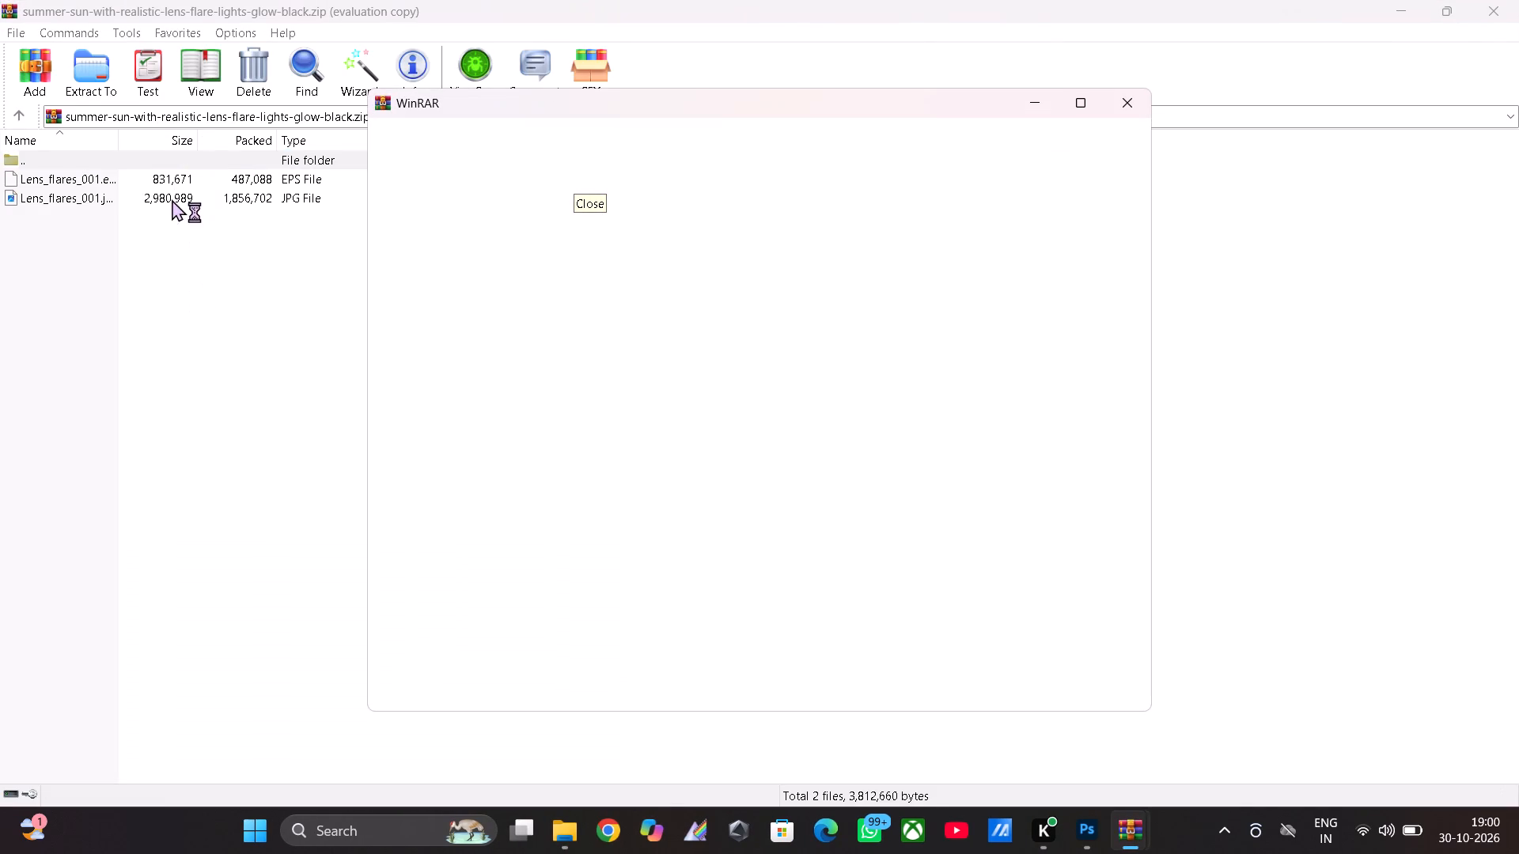
click(1126, 106)
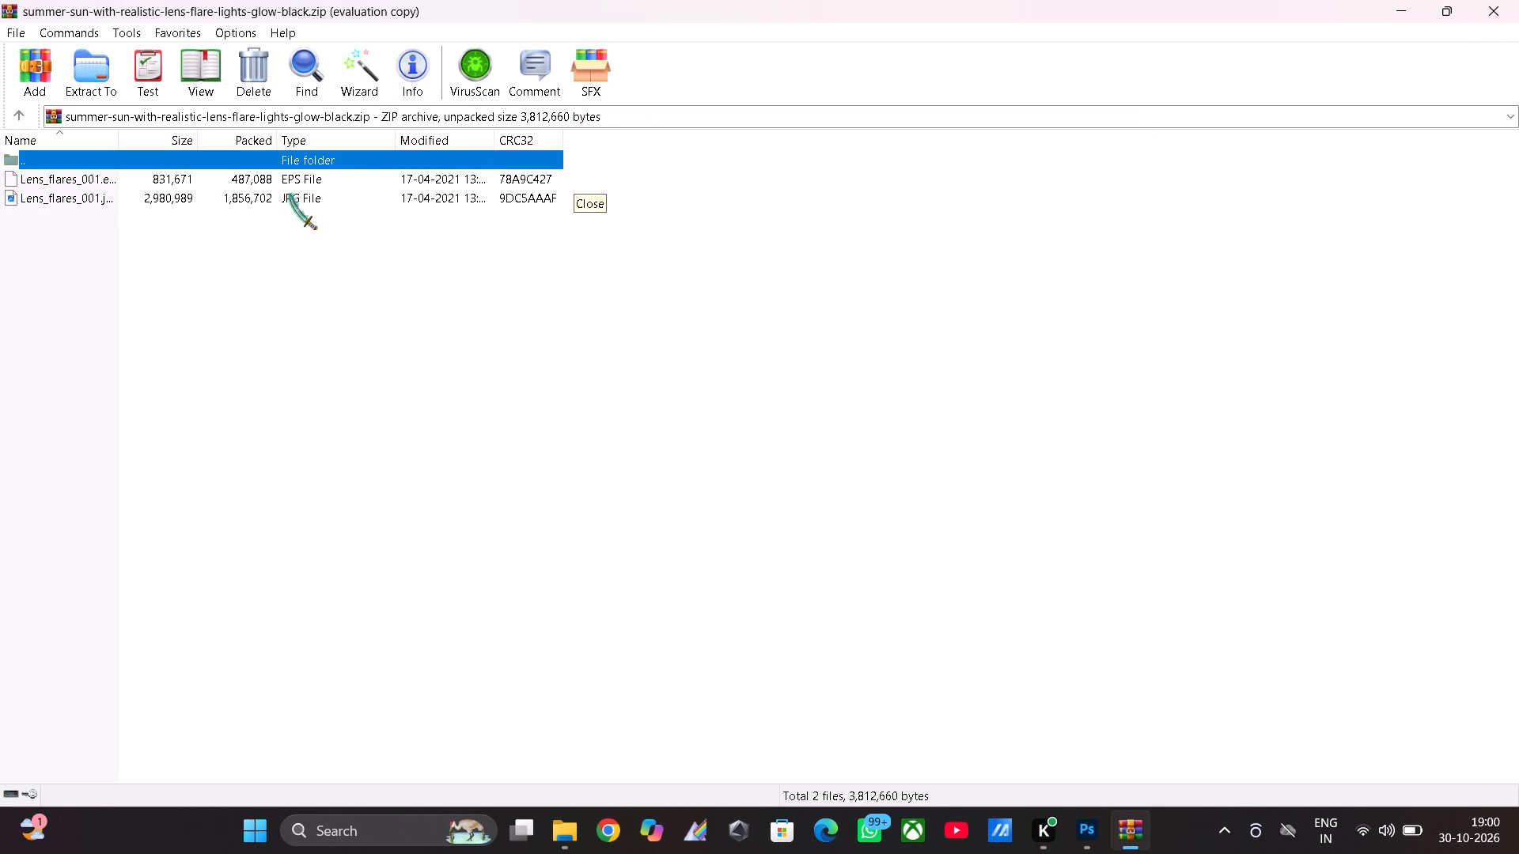
Place the Lens_flares_001 JPG from the archive into the forest composite above the sunbeam layer.
click(290, 195)
drag(289, 195, 889, 628)
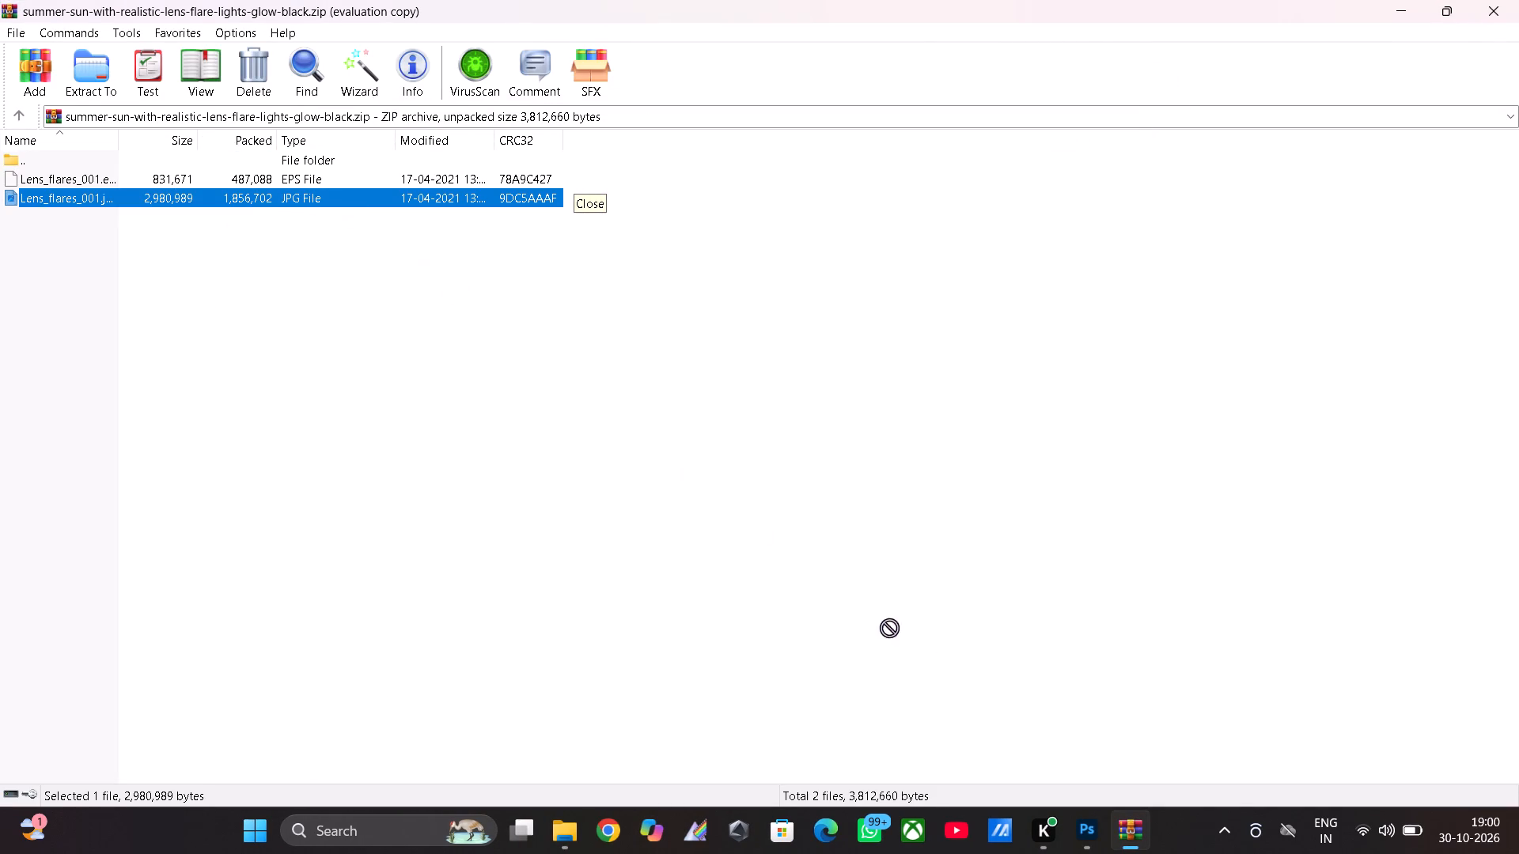
drag(889, 628, 419, 255)
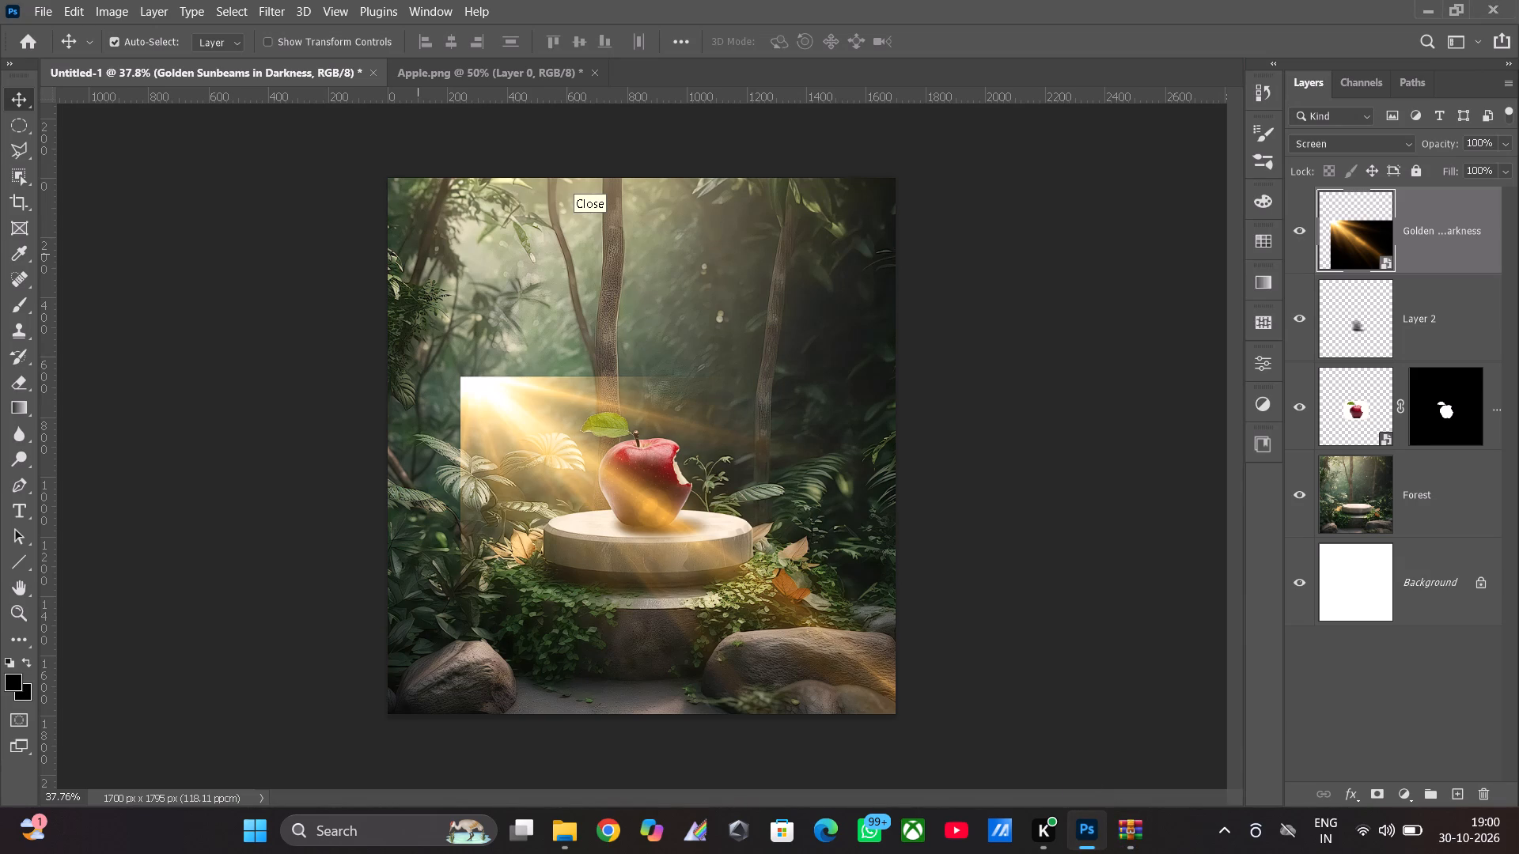
drag(419, 255, 438, 265)
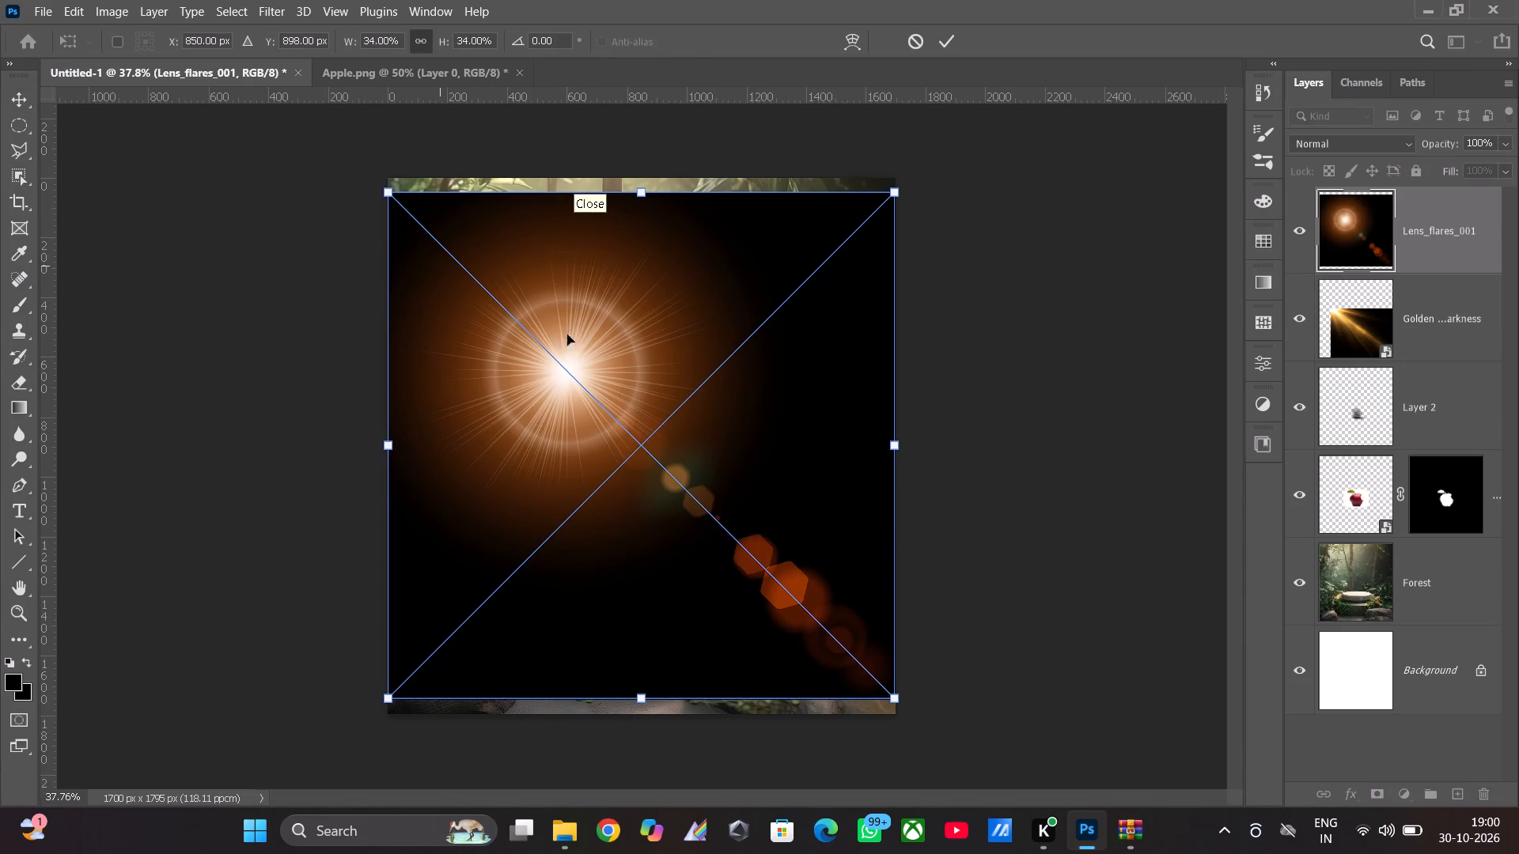
Set the Lens_flares_001 layer's blend mode to Screen.
click(1362, 138)
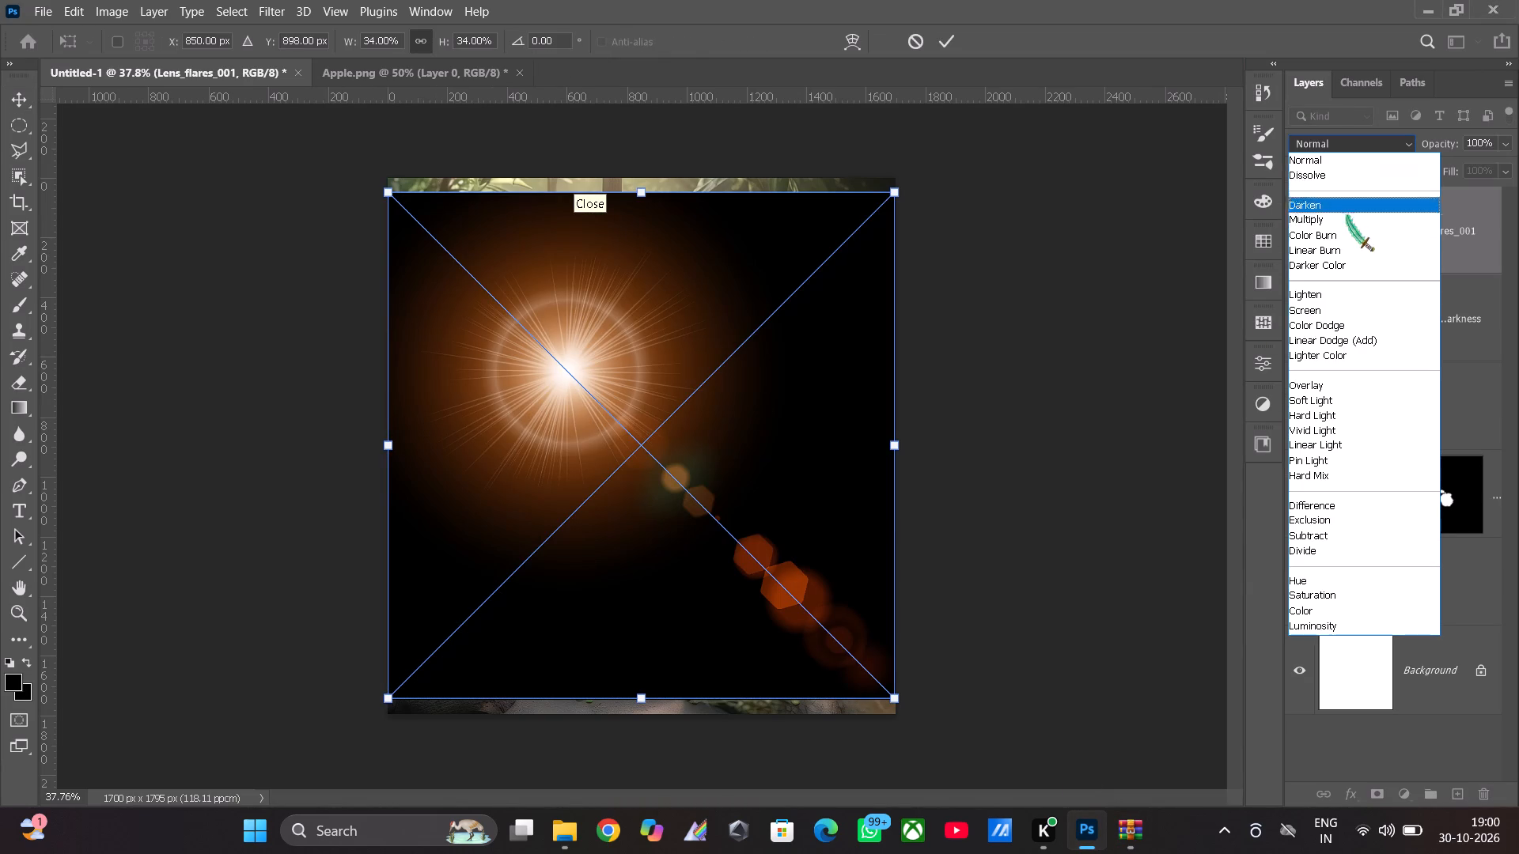
click(1316, 311)
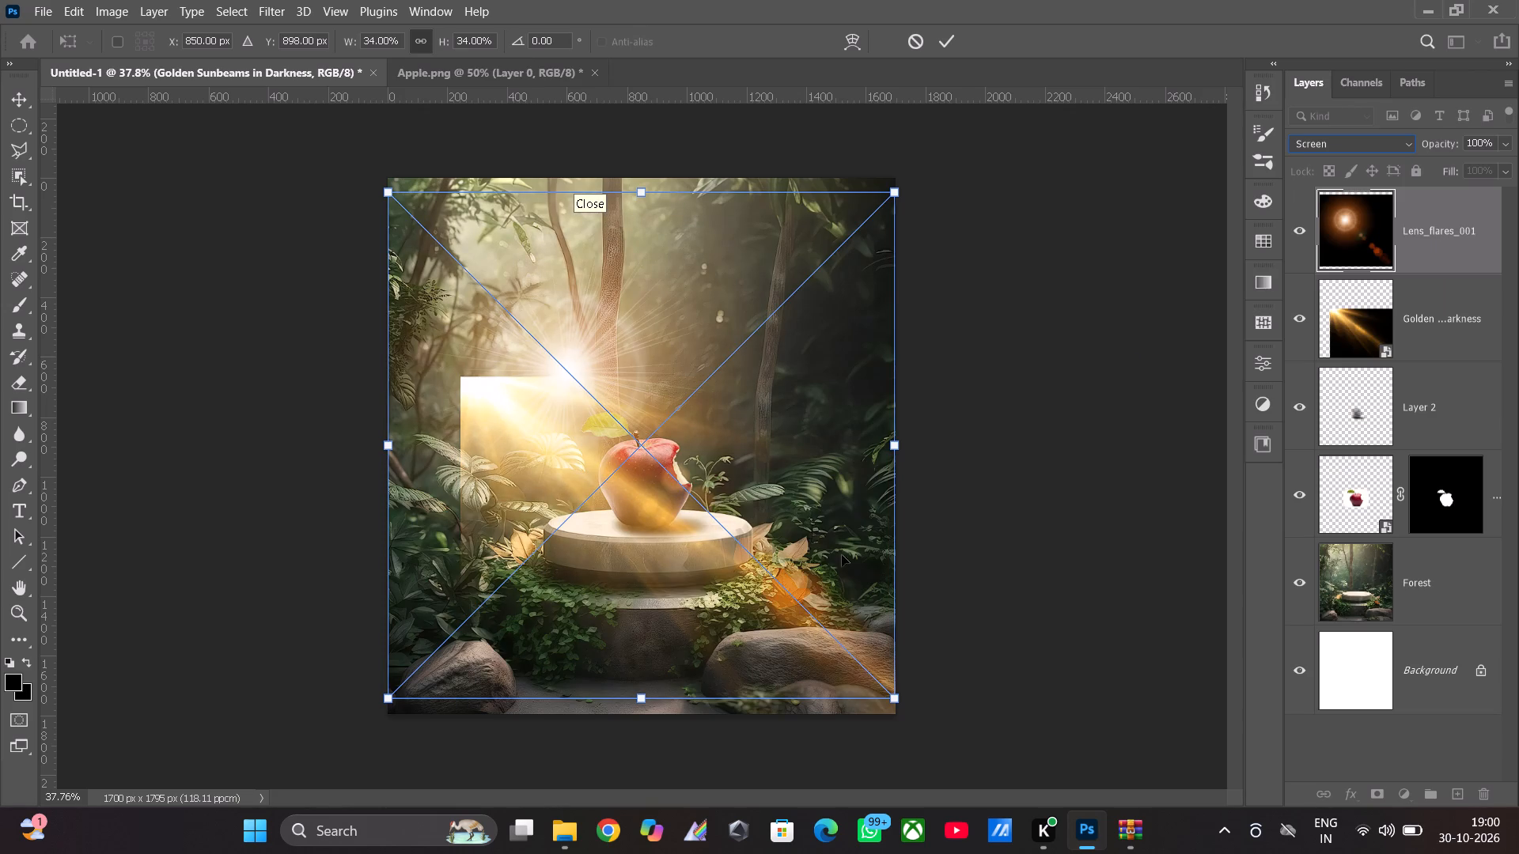
Move the Lens_flares_001 layer so its bright sun glows among the trees in the forest's upper-left corner.
drag(593, 363, 517, 230)
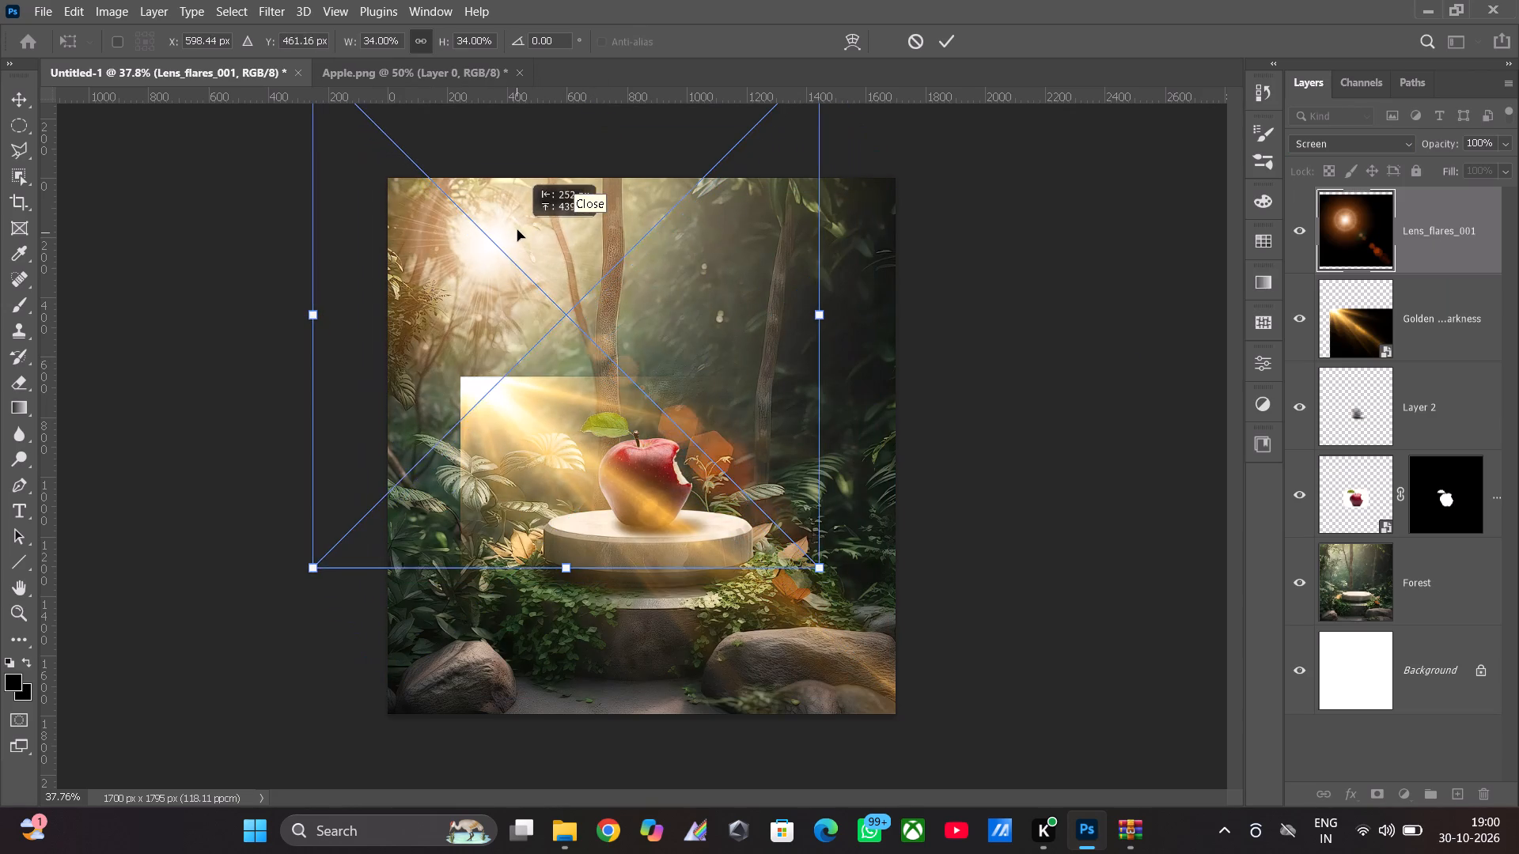
drag(517, 230, 498, 223)
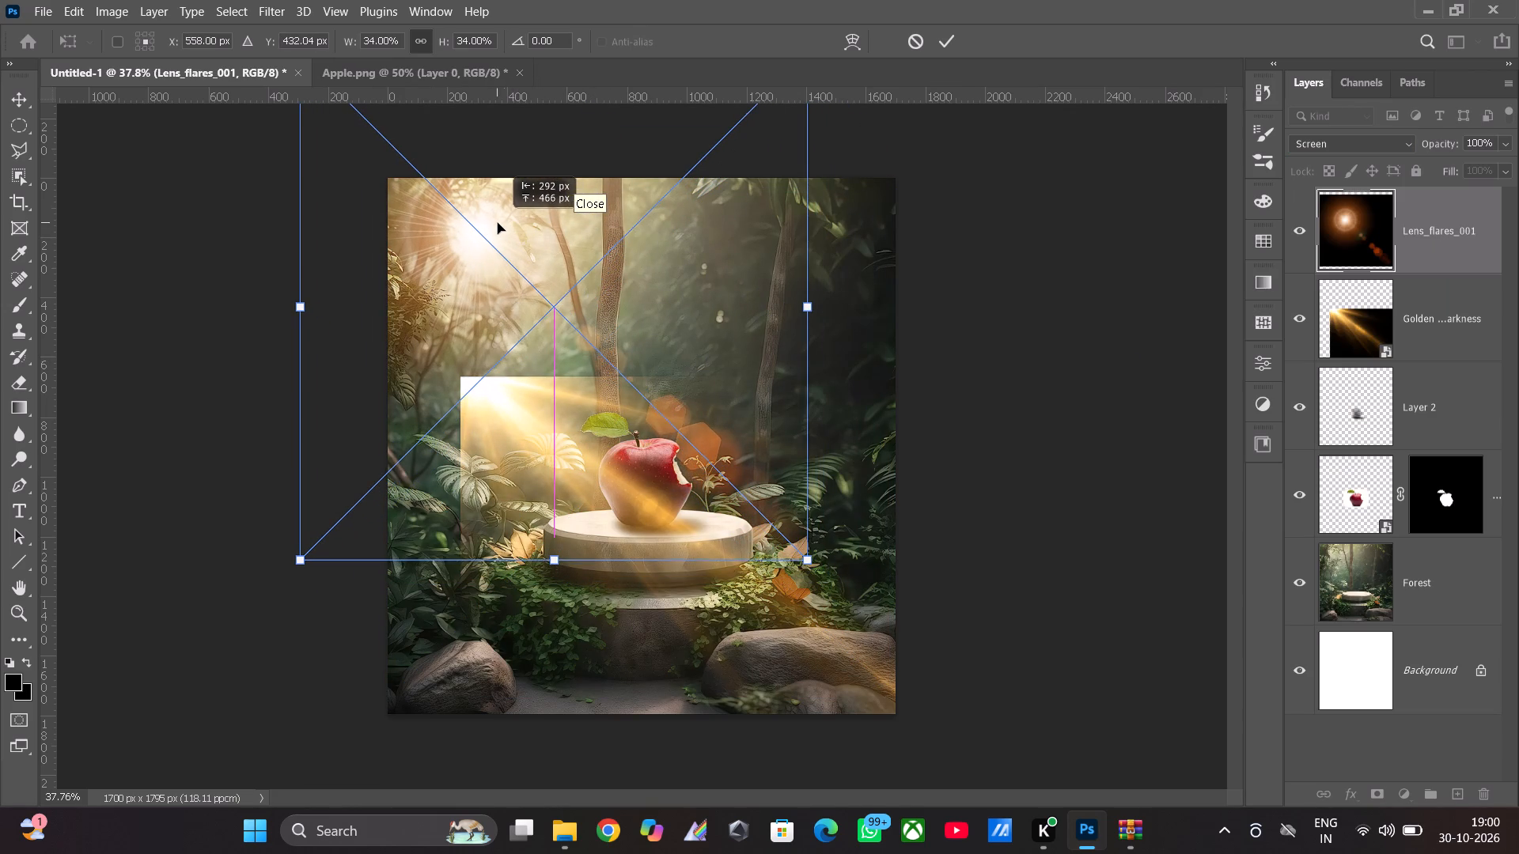
drag(498, 223, 491, 221)
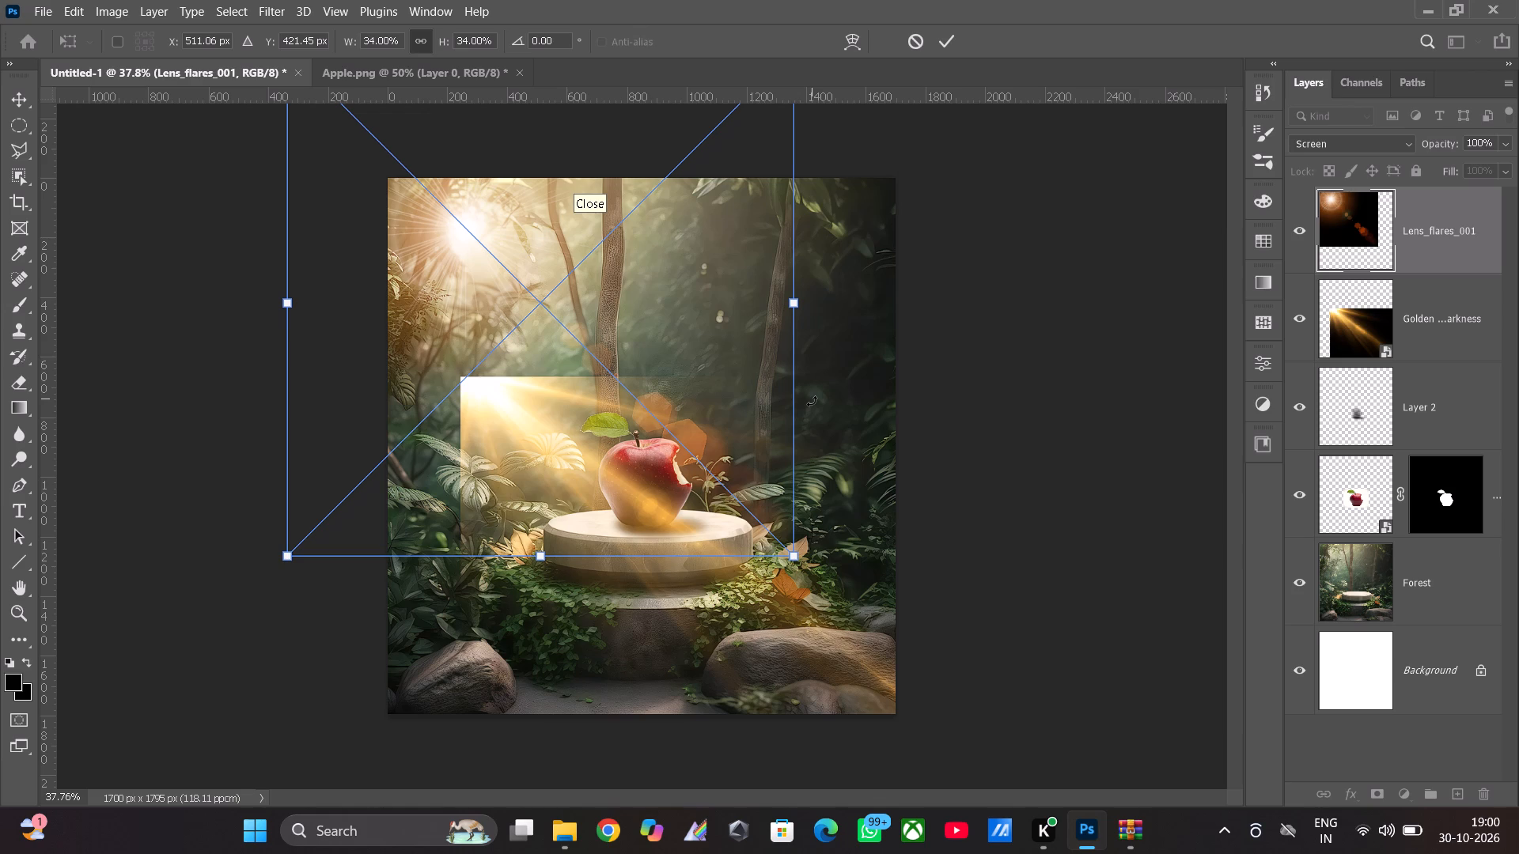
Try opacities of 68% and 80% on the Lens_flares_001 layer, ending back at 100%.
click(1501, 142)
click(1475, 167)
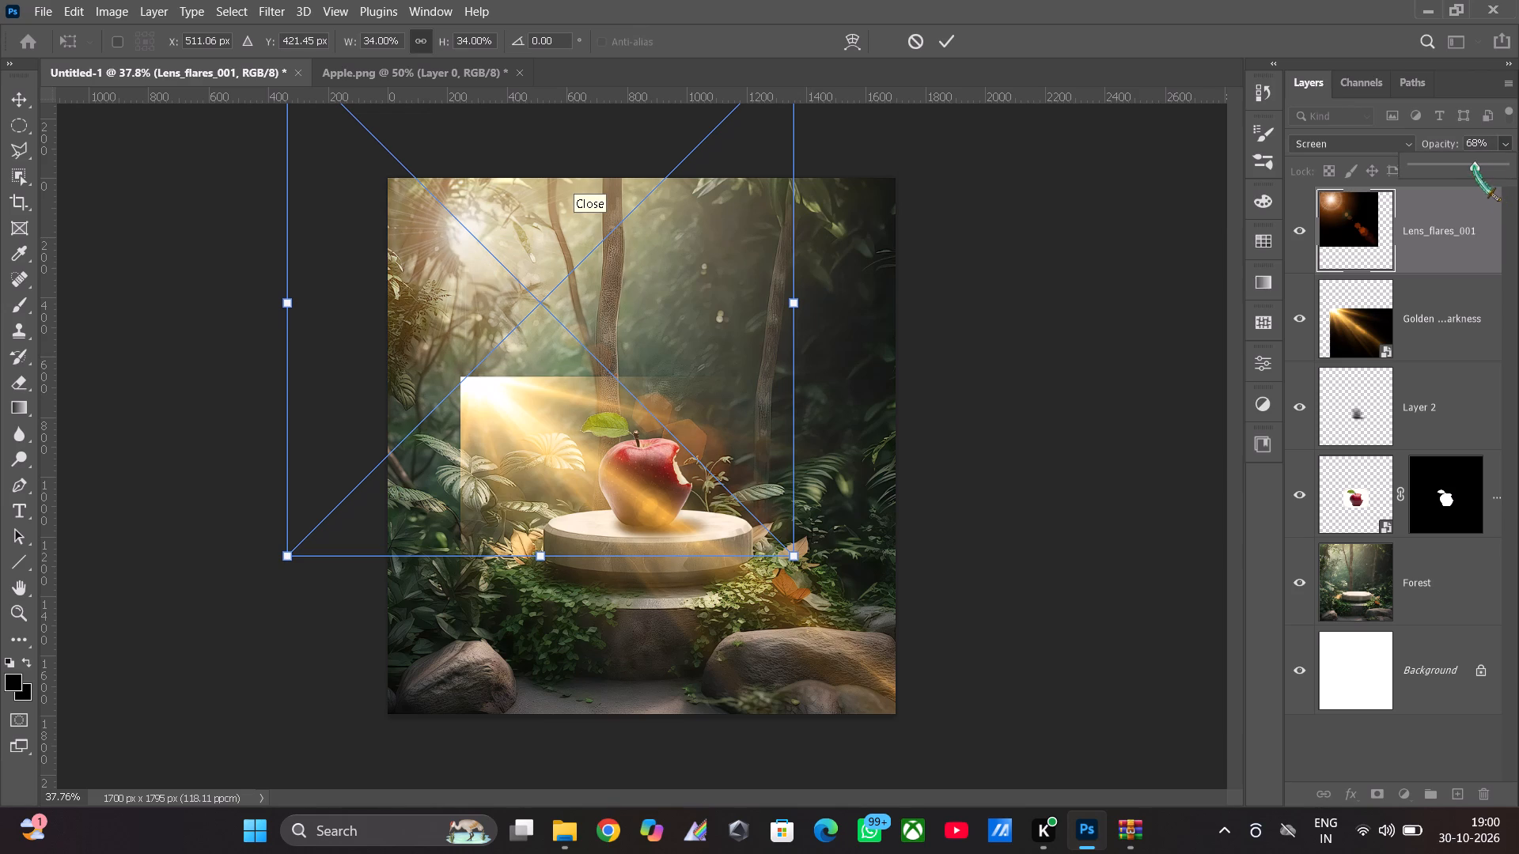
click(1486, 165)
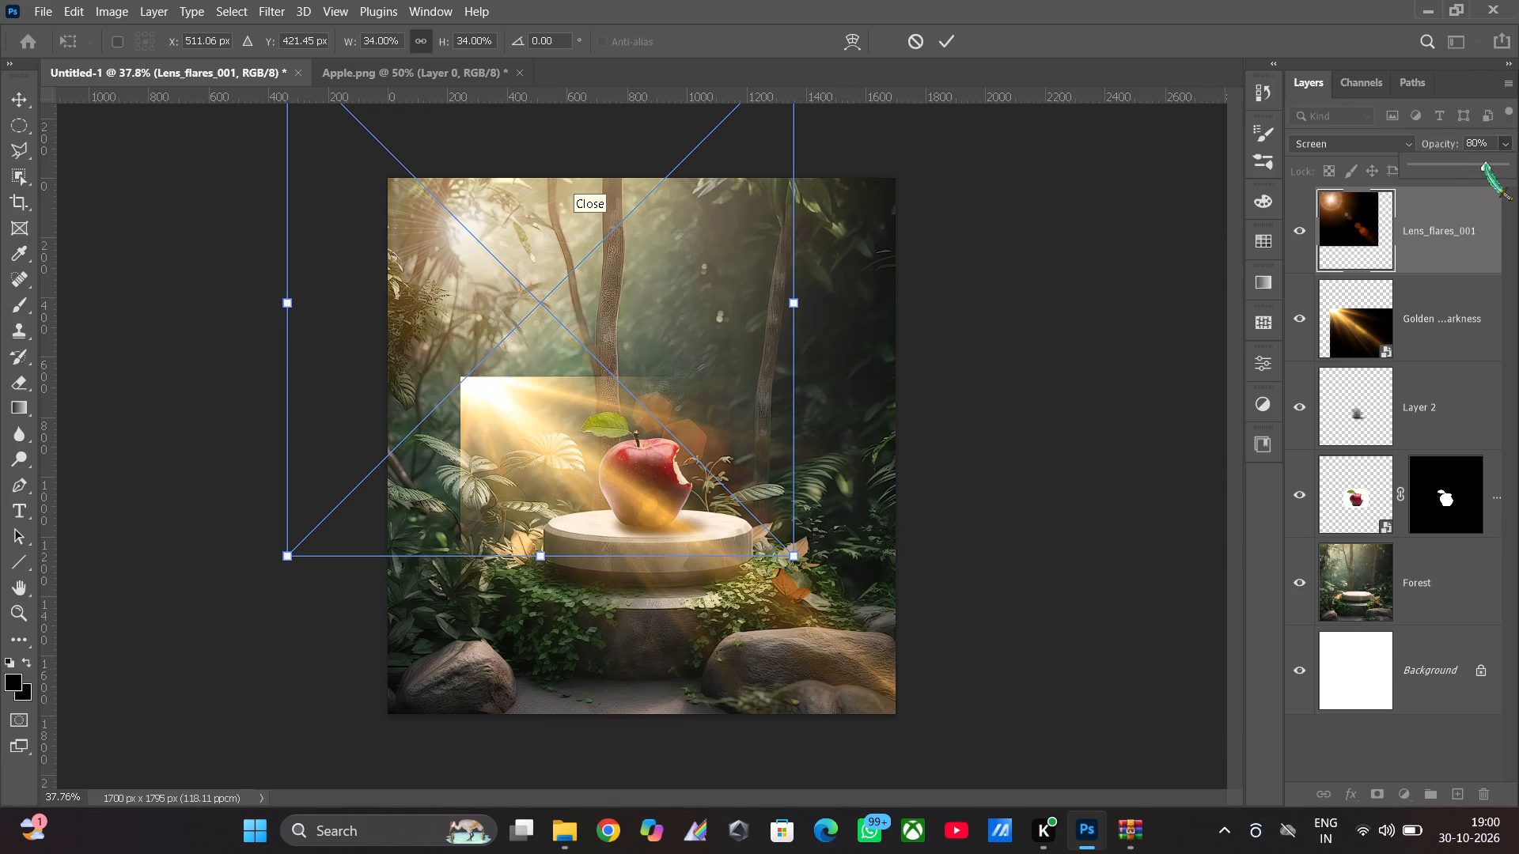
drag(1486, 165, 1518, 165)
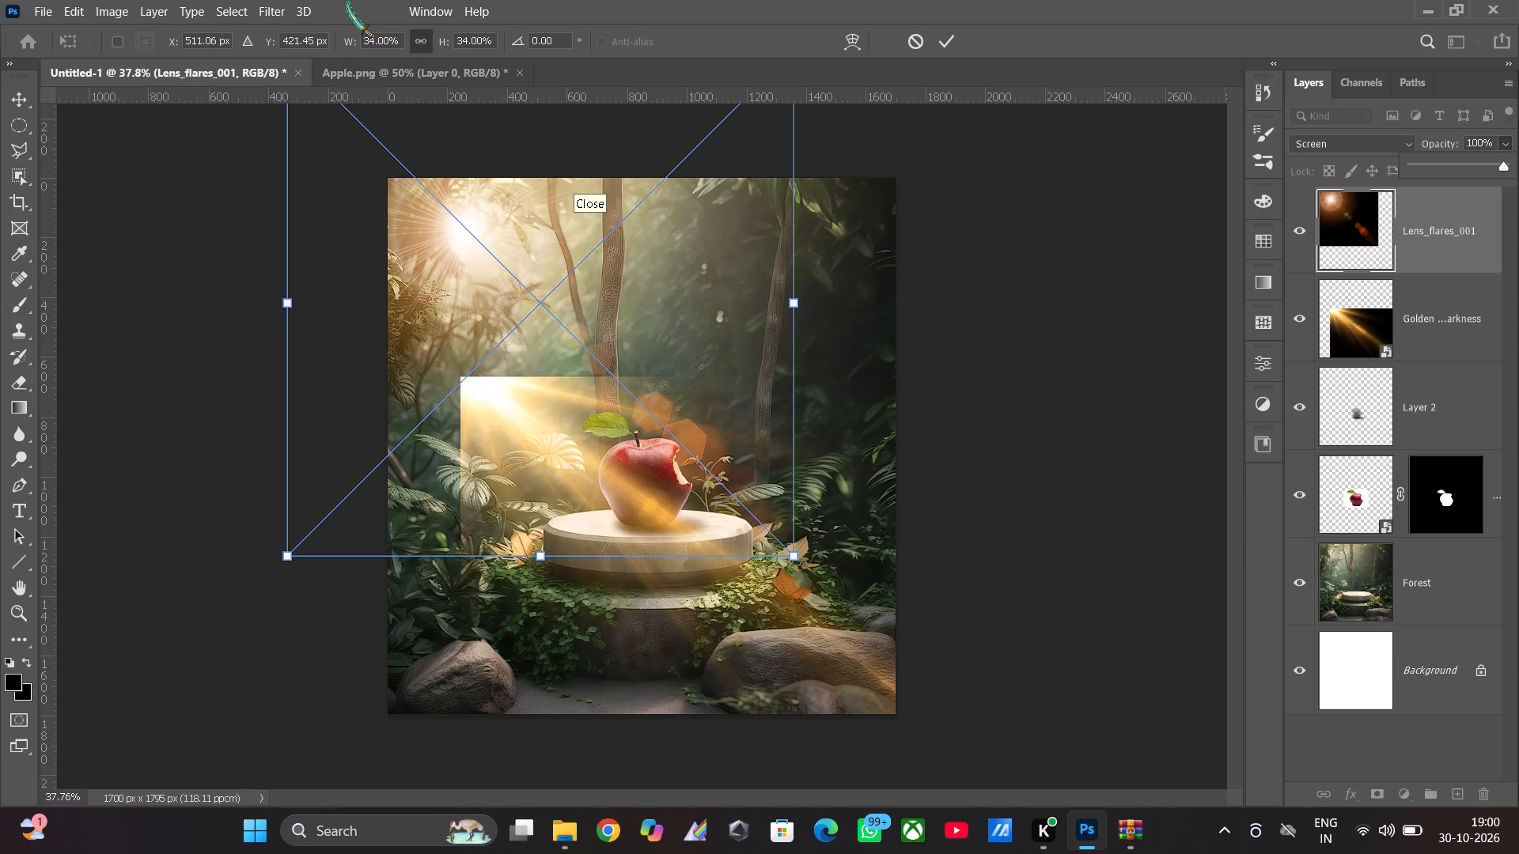
Commit the lens flare's placement and apply a Gaussian Blur with a 6.0 pixel radius to the Lens_flares_001 layer.
click(280, 5)
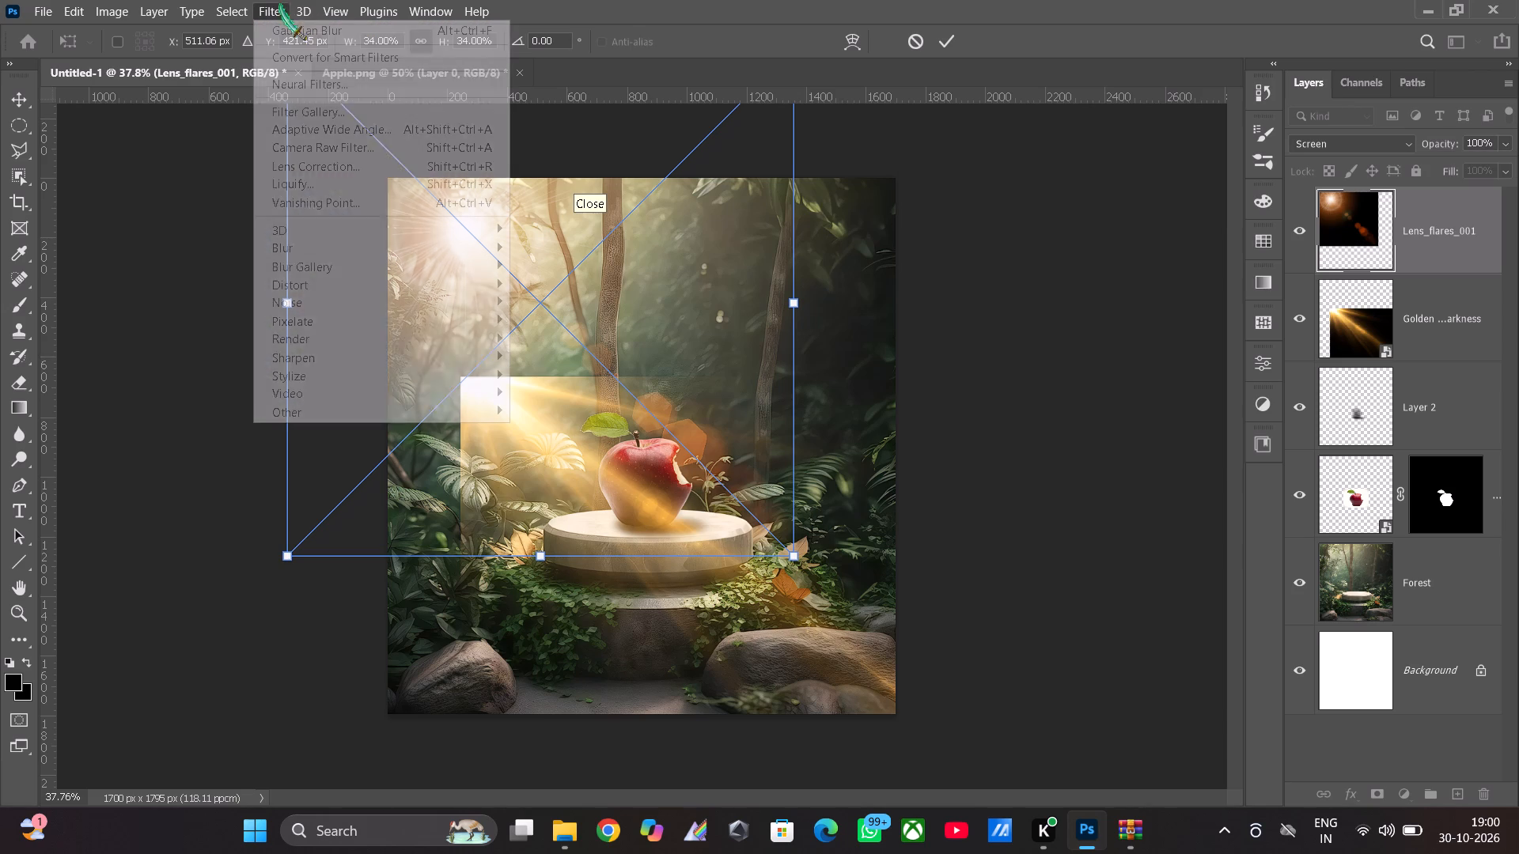
click(294, 246)
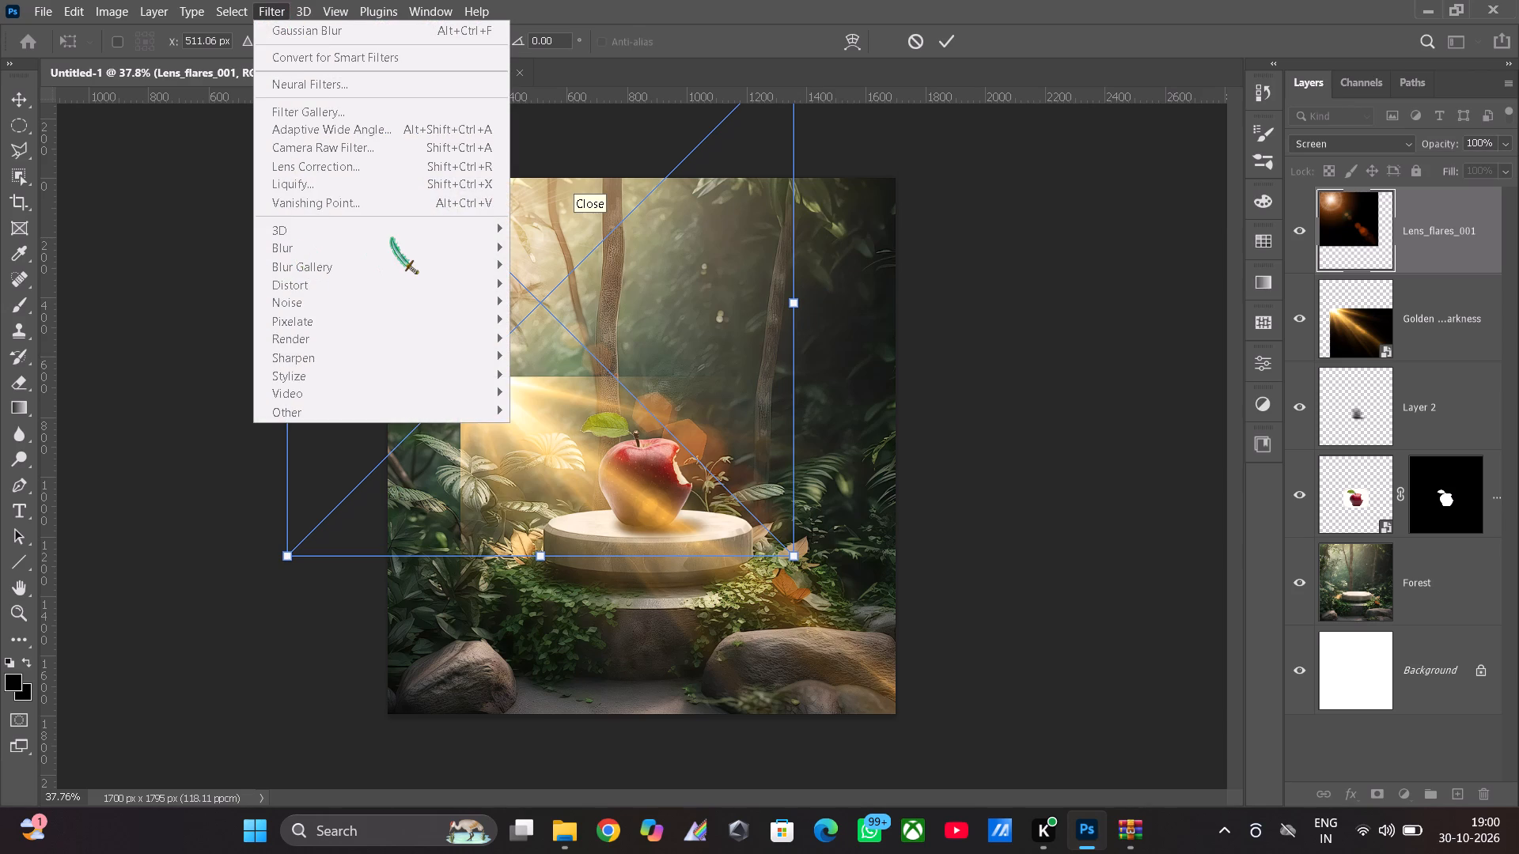
click(953, 39)
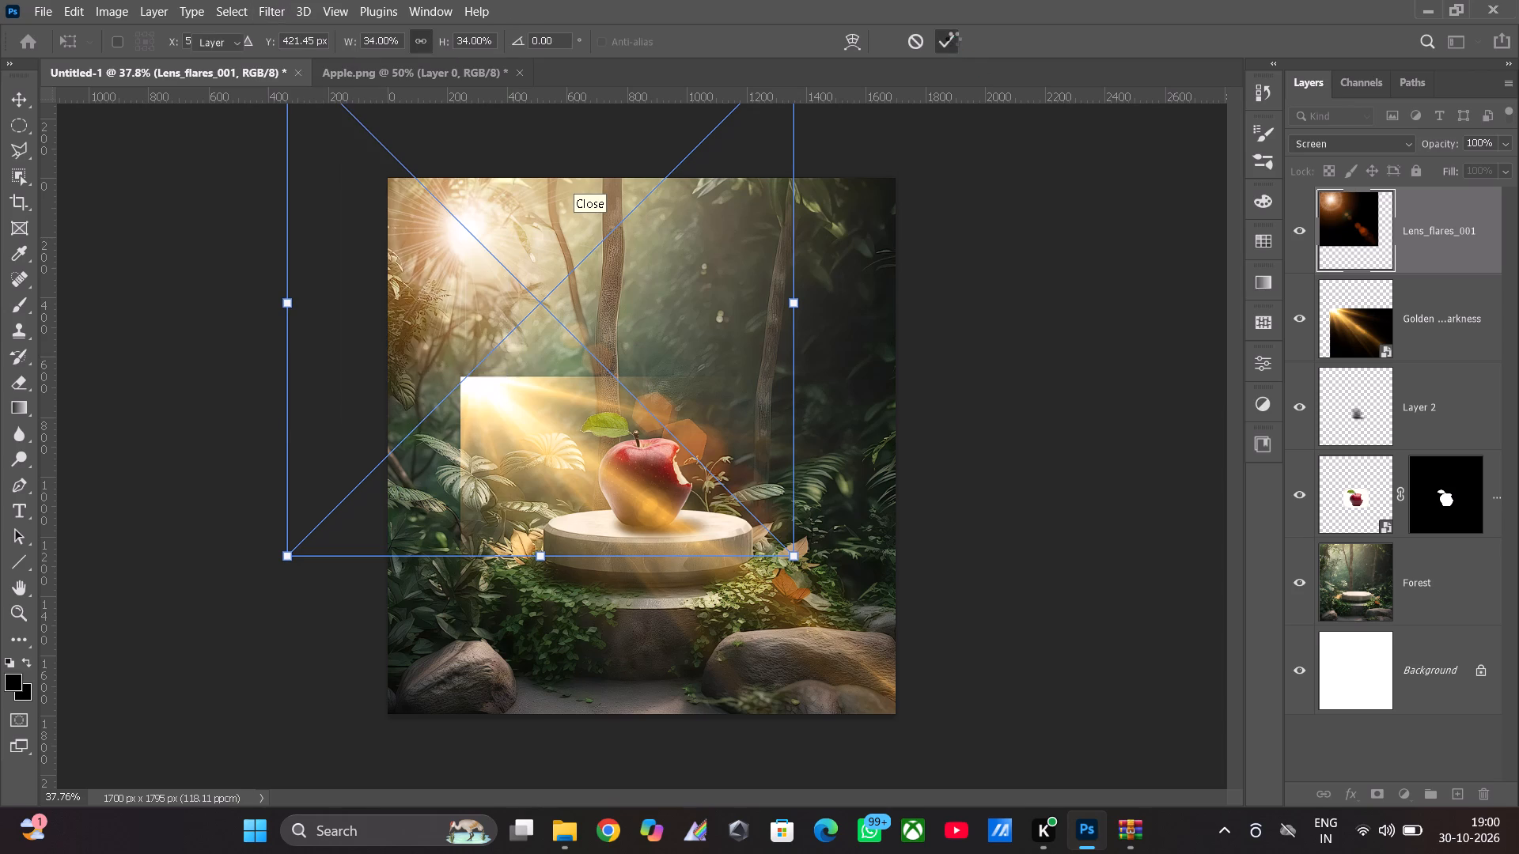
click(261, 2)
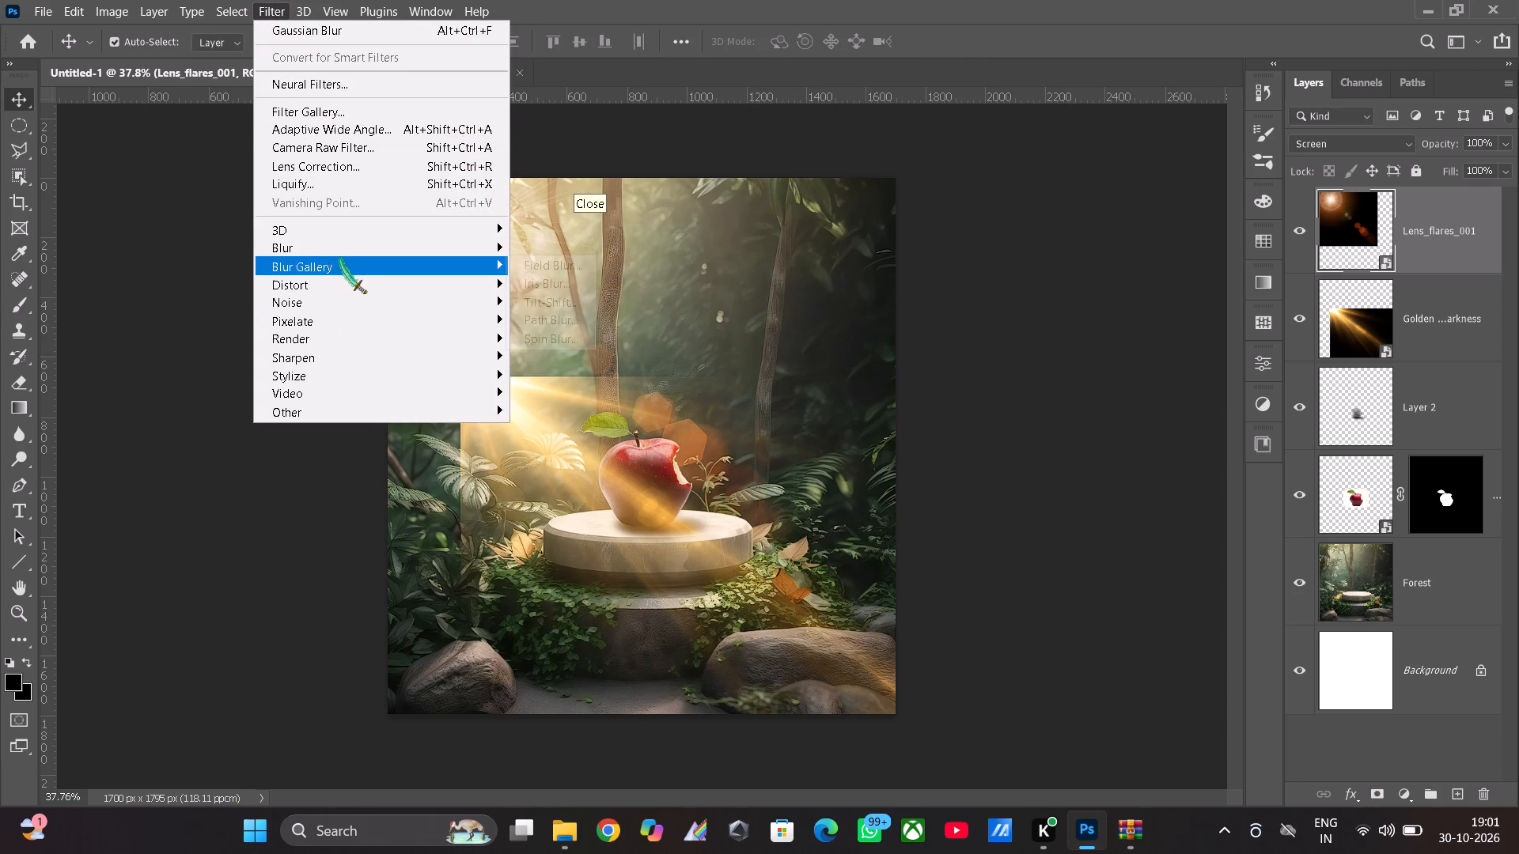
click(553, 317)
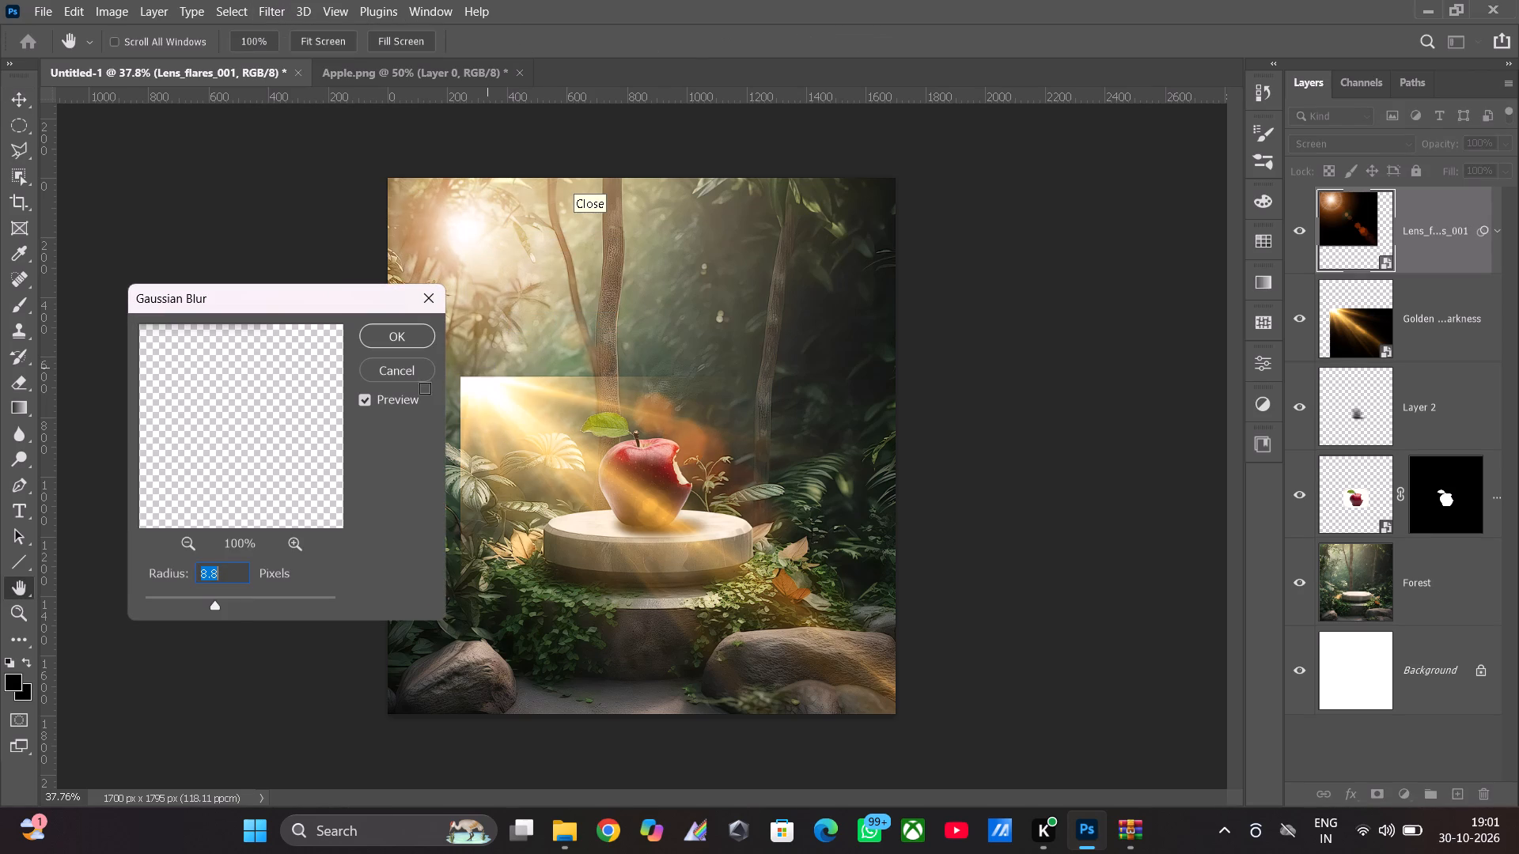
click(223, 599)
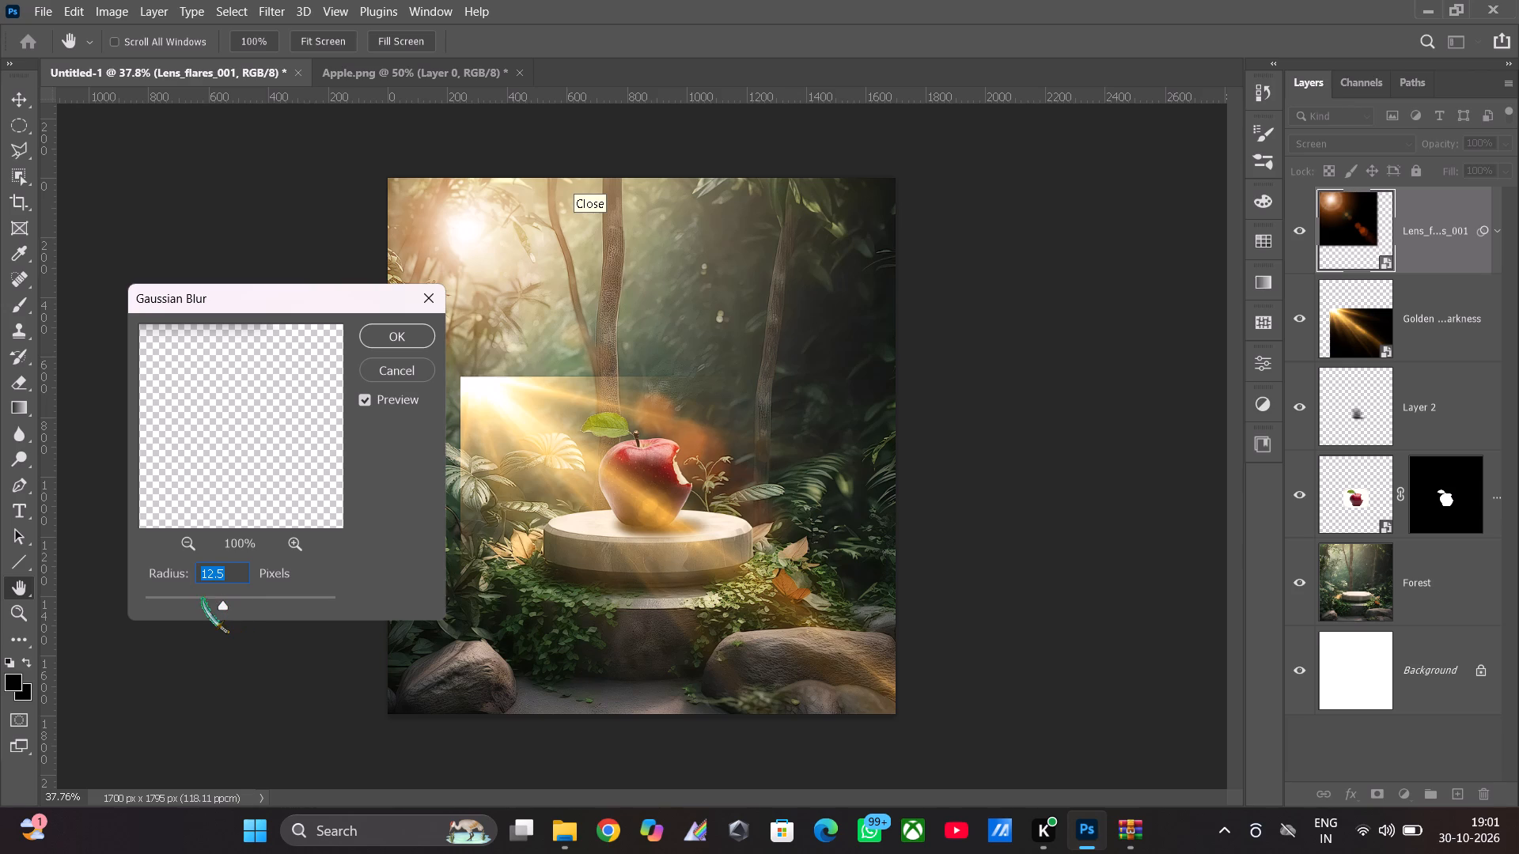
click(202, 593)
click(403, 331)
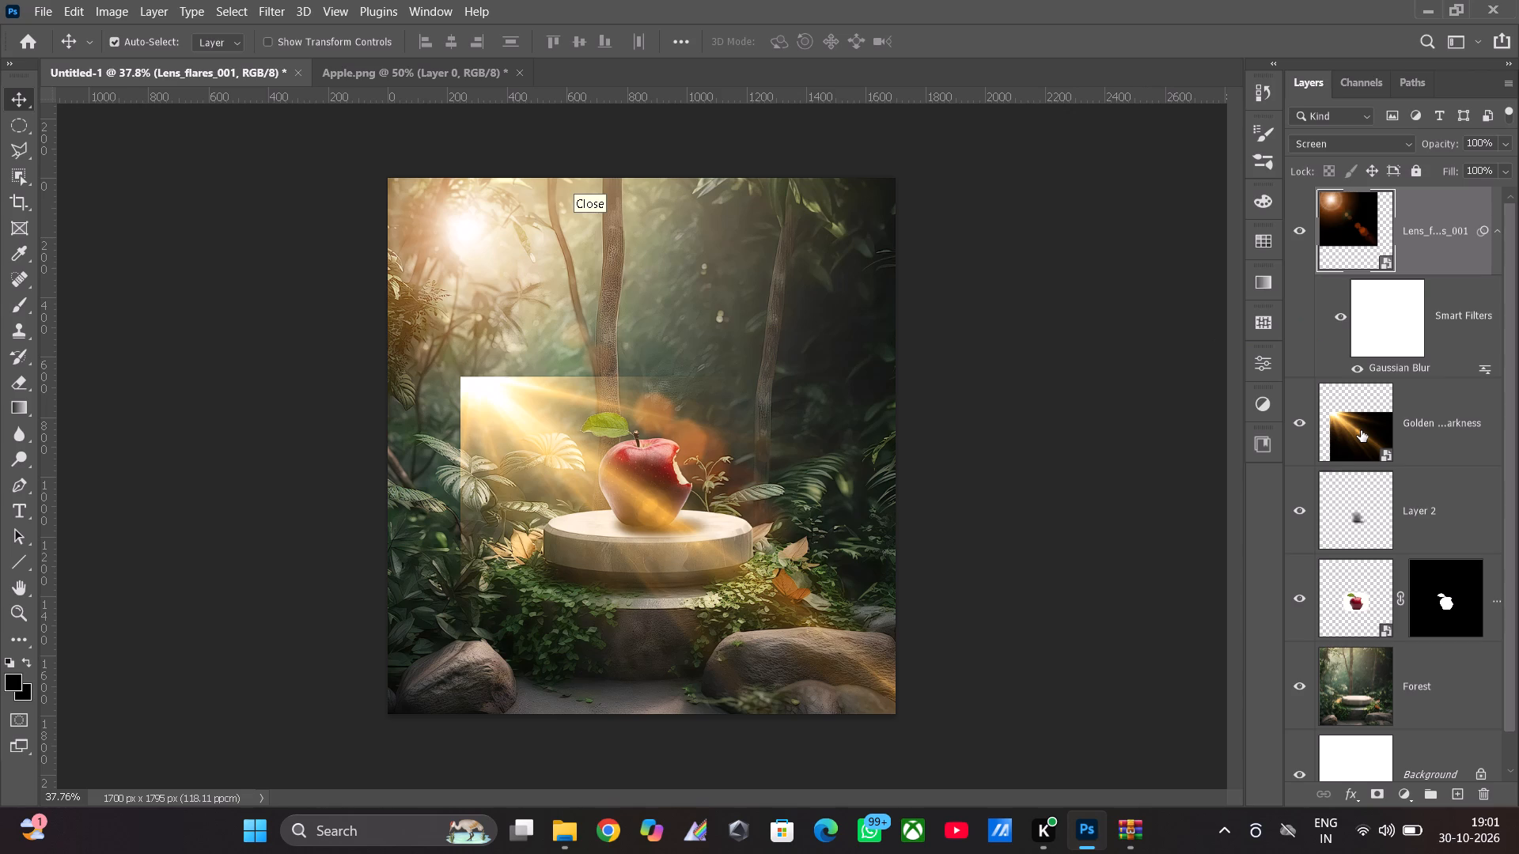
Move the Golden Sunbeams in Darkness layer above the Lens_flares_001 layer in the layer stack.
click(1361, 430)
drag(1361, 430, 1361, 153)
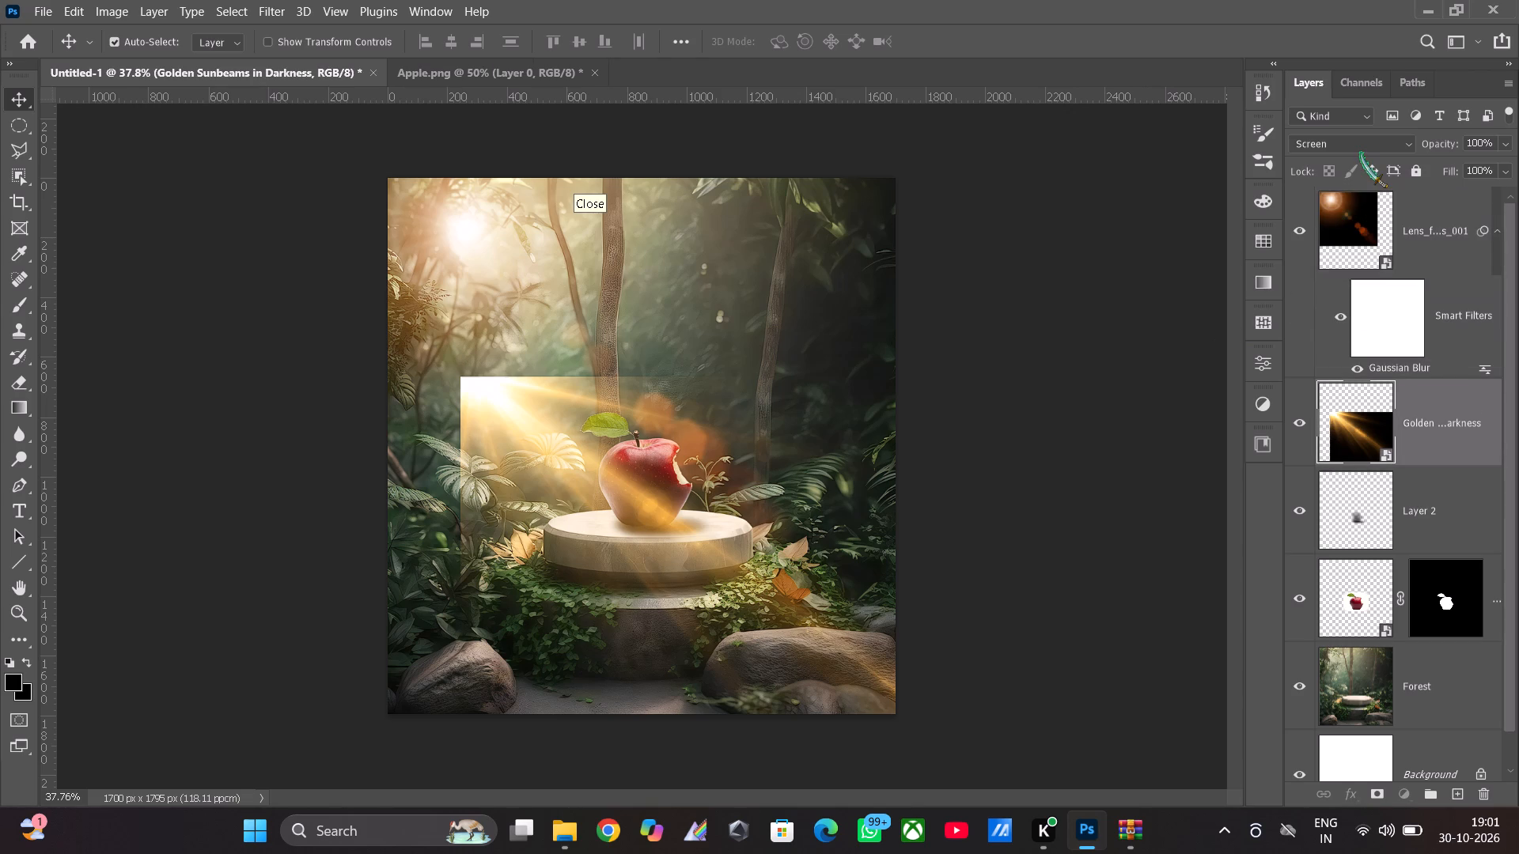
drag(1433, 436, 1431, 59)
drag(1421, 417, 1420, 217)
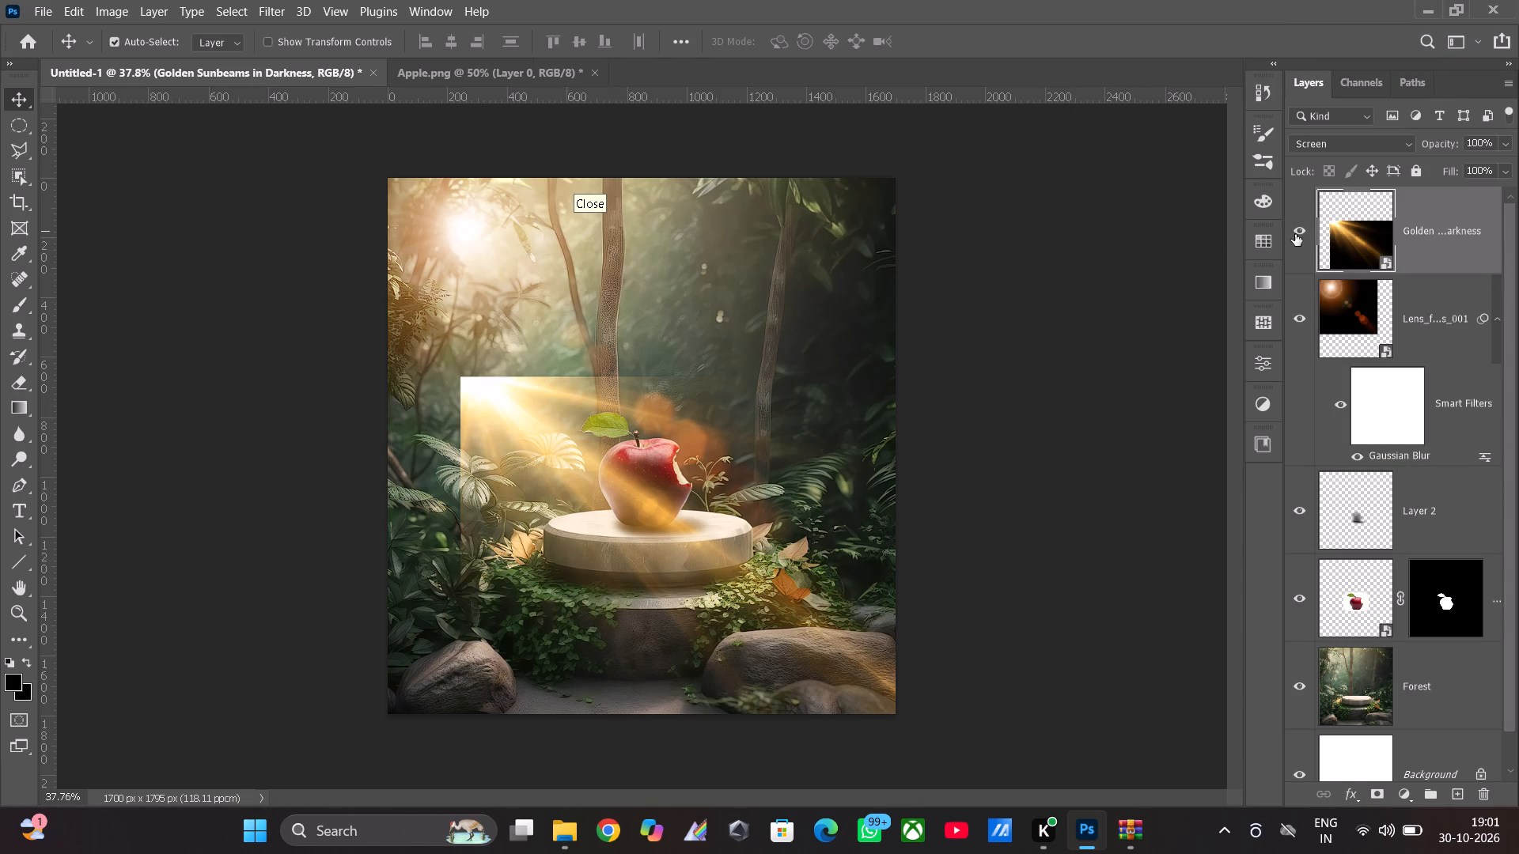
Hide the Golden Sunbeams in Darkness layer.
click(1295, 234)
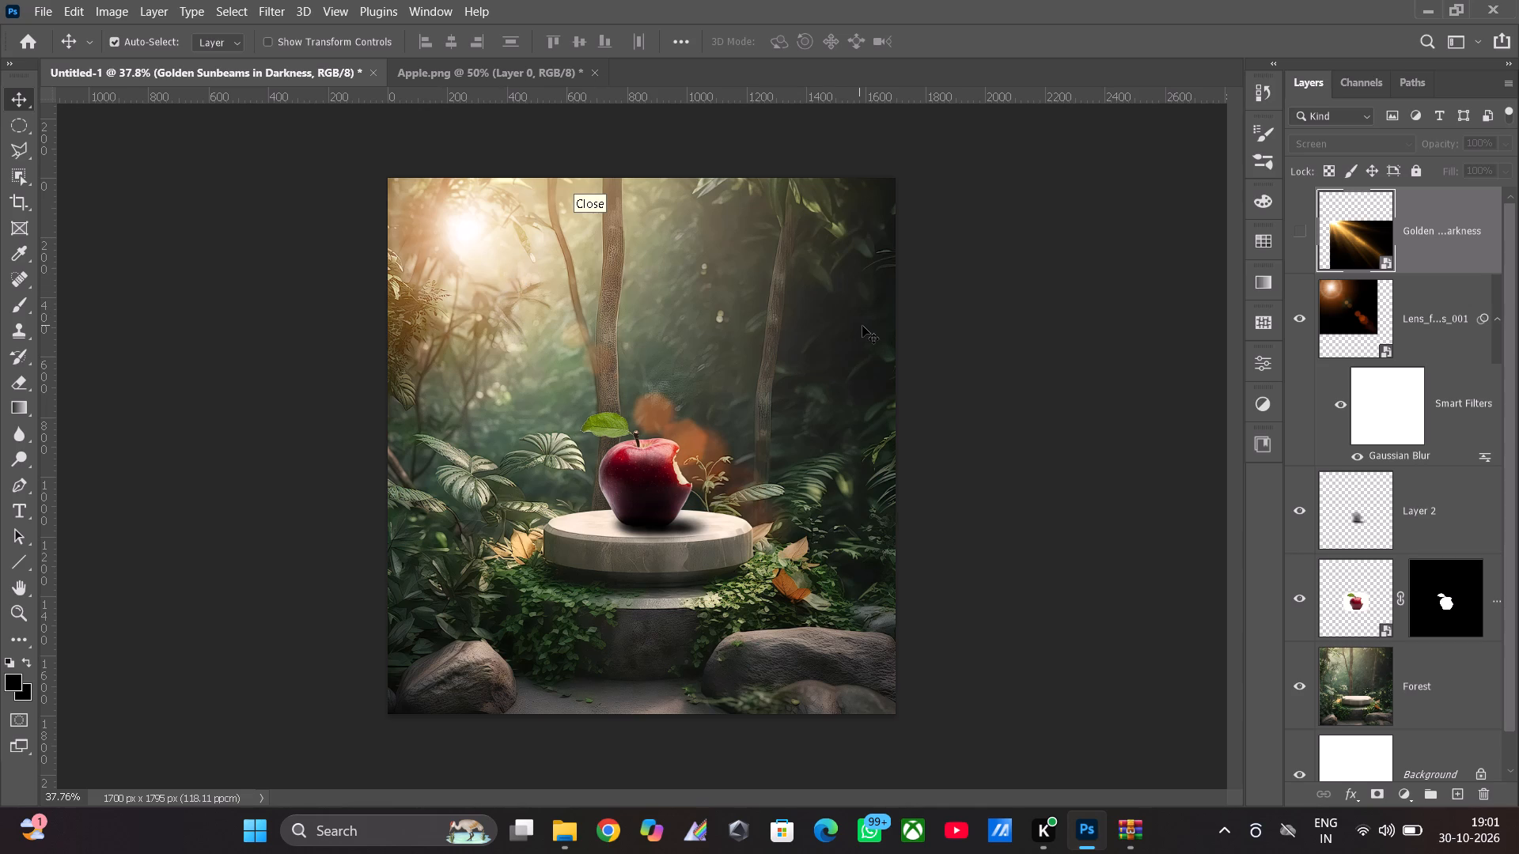
Scale the Lens_flares_001 layer to about 24% and reposition it so its sun shines between the trees in the forest's upper-left area.
key(ctrl+t)
key(ctrl+t)
click(1346, 328)
key(ctrl+t)
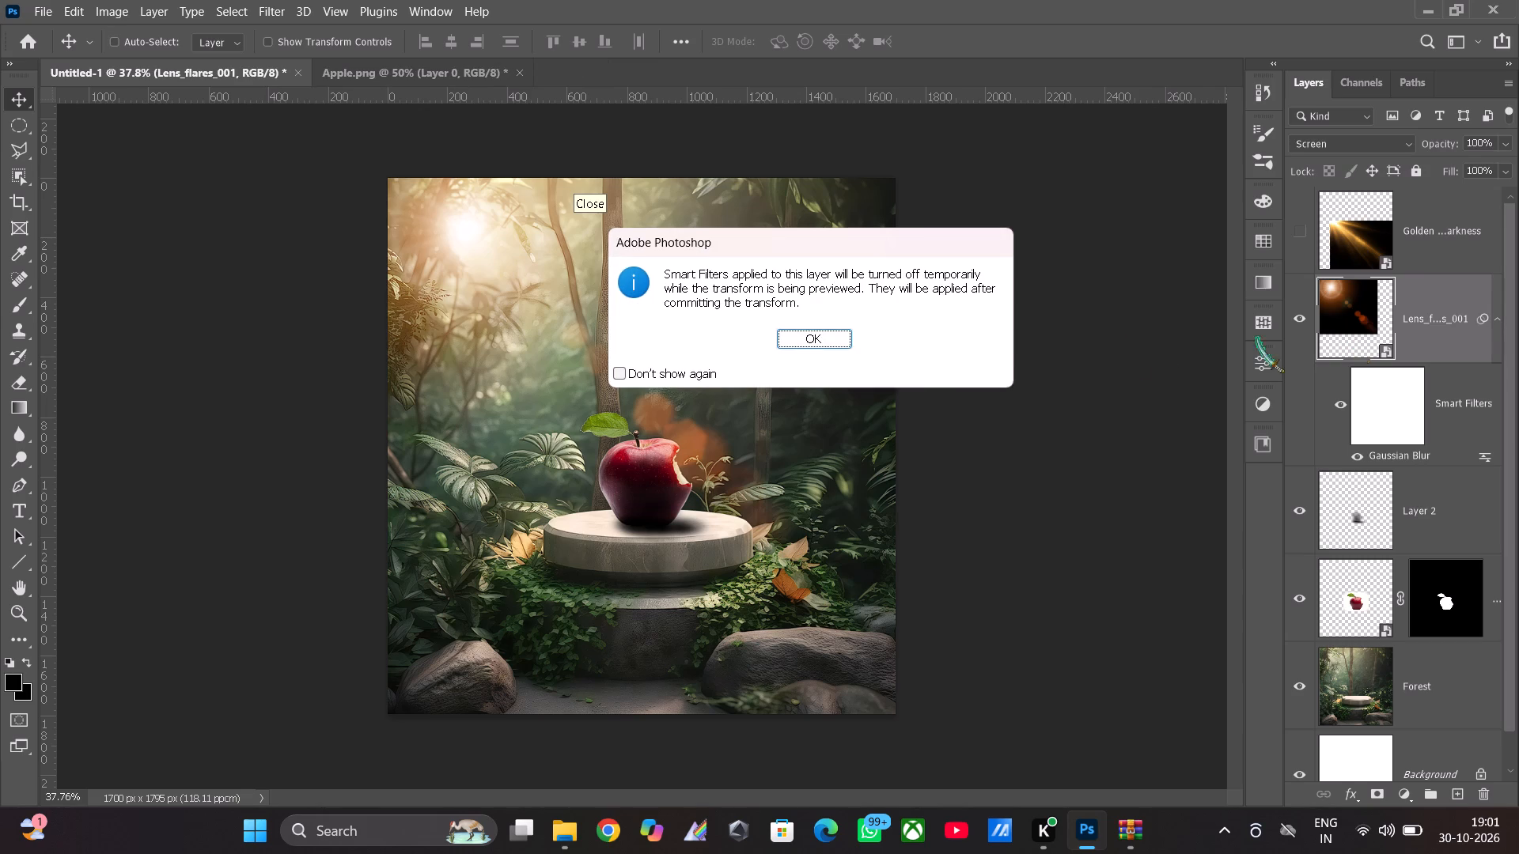
click(839, 333)
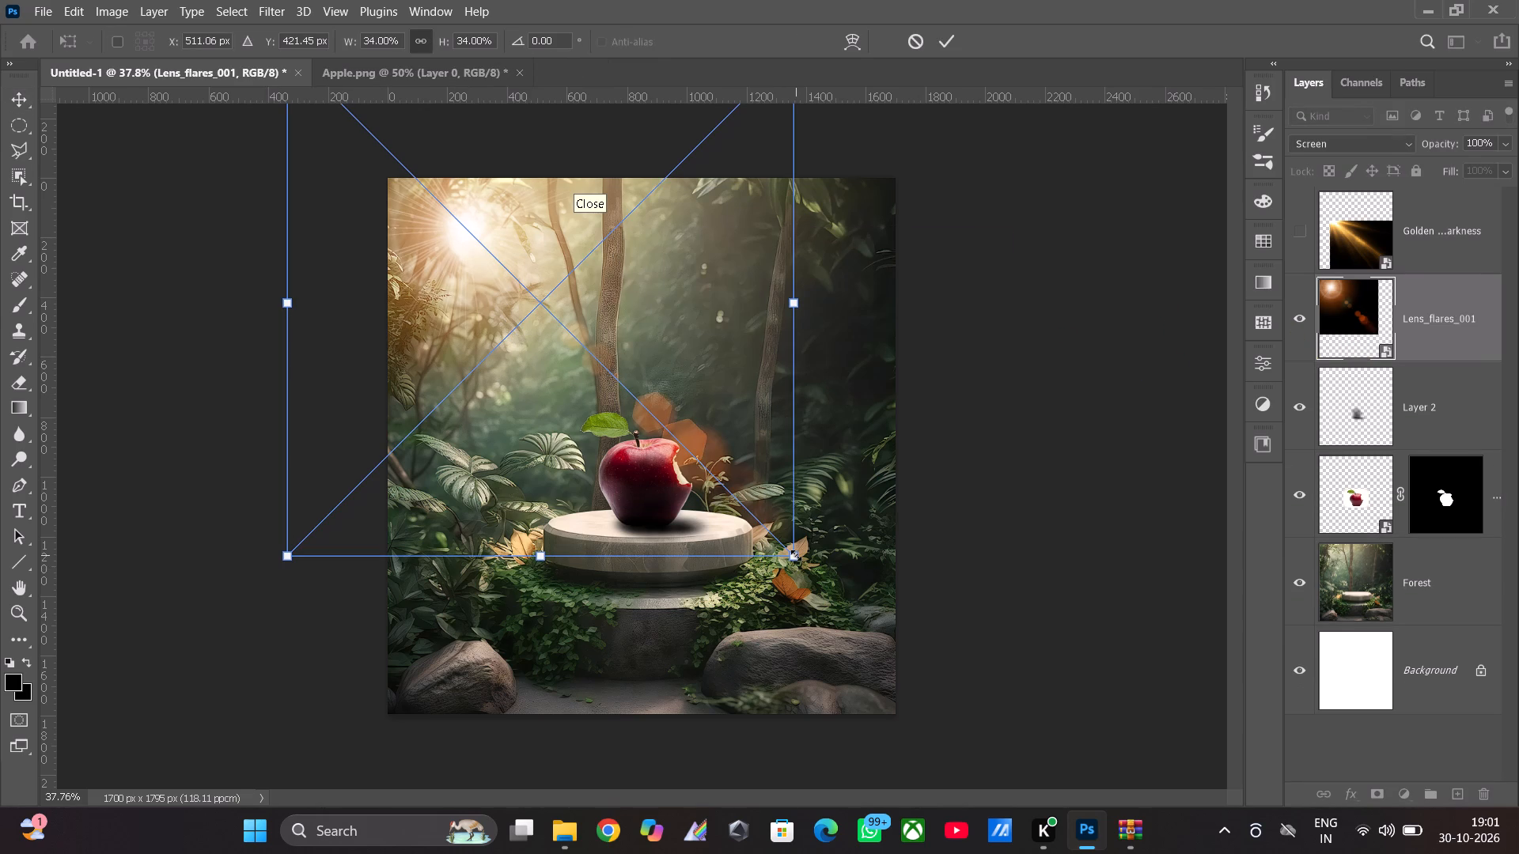
drag(796, 555, 741, 504)
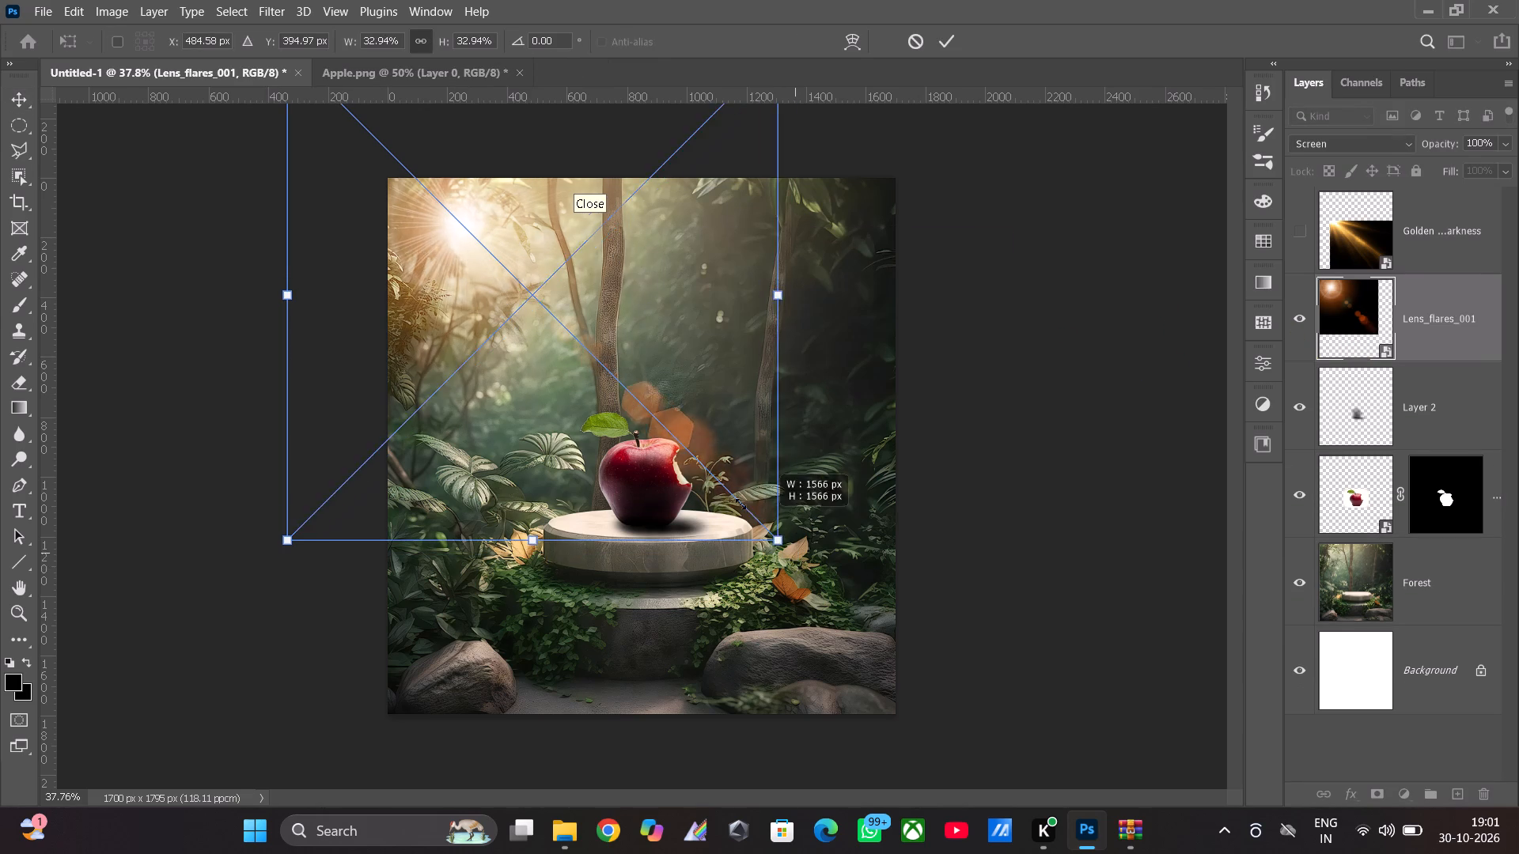
drag(741, 504, 643, 406)
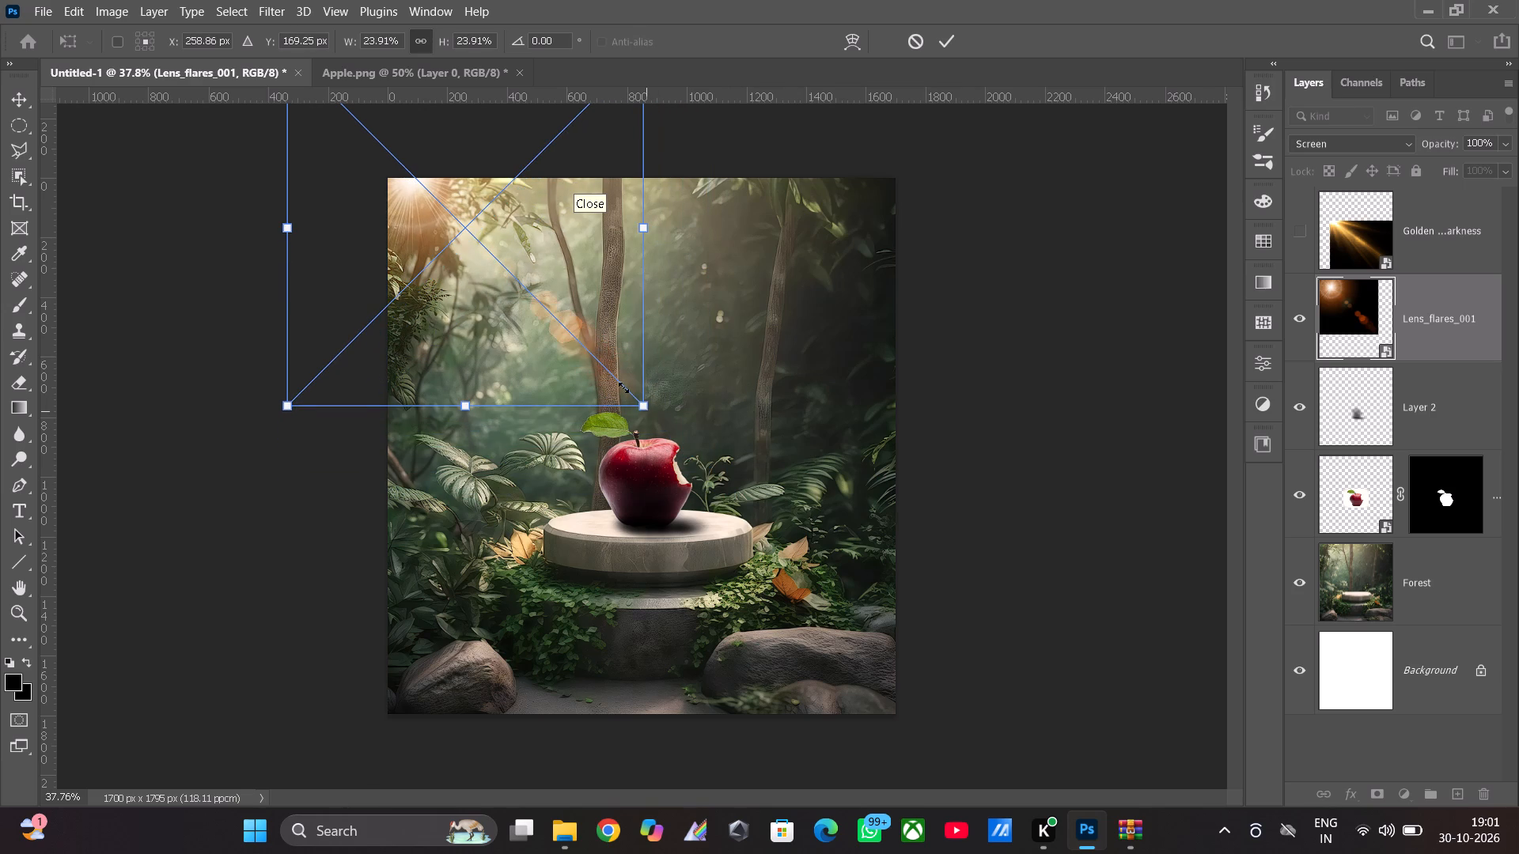
drag(525, 316, 584, 376)
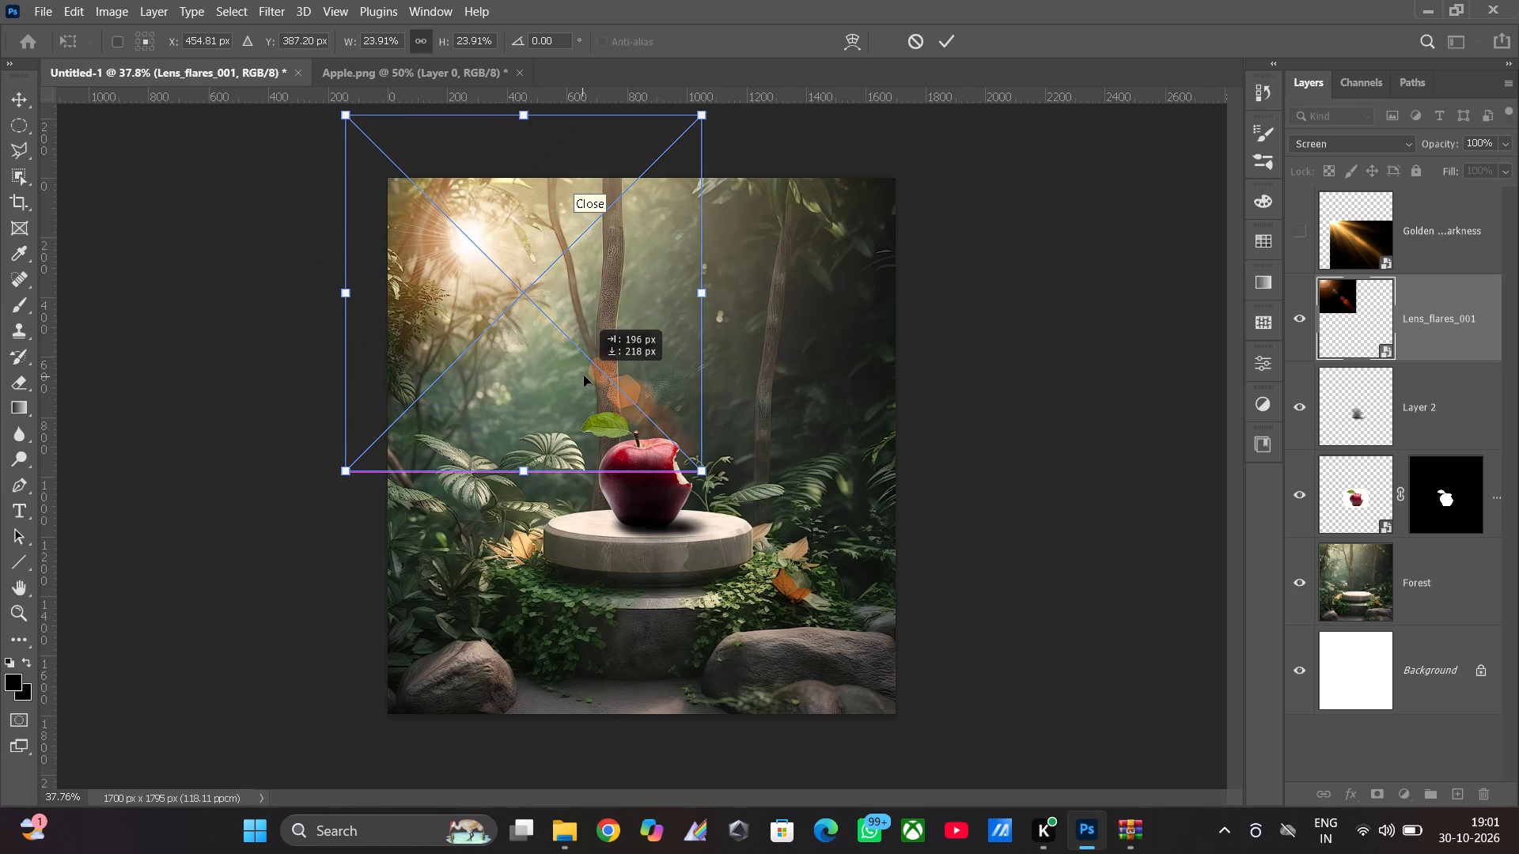
drag(584, 376, 585, 374)
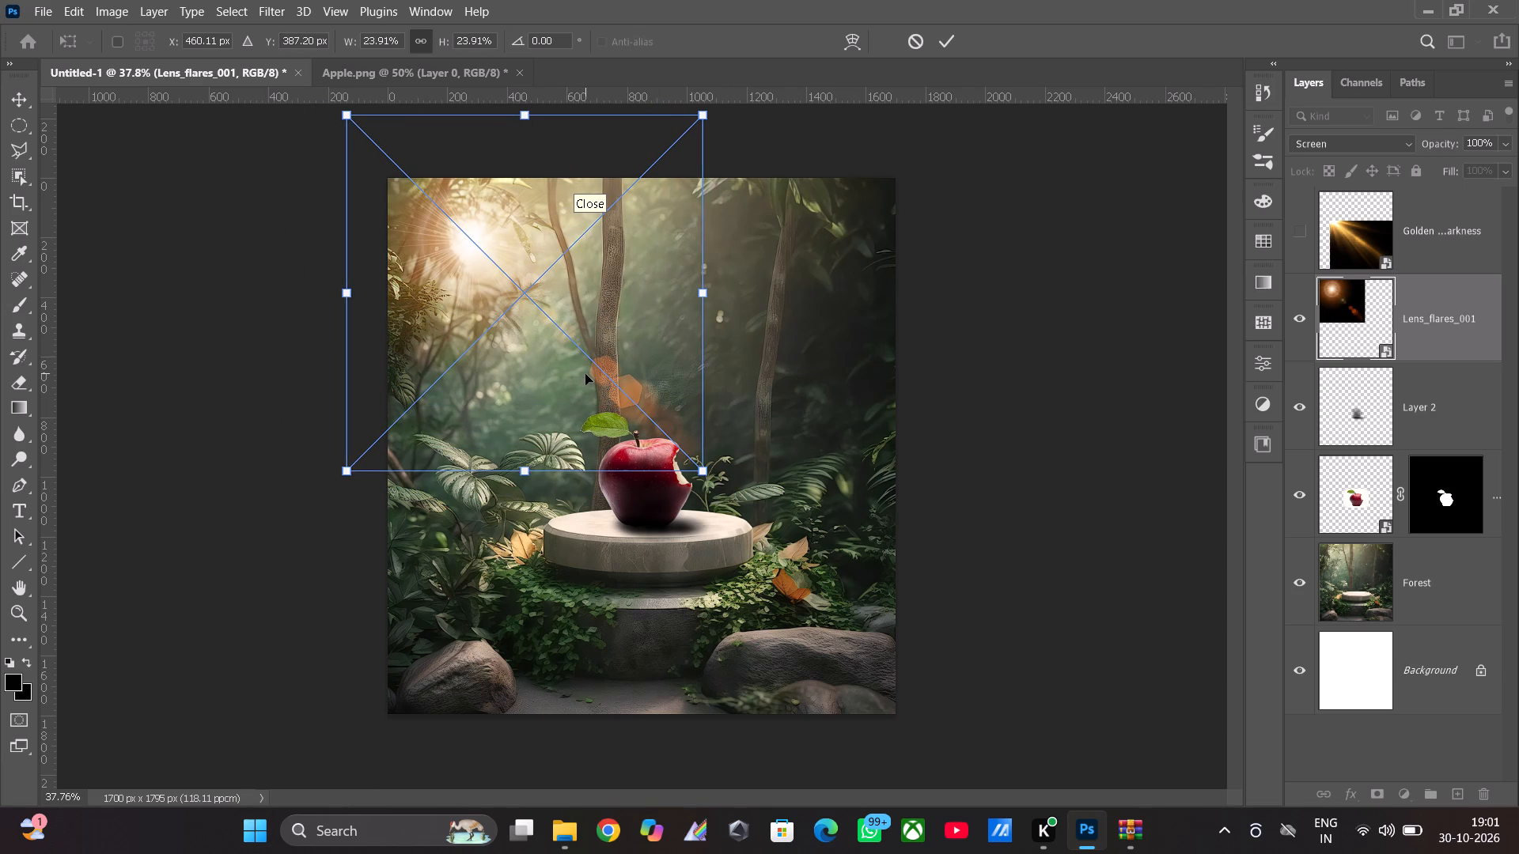
click(943, 40)
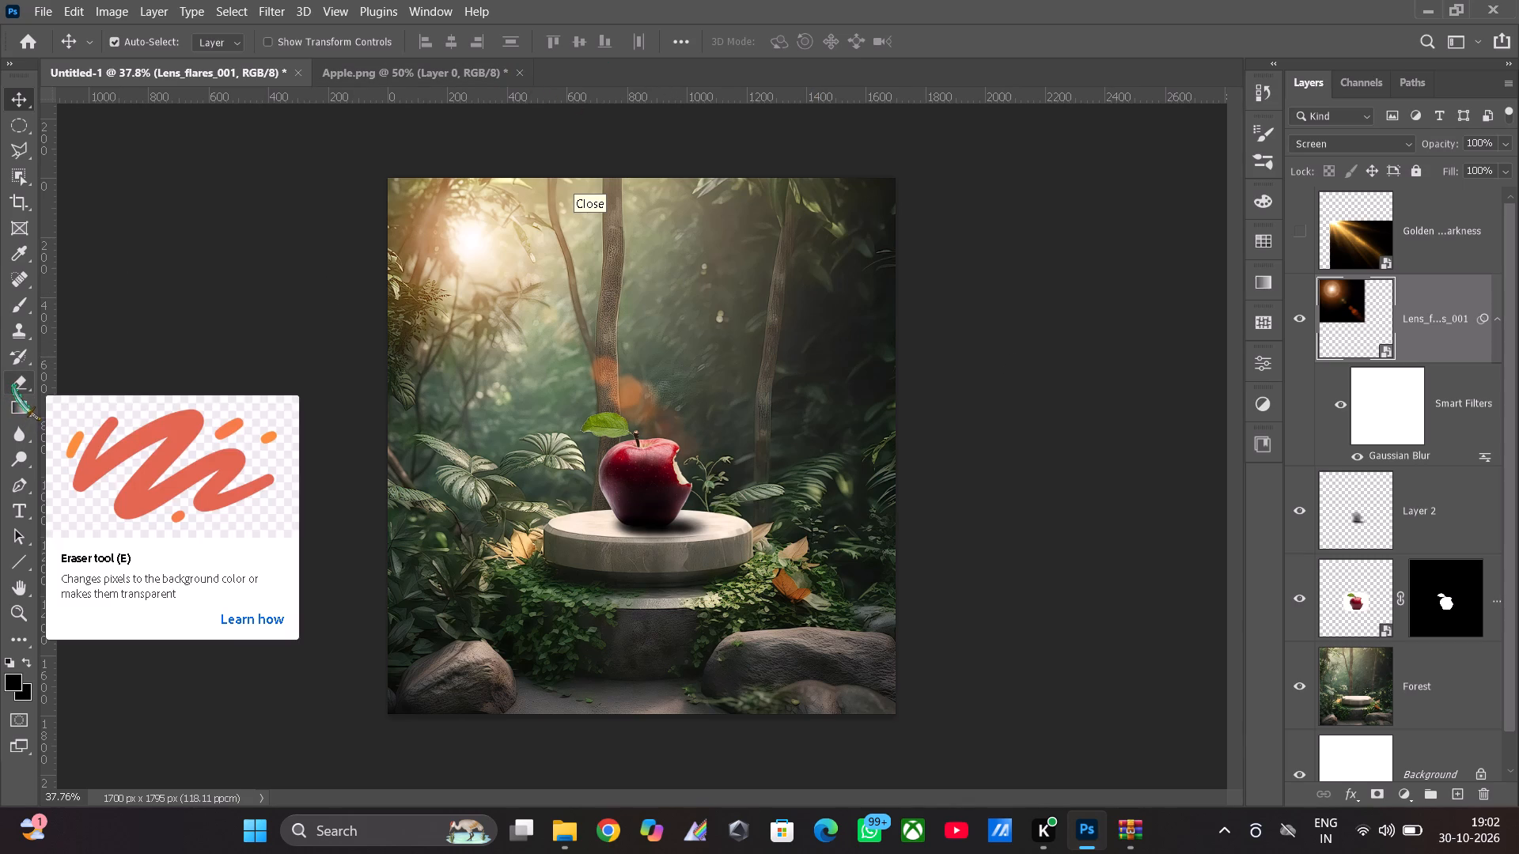
Rasterize the Lens_flares_001 layer so the Eraser tool can edit it, working close up around the sun glow.
click(25, 613)
drag(511, 277, 518, 275)
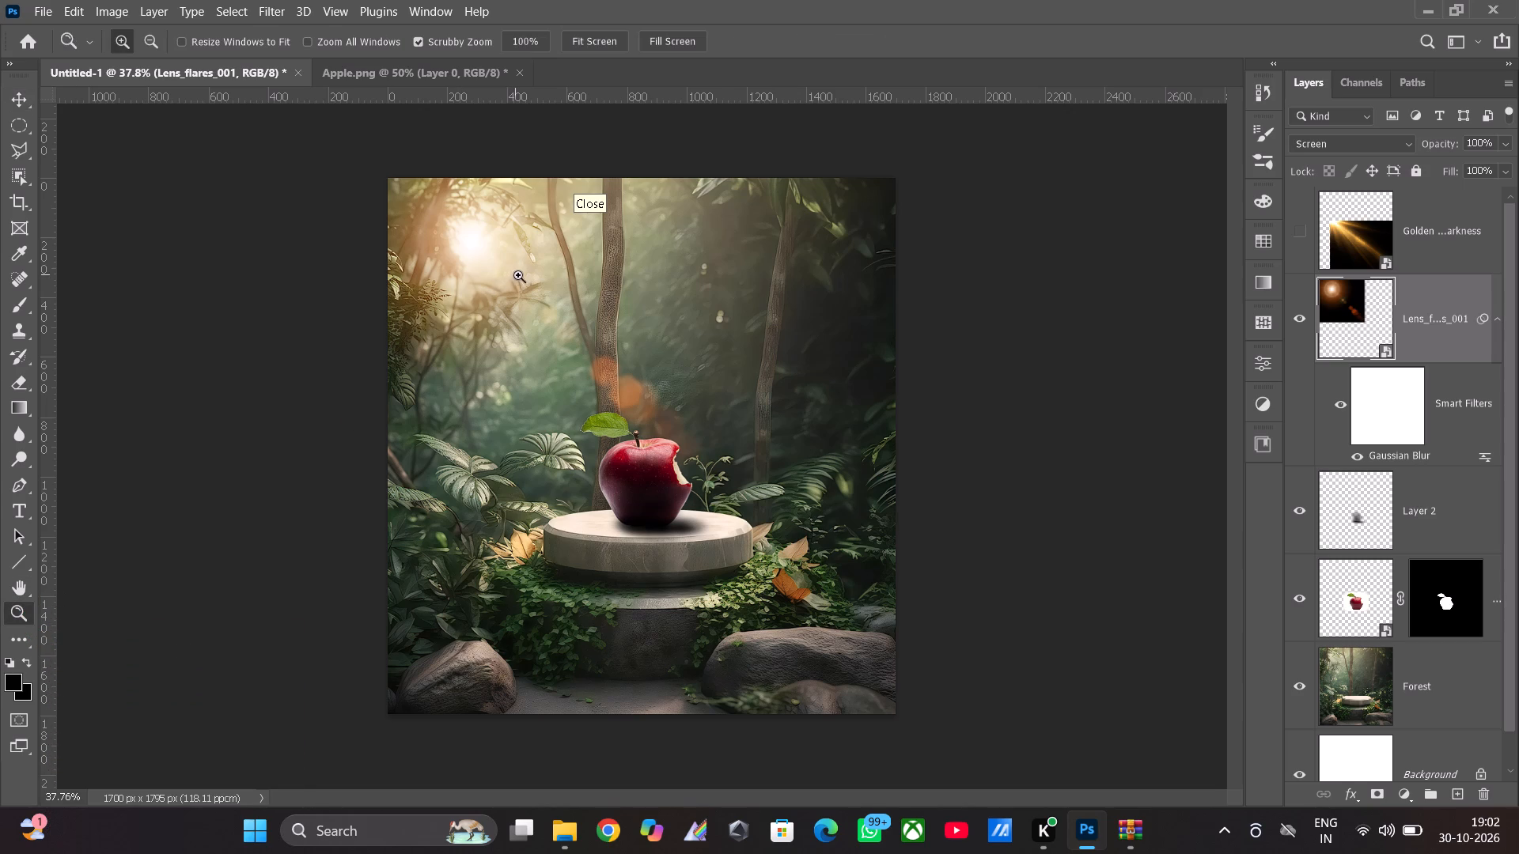
drag(518, 275, 589, 309)
drag(1238, 365, 1238, 308)
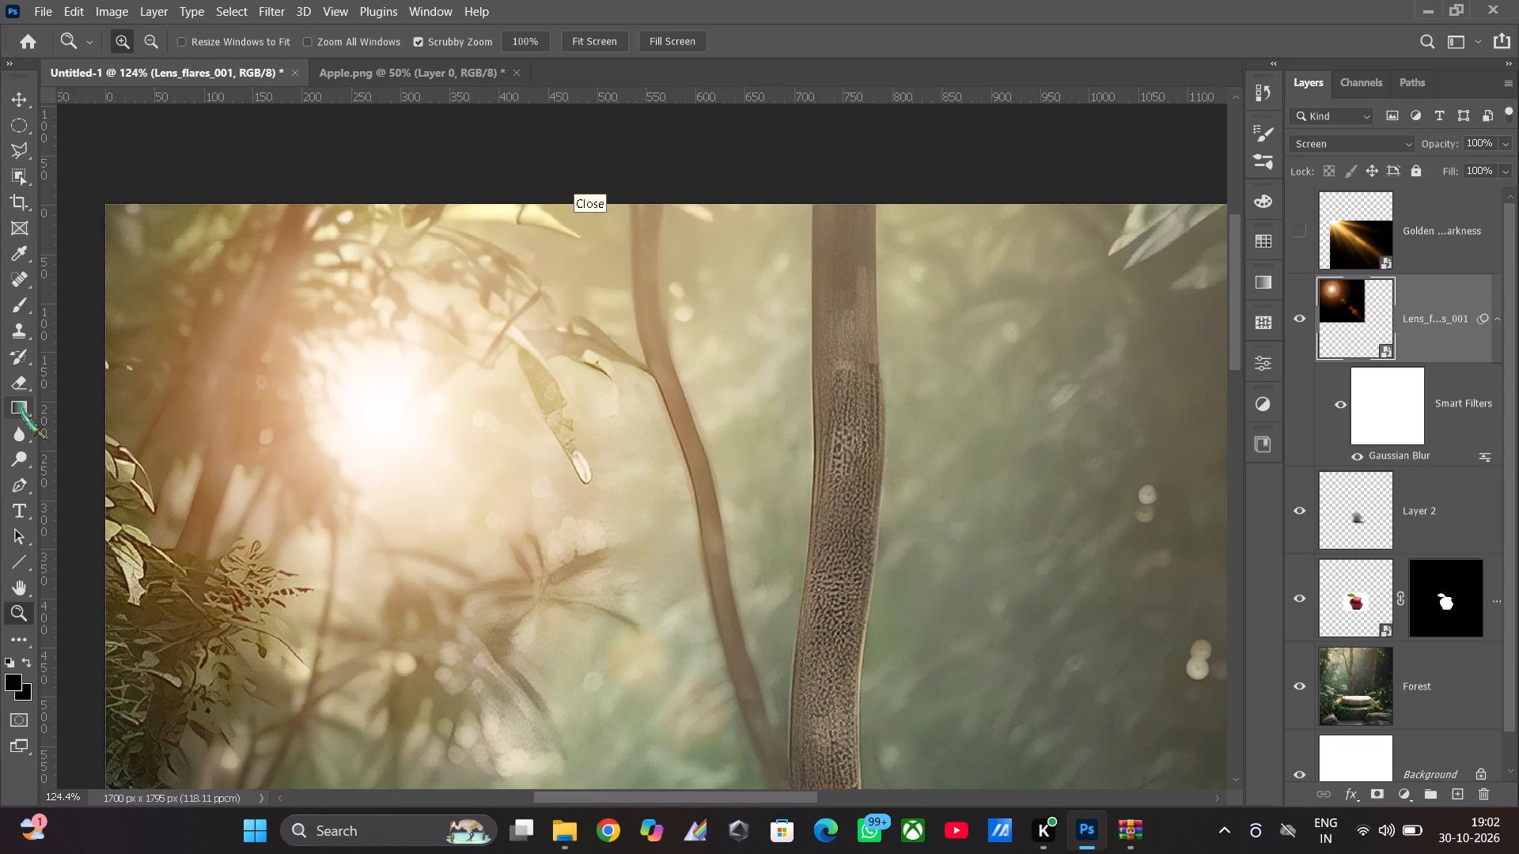
click(25, 386)
click(574, 350)
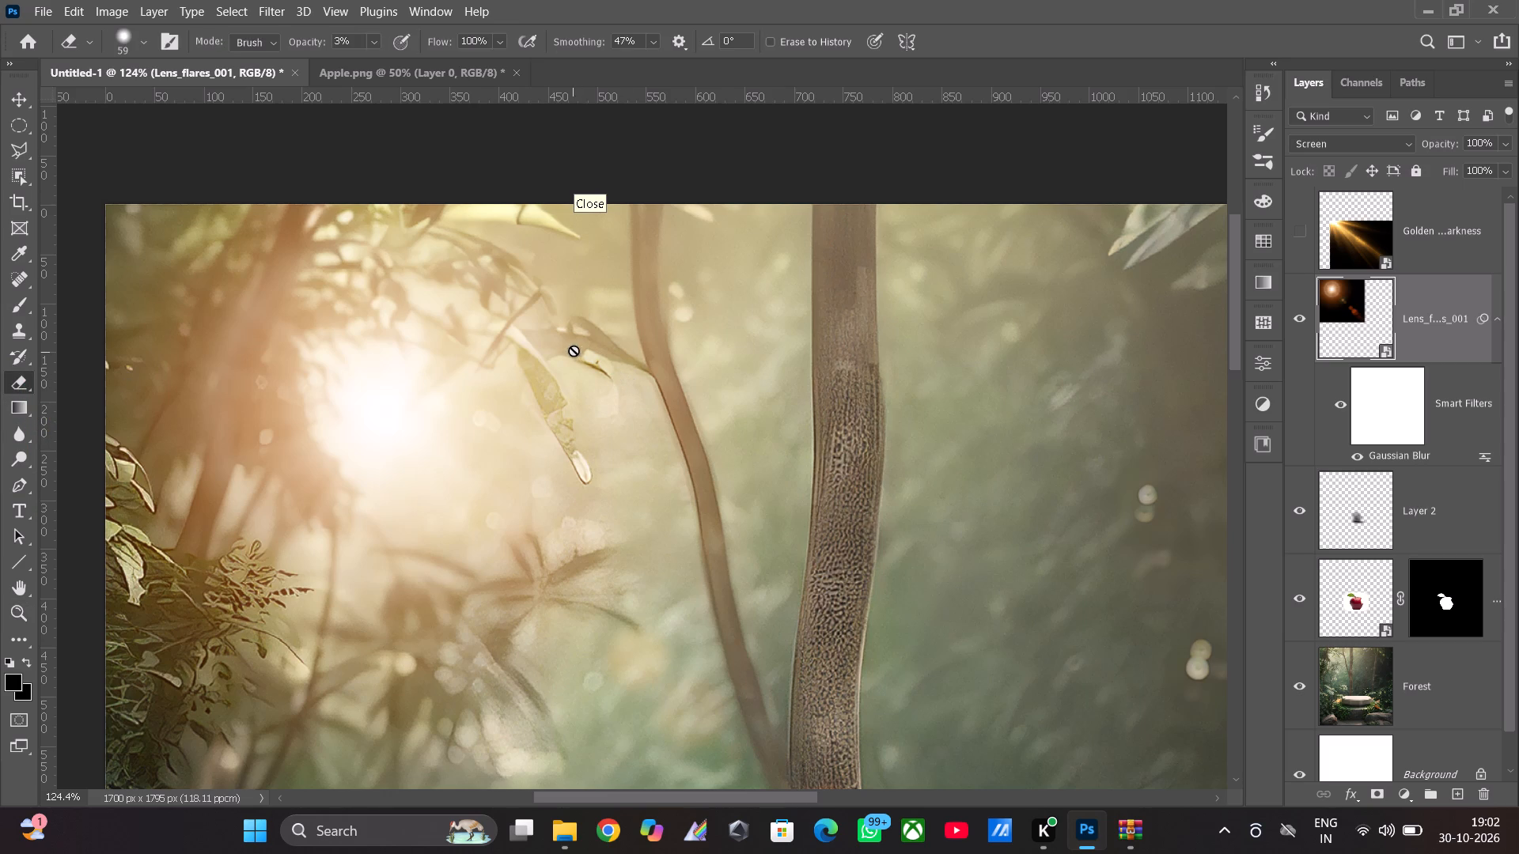
click(770, 344)
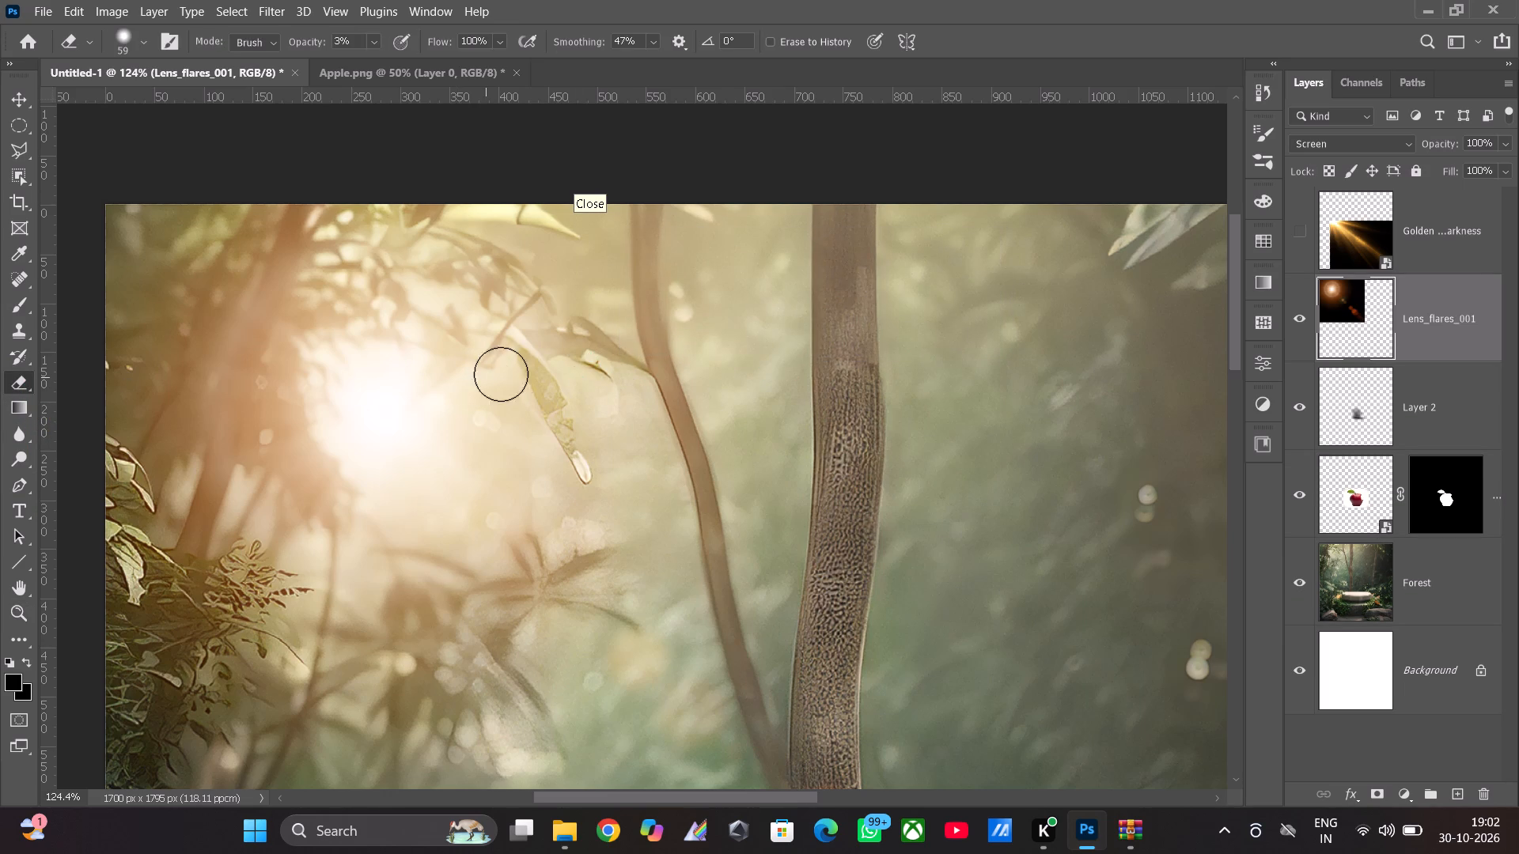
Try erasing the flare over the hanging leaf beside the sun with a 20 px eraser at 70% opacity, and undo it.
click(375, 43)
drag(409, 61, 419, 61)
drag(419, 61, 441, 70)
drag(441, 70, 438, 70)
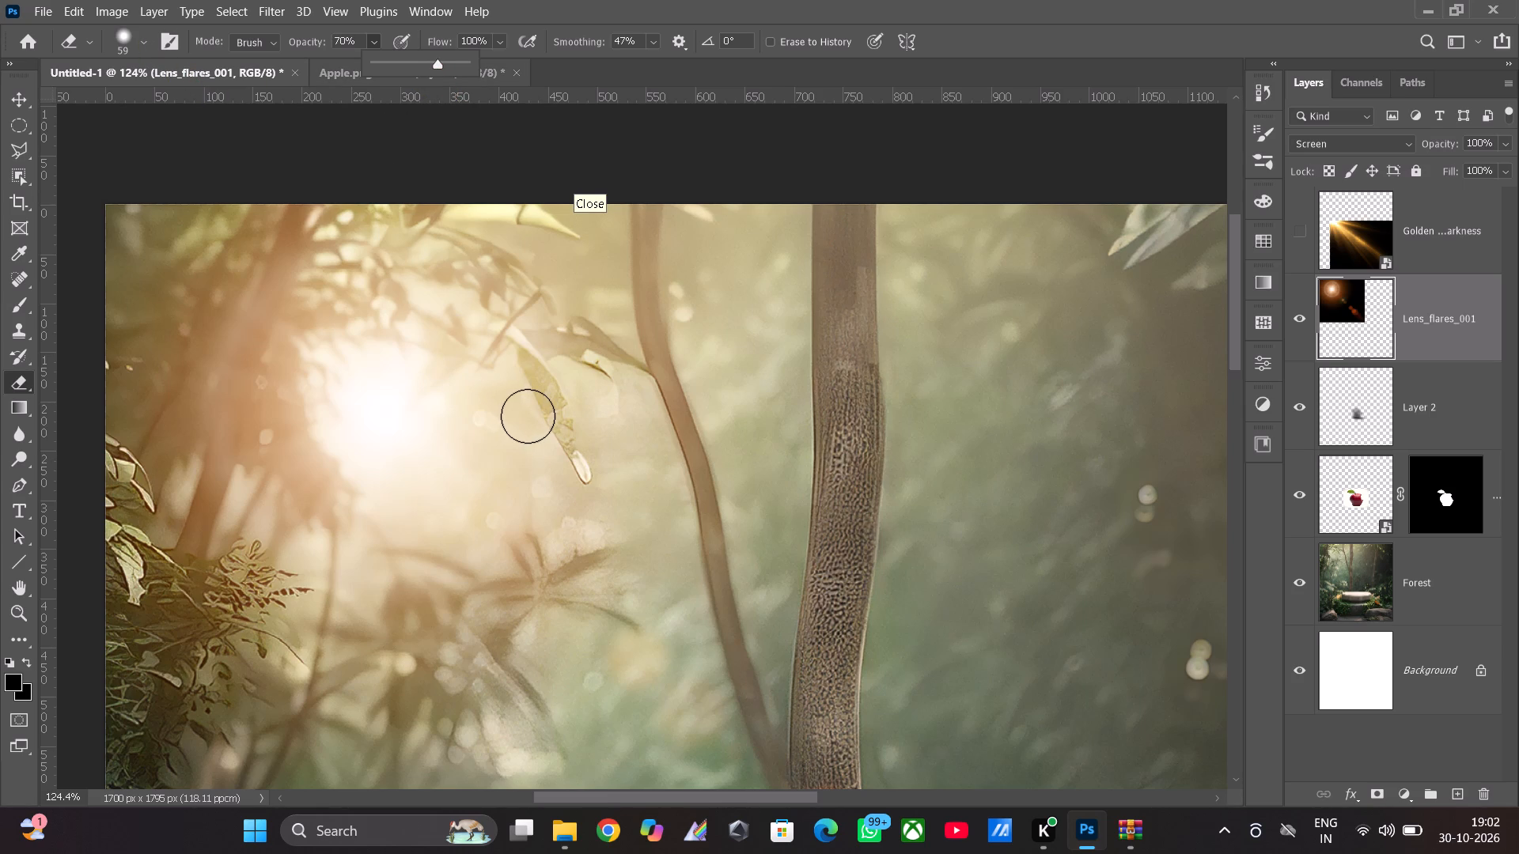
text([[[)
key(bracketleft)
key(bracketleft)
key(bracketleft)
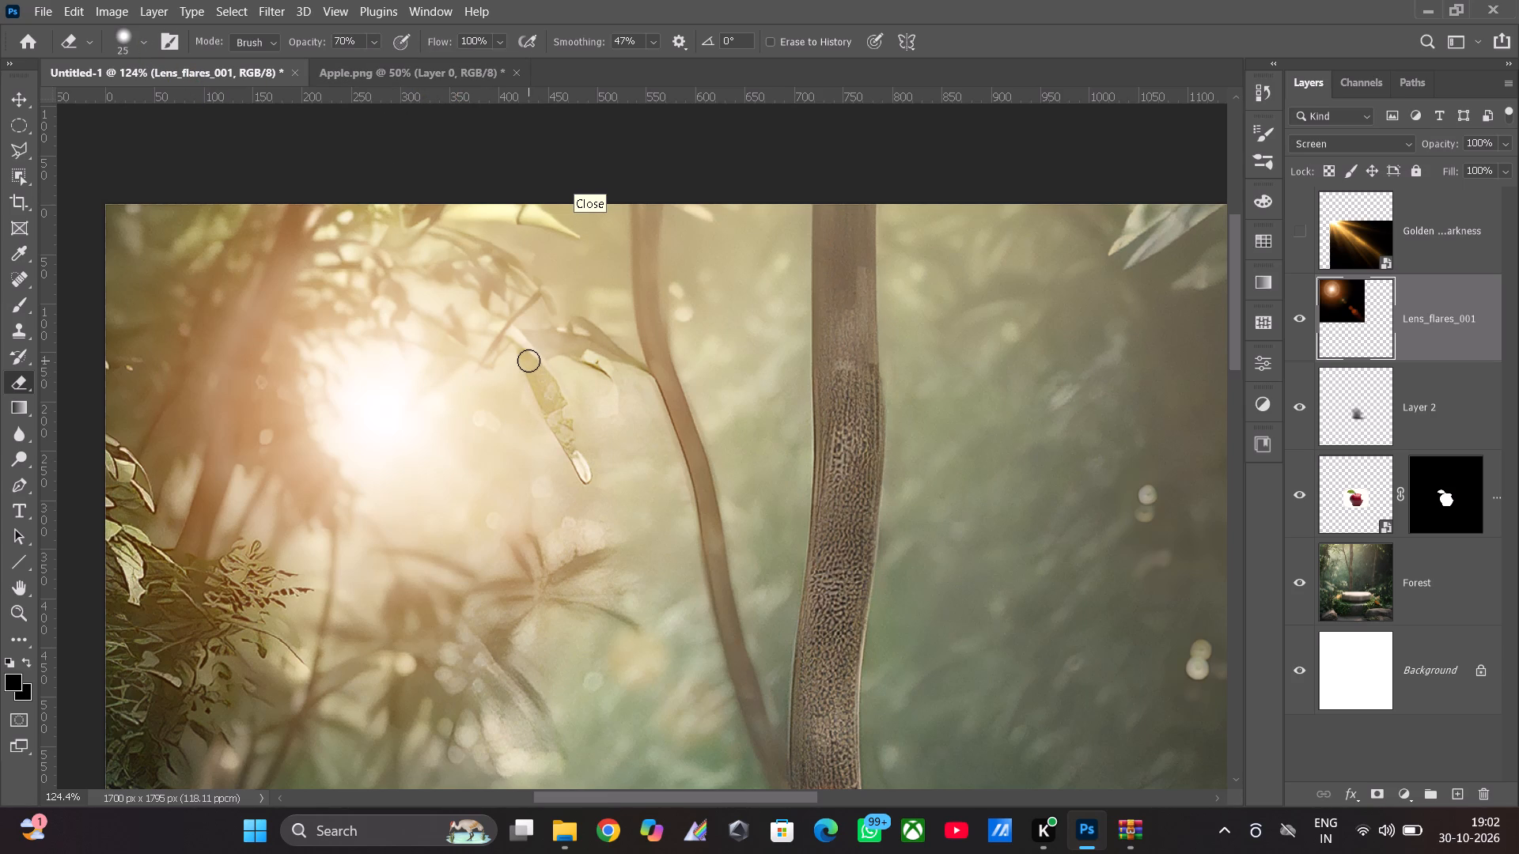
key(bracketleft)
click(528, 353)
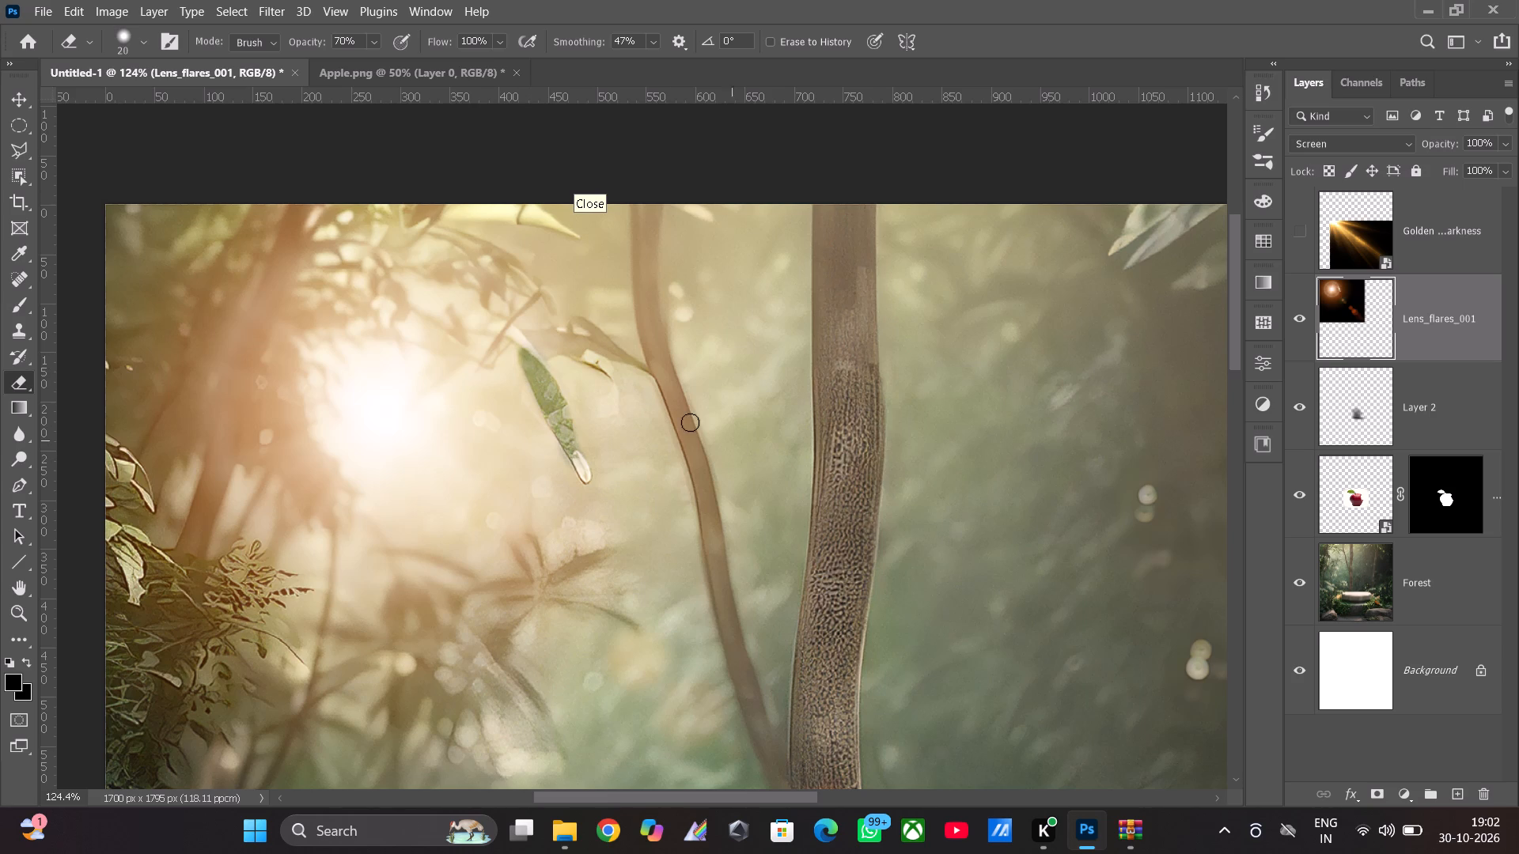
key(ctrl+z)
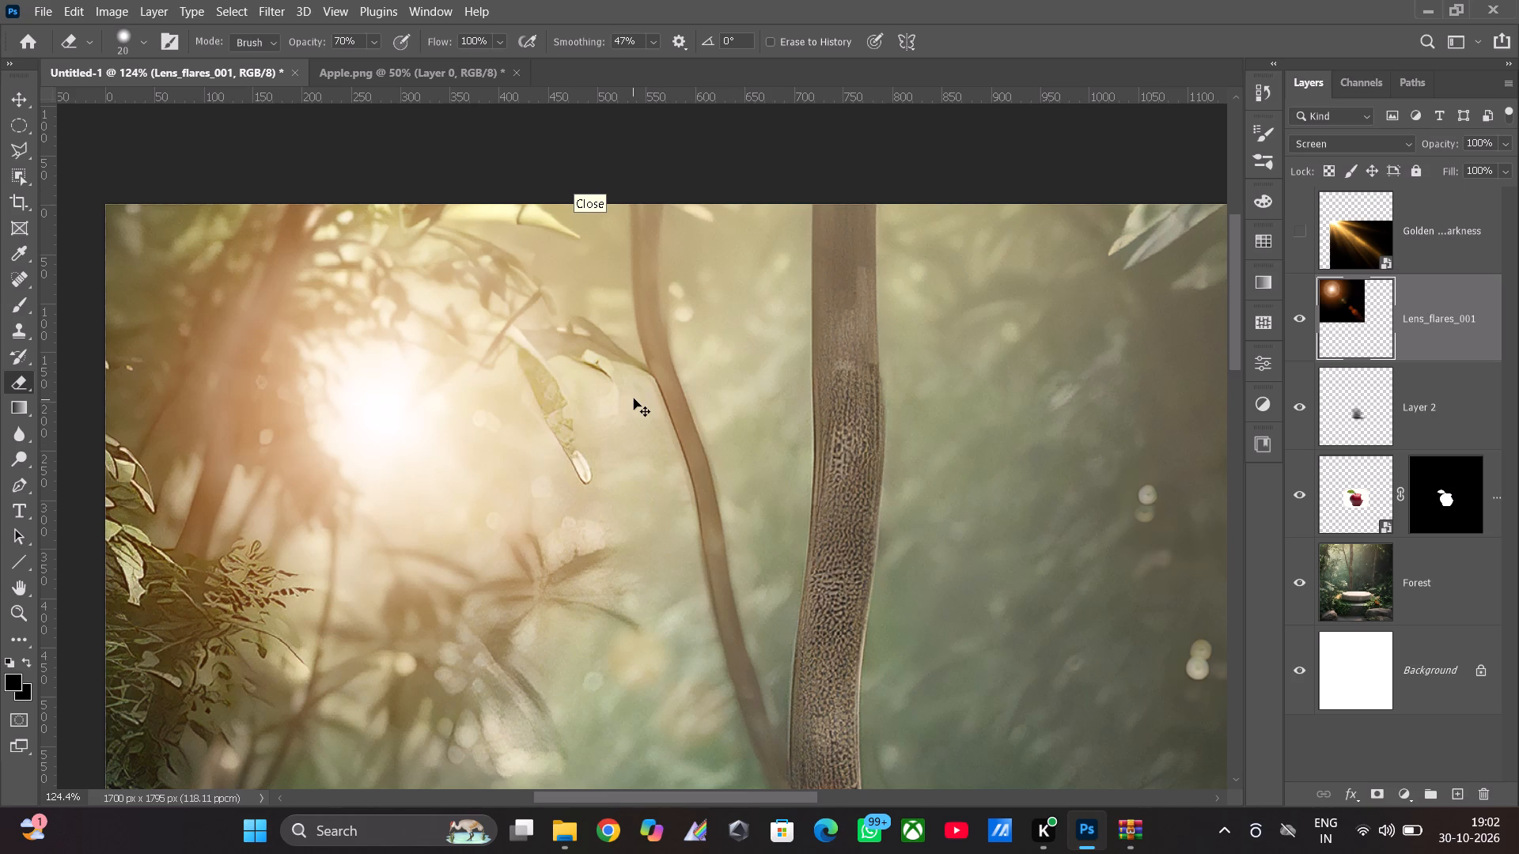
Erase the flare over the hanging leaf at 30% eraser opacity, using a 20 px brush and a 9 px brush at its tip.
click(369, 40)
click(354, 62)
drag(524, 360, 566, 429)
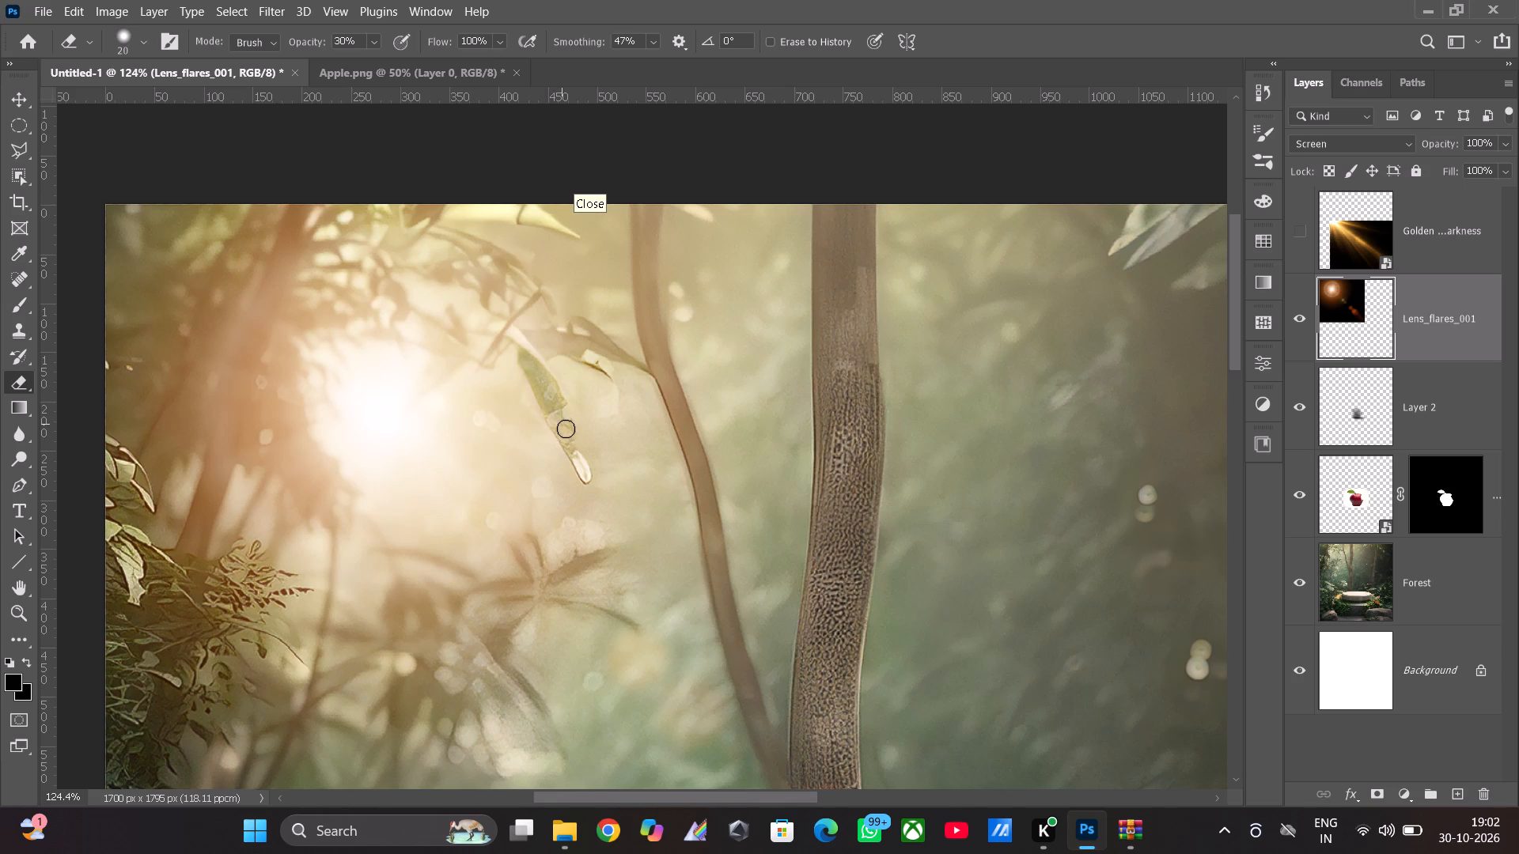
drag(566, 429, 573, 448)
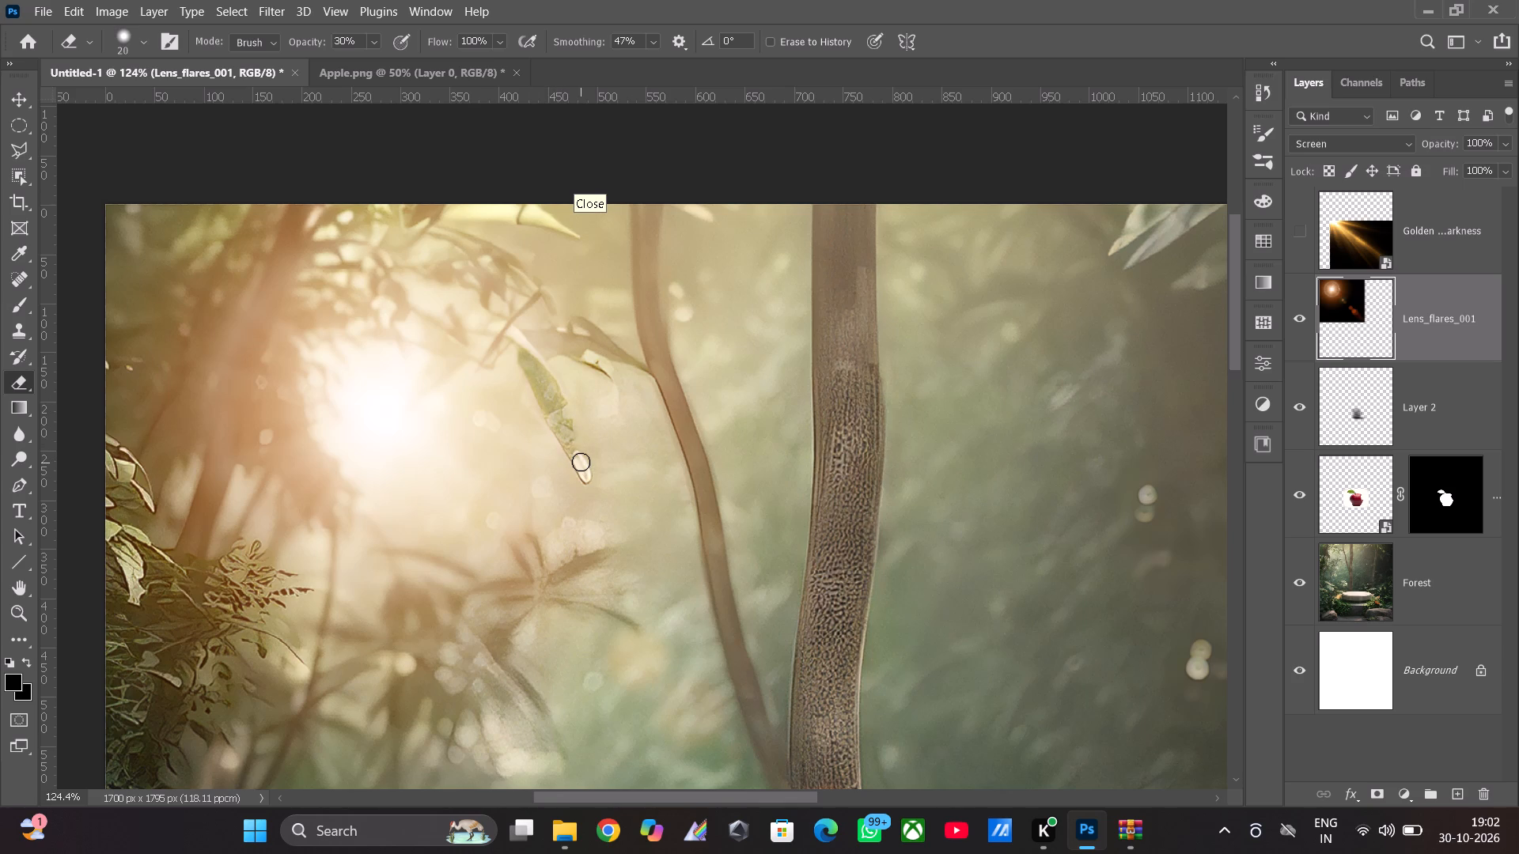
text([[)
key(bracketleft)
drag(573, 456, 574, 456)
drag(574, 456, 581, 481)
Erase the flare along the thin twig crossing above the hanging leaf with the 9 px eraser at 30% opacity.
drag(537, 293, 498, 337)
drag(498, 337, 483, 368)
drag(483, 368, 517, 343)
drag(517, 343, 528, 353)
Erase the flare over the leaves and branch between the hanging leaf and the thin trunk with a 10 px eraser at 30% opacity.
key(bracketright)
key(bracketright)
text(]])
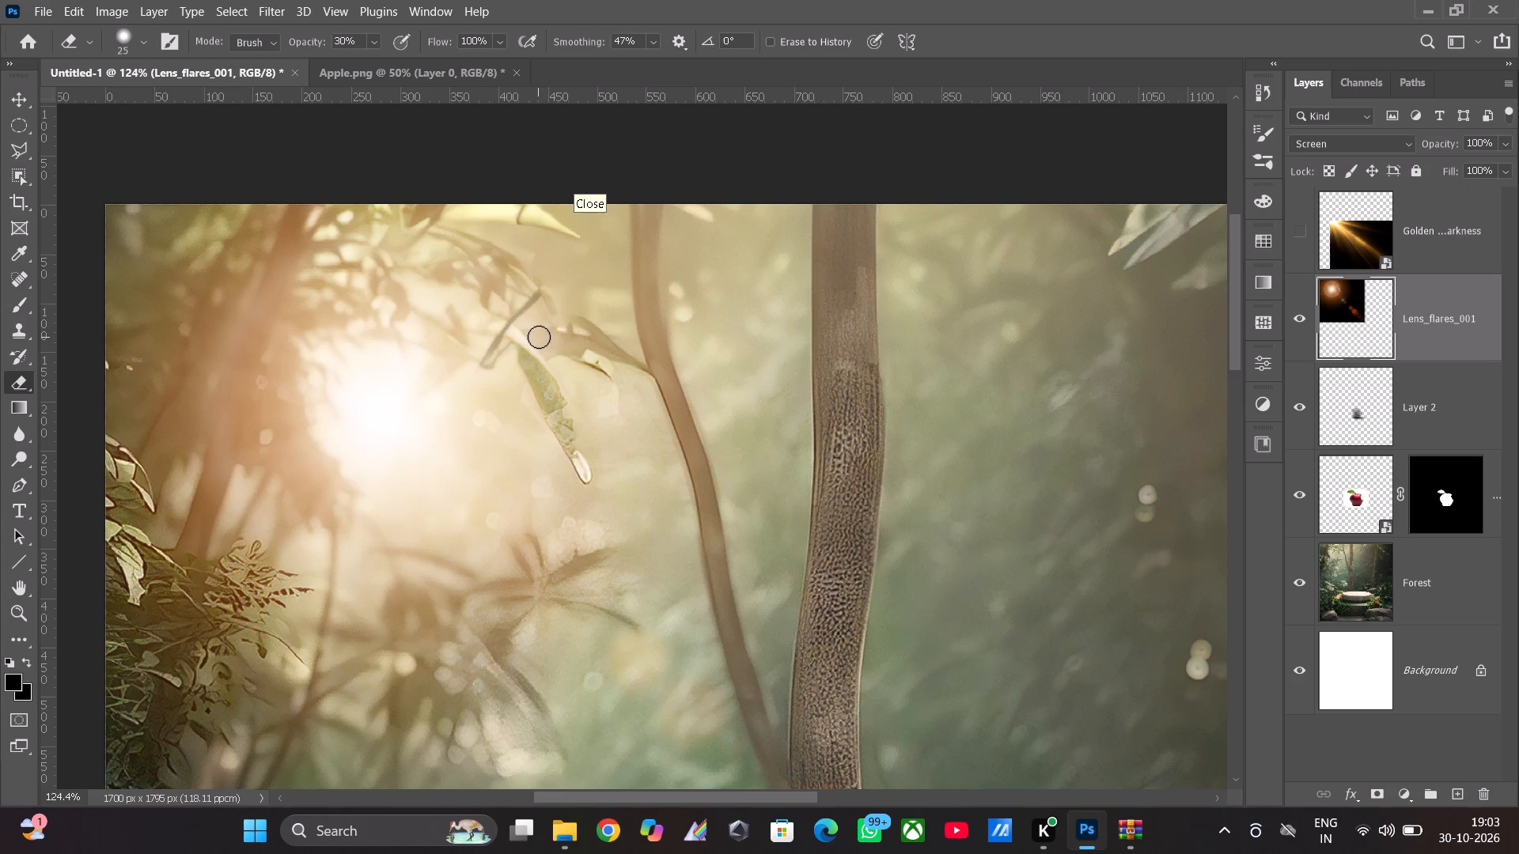
key(bracketleft)
text(]][[)
key(bracketleft)
key(bracketleft)
drag(627, 360, 594, 353)
drag(594, 353, 547, 353)
drag(547, 353, 554, 334)
drag(554, 334, 543, 351)
drag(543, 351, 604, 345)
drag(604, 345, 568, 319)
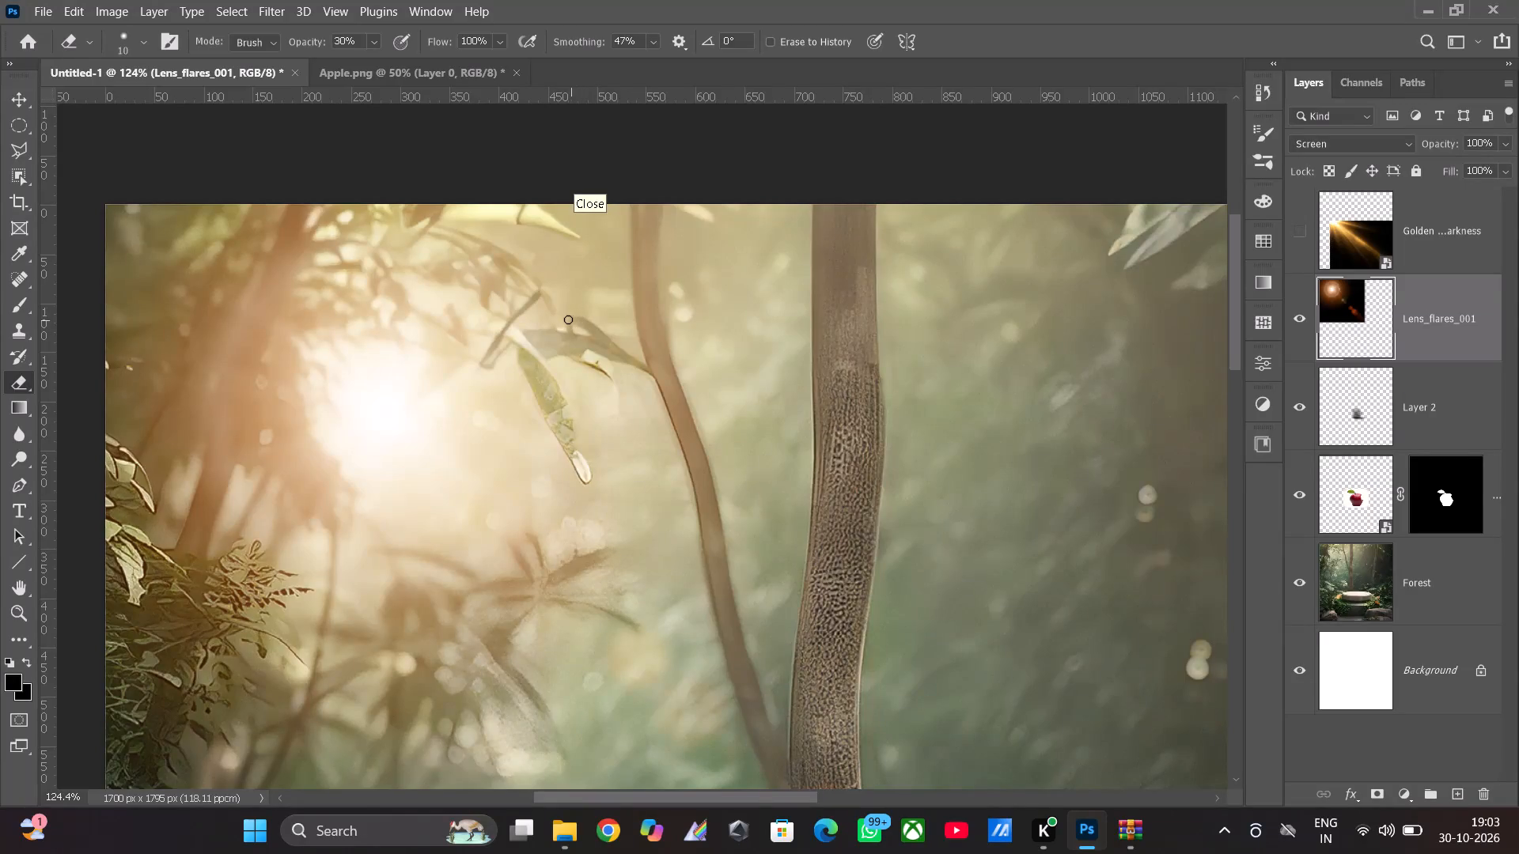
drag(568, 319, 627, 360)
drag(627, 360, 643, 367)
Erase the flare down the leaning trunk left of the sun glow with a 35 px eraser at 11% opacity.
click(367, 40)
click(365, 64)
key(bracketright)
key(bracketright)
key(bracketright)
text(]])
click(294, 218)
click(290, 229)
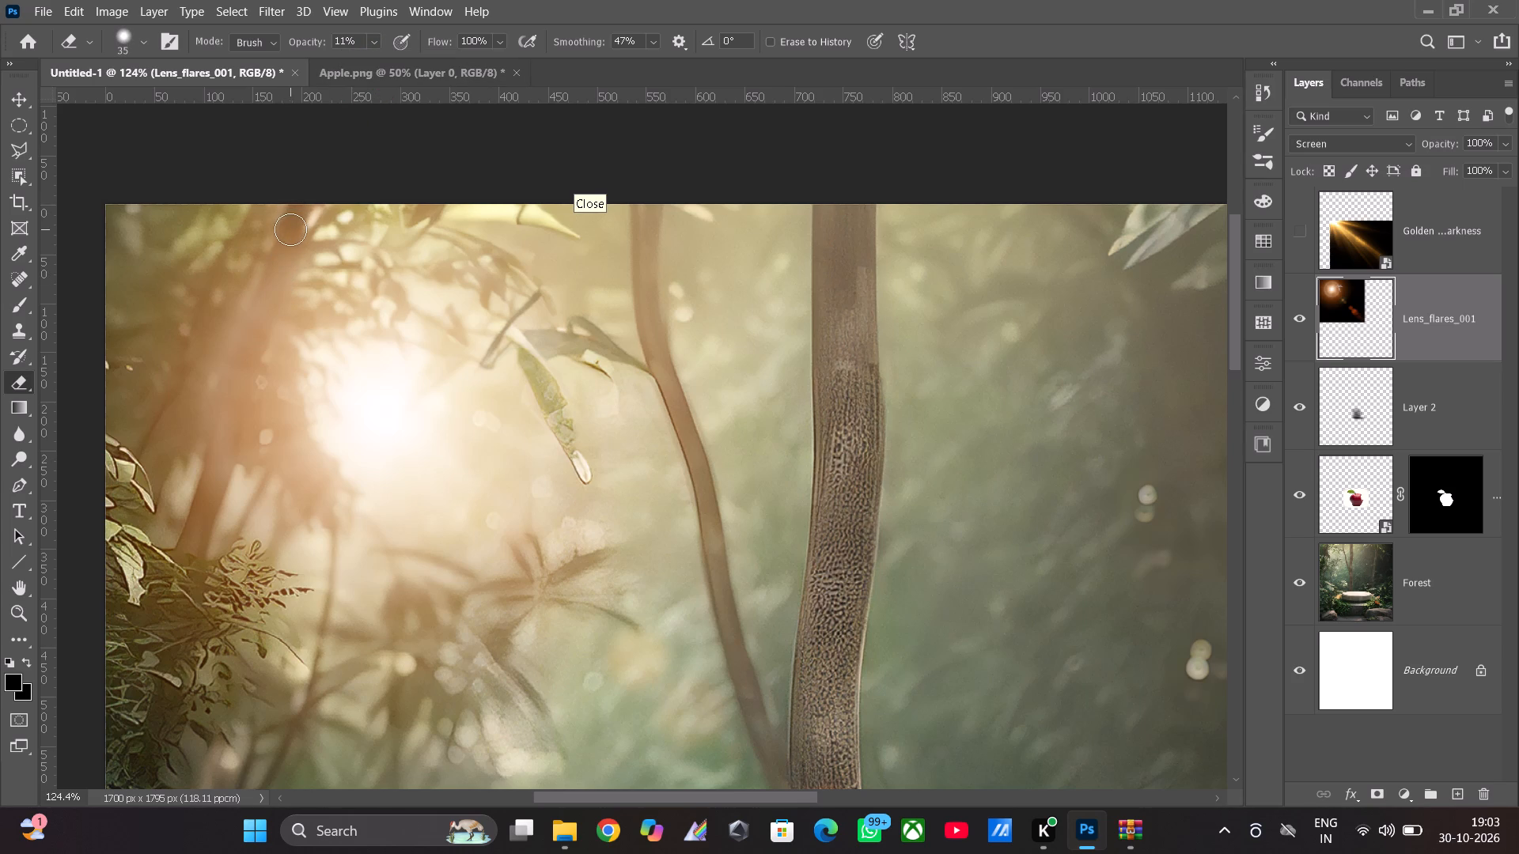
click(285, 248)
drag(282, 259, 278, 267)
drag(277, 274, 275, 282)
drag(274, 269, 248, 344)
drag(248, 344, 202, 529)
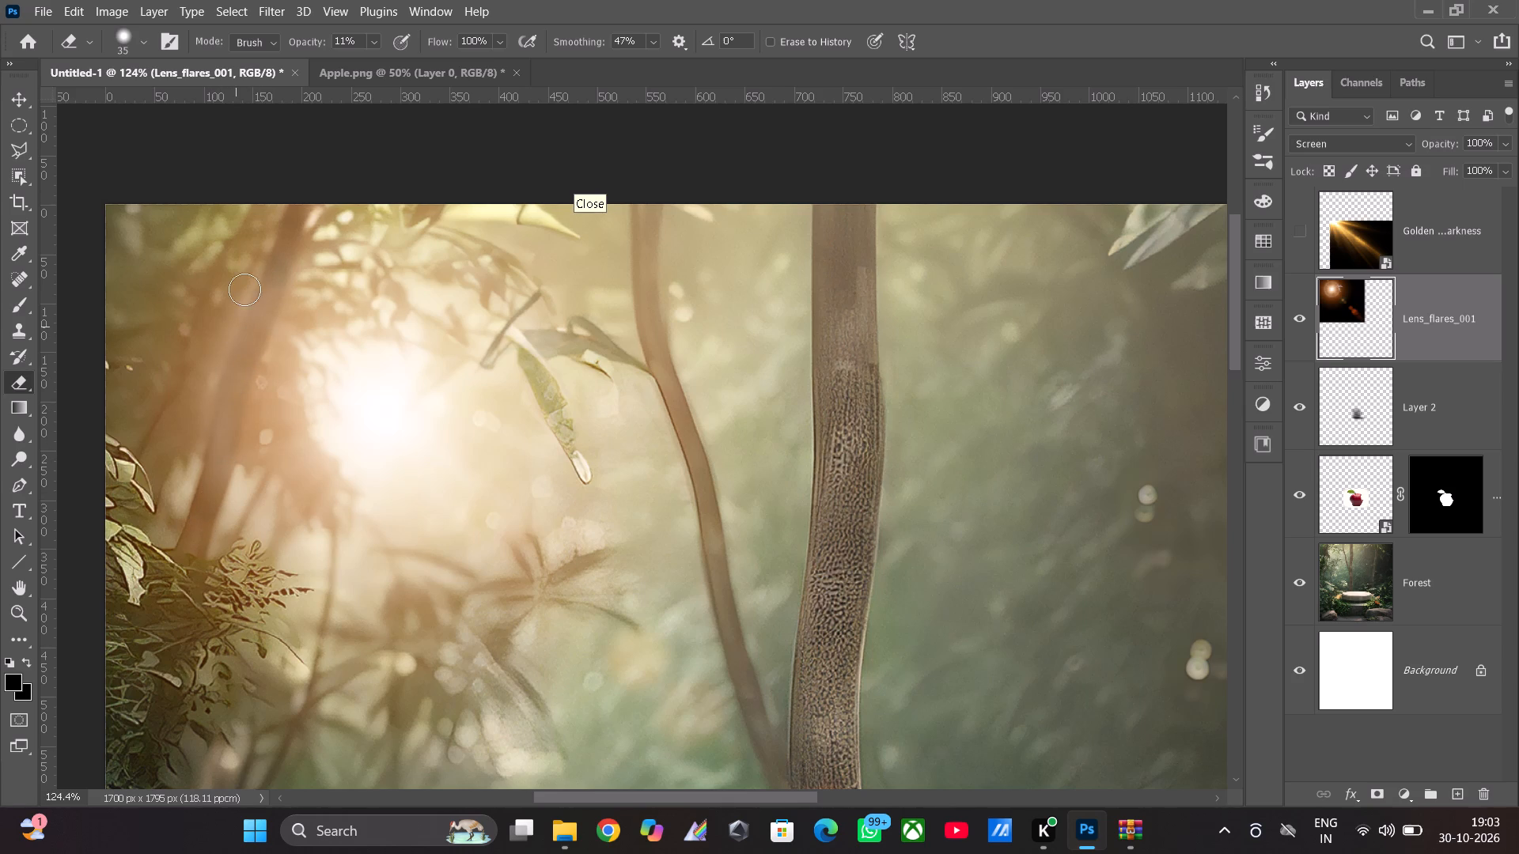
Lightly erase more of the flare along the outer left side of the leaning trunk with the 35 px eraser at 11% opacity.
drag(257, 278, 198, 396)
drag(213, 329, 191, 410)
drag(211, 353, 196, 452)
drag(196, 452, 195, 444)
drag(199, 391, 186, 451)
drag(191, 426, 199, 396)
drag(231, 300, 250, 265)
drag(263, 238, 225, 346)
drag(225, 346, 223, 349)
drag(233, 309, 214, 343)
drag(225, 298, 209, 304)
drag(244, 259, 232, 306)
drag(211, 307, 169, 350)
drag(173, 336, 167, 382)
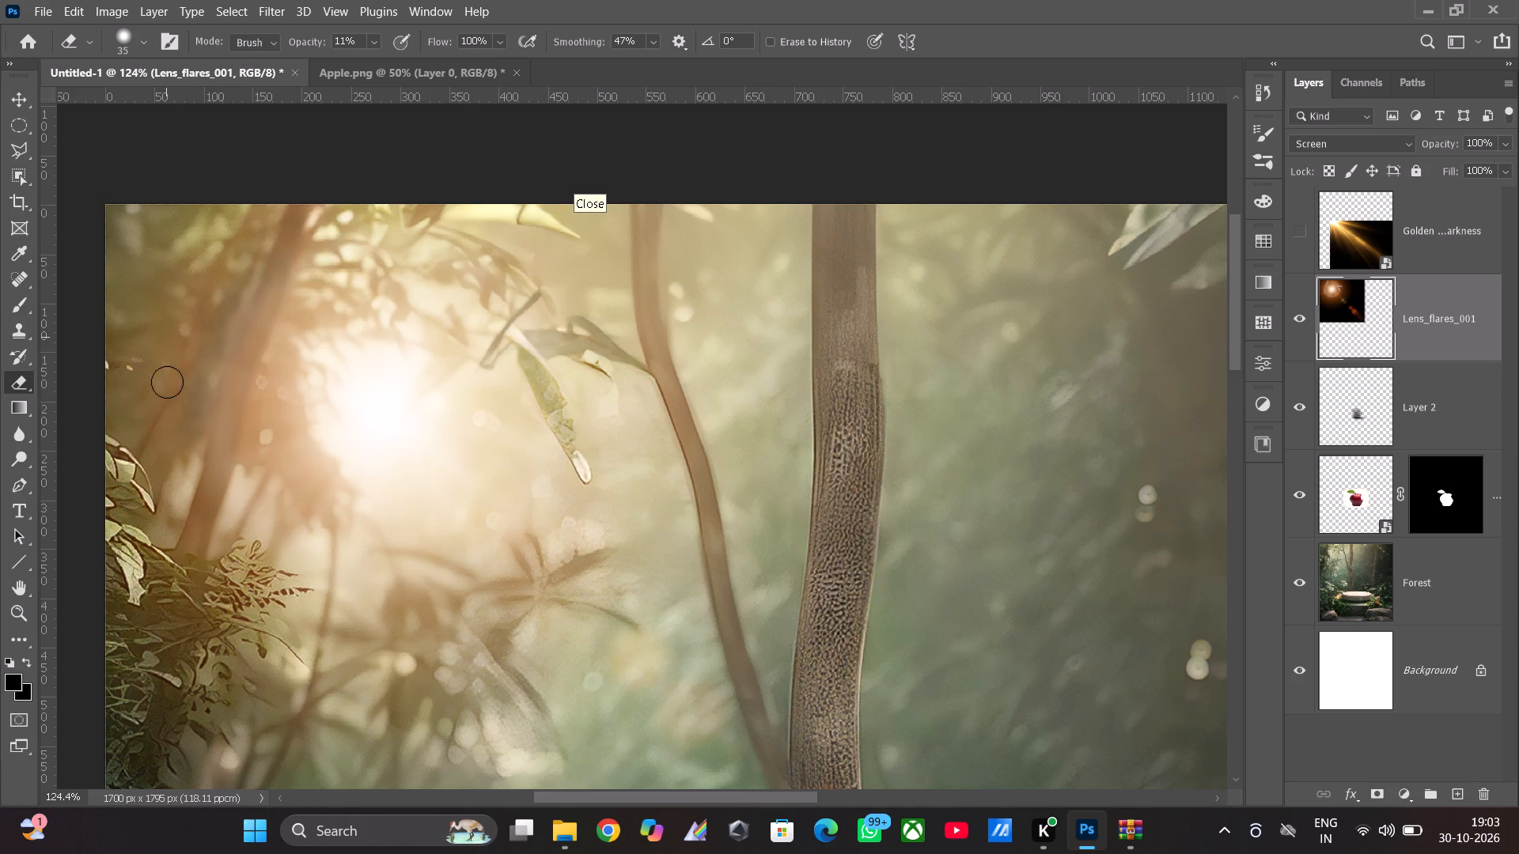
Lightly erase the flare haze between the leaning trunk and the image's left side, up toward the trunk's top, with the 35 px eraser at 11% opacity.
drag(167, 382, 176, 372)
drag(190, 353, 186, 399)
drag(200, 396, 180, 427)
drag(185, 418, 157, 448)
drag(164, 430, 137, 484)
drag(184, 417, 159, 444)
drag(150, 372, 126, 405)
drag(147, 349, 142, 365)
drag(164, 327, 177, 352)
drag(204, 289, 216, 272)
drag(241, 230, 218, 249)
drag(158, 259, 145, 285)
Erase more of the flare haze from the leaning trunk's outer side down to the leaves at the image's left edge at 11% opacity.
drag(150, 324, 150, 380)
drag(150, 399, 158, 421)
drag(230, 336, 200, 392)
drag(191, 345, 167, 401)
drag(163, 374, 134, 405)
drag(133, 339, 131, 389)
drag(127, 313, 117, 436)
drag(127, 413, 127, 473)
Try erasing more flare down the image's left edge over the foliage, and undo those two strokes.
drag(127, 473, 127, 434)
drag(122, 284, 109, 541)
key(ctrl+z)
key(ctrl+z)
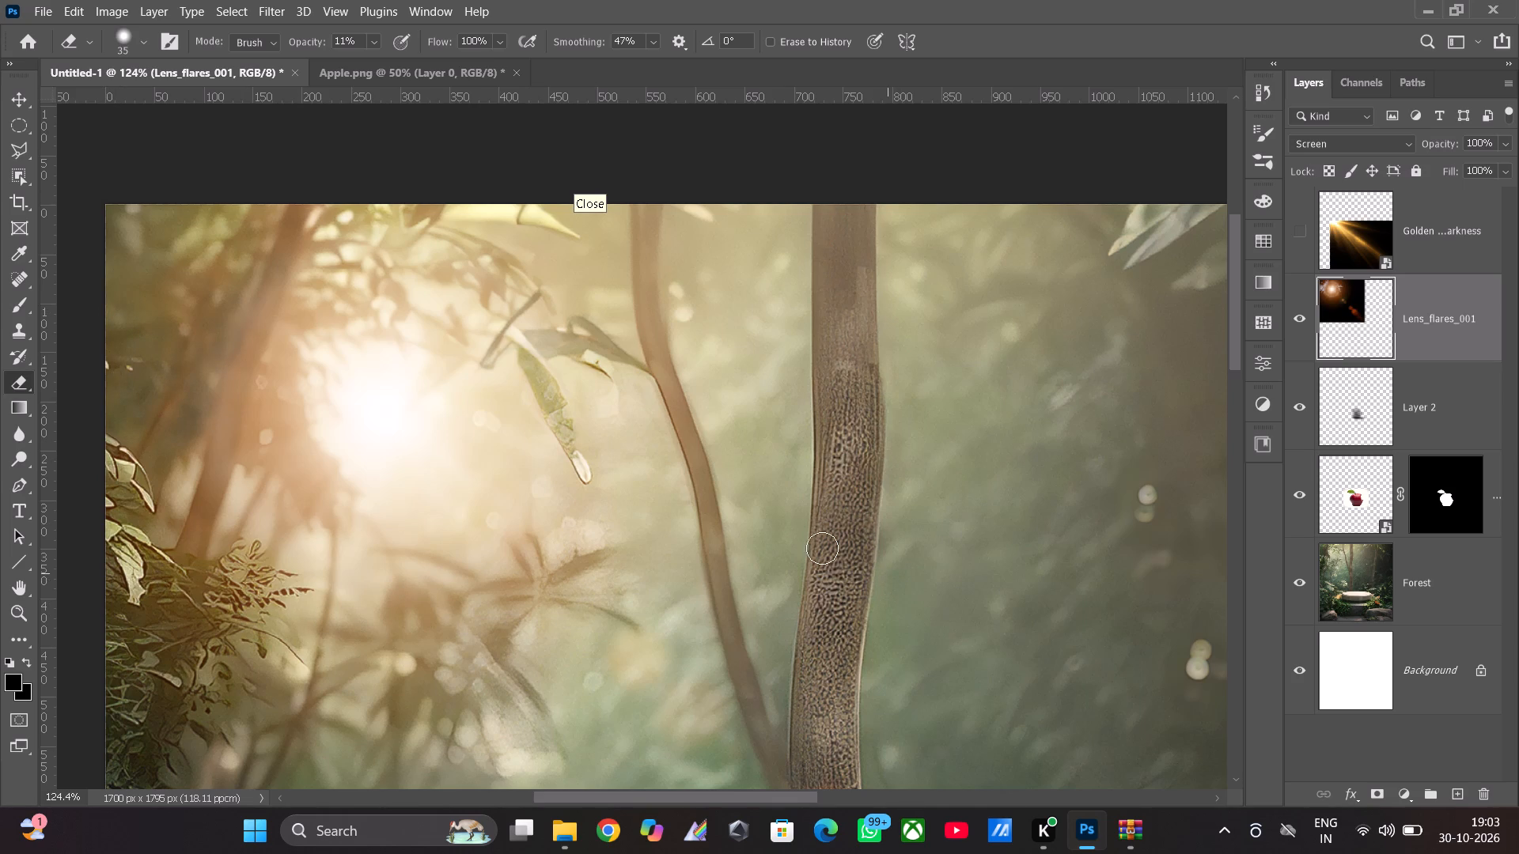
Make the Golden Sunbeams in Darkness layer visible with the whole composite in view.
click(21, 591)
click(25, 614)
drag(976, 488, 916, 506)
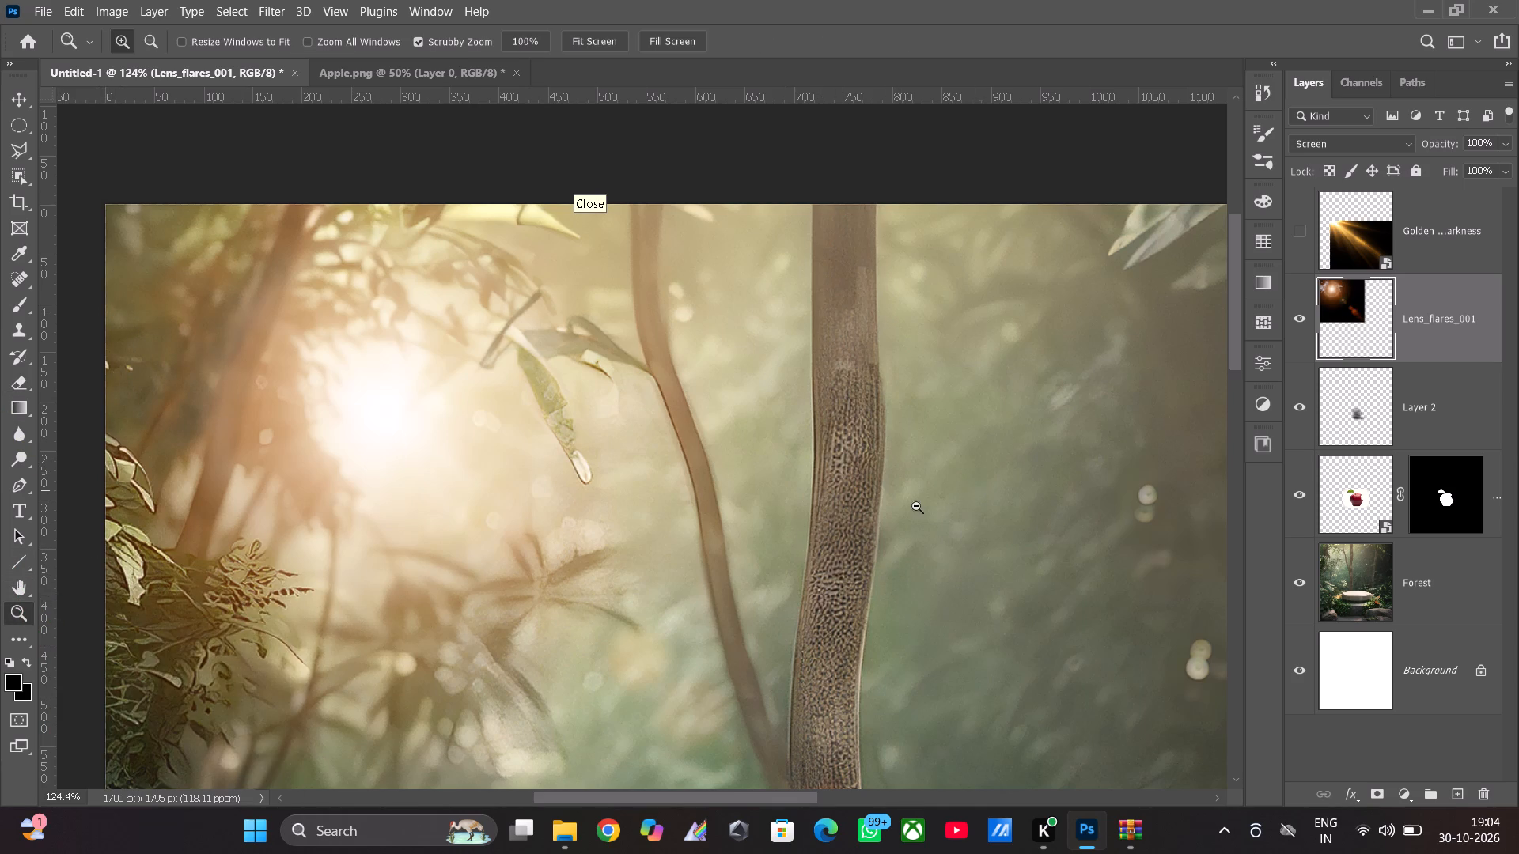
drag(916, 506, 881, 508)
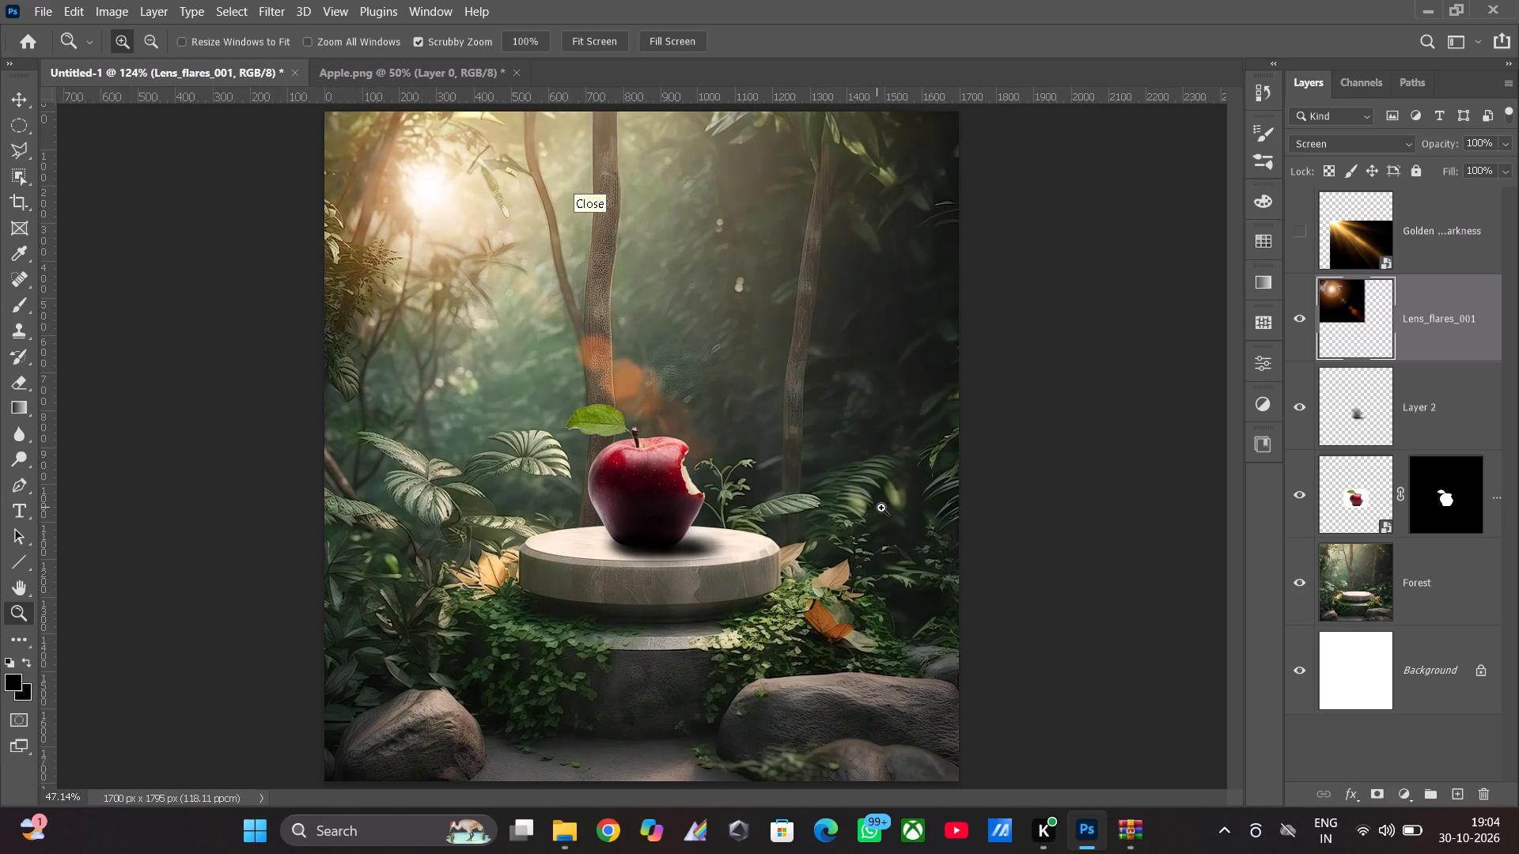
drag(881, 508, 882, 508)
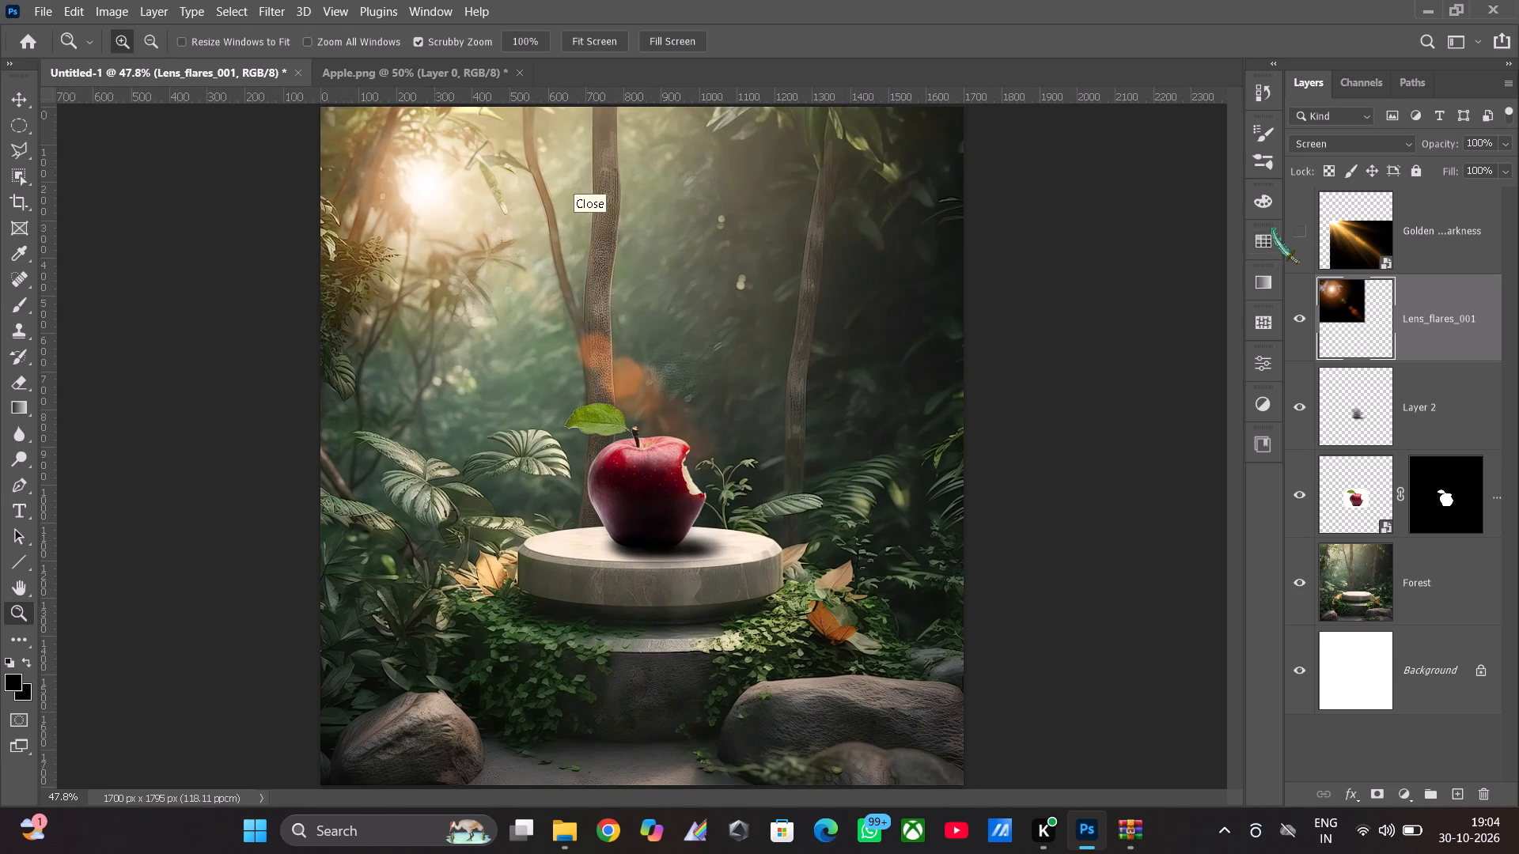
click(1301, 234)
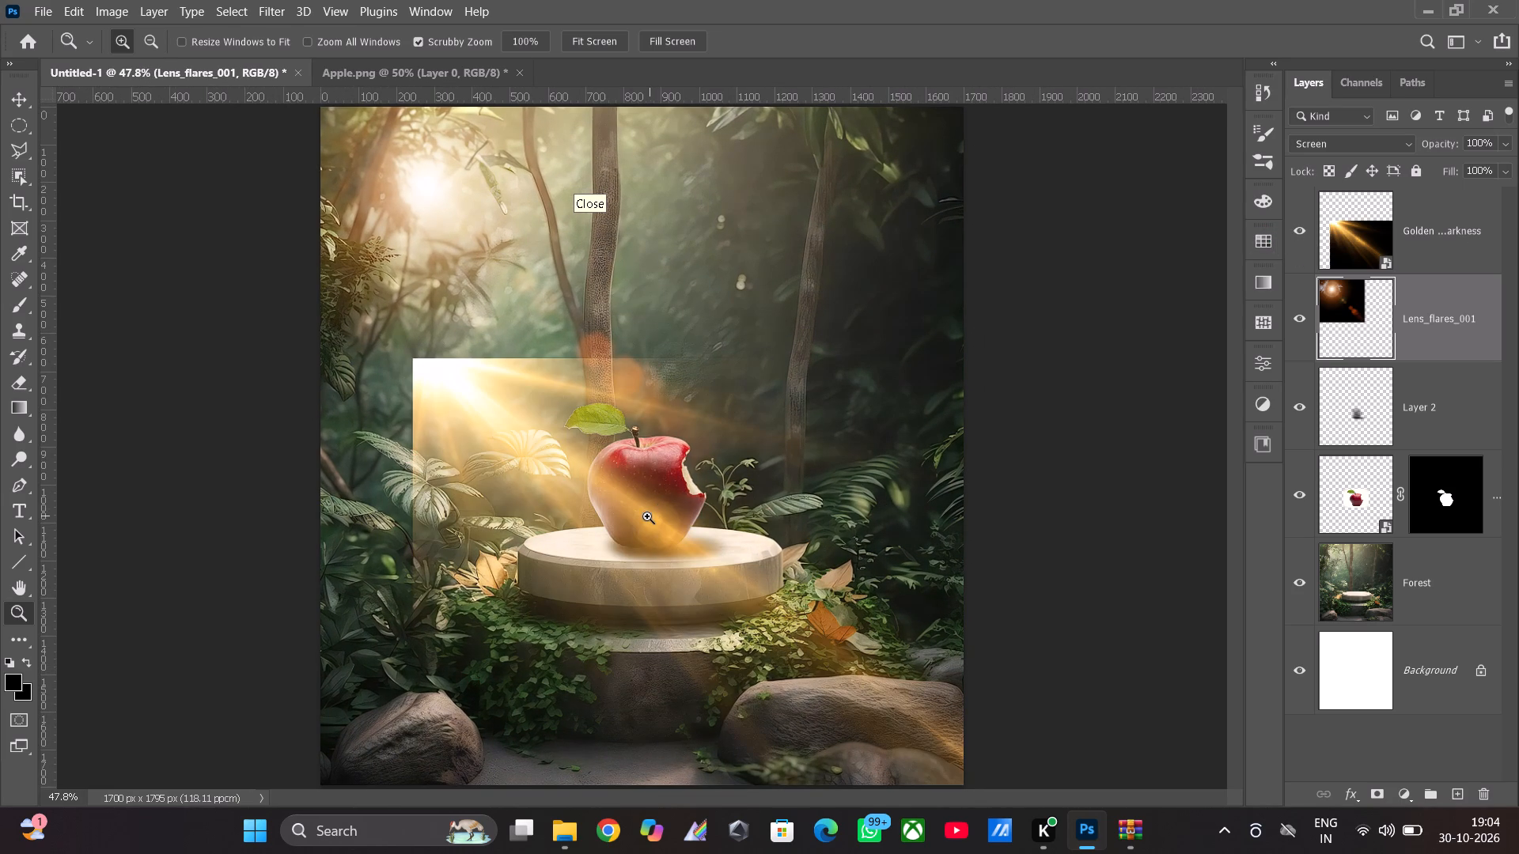
Free-transform the Golden Sunbeams layer and move its bright corner up onto the sun glow, at about X 1429, Y 958 px.
click(18, 106)
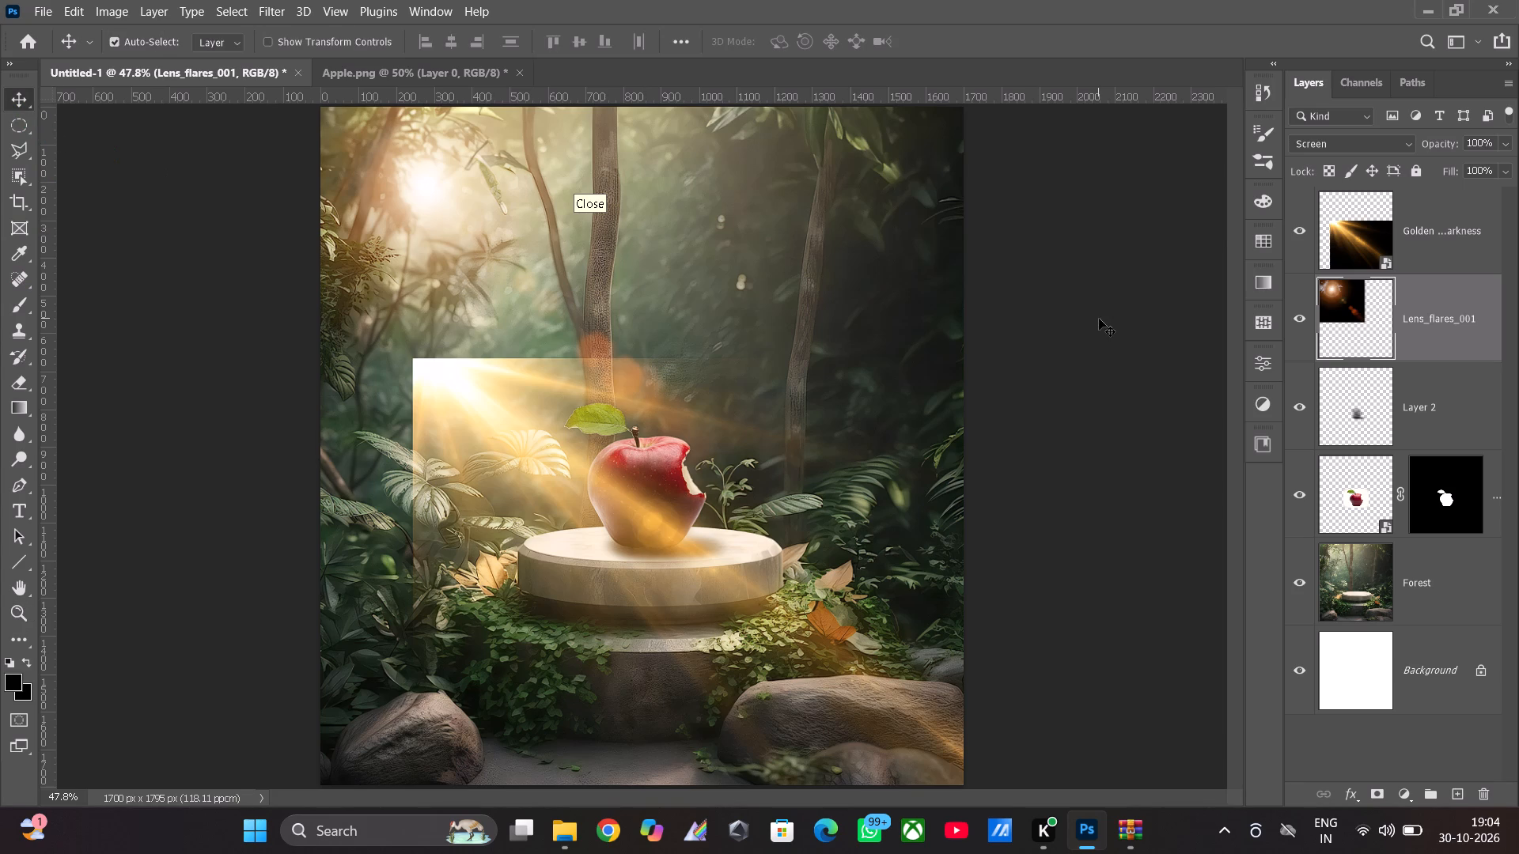
click(1383, 227)
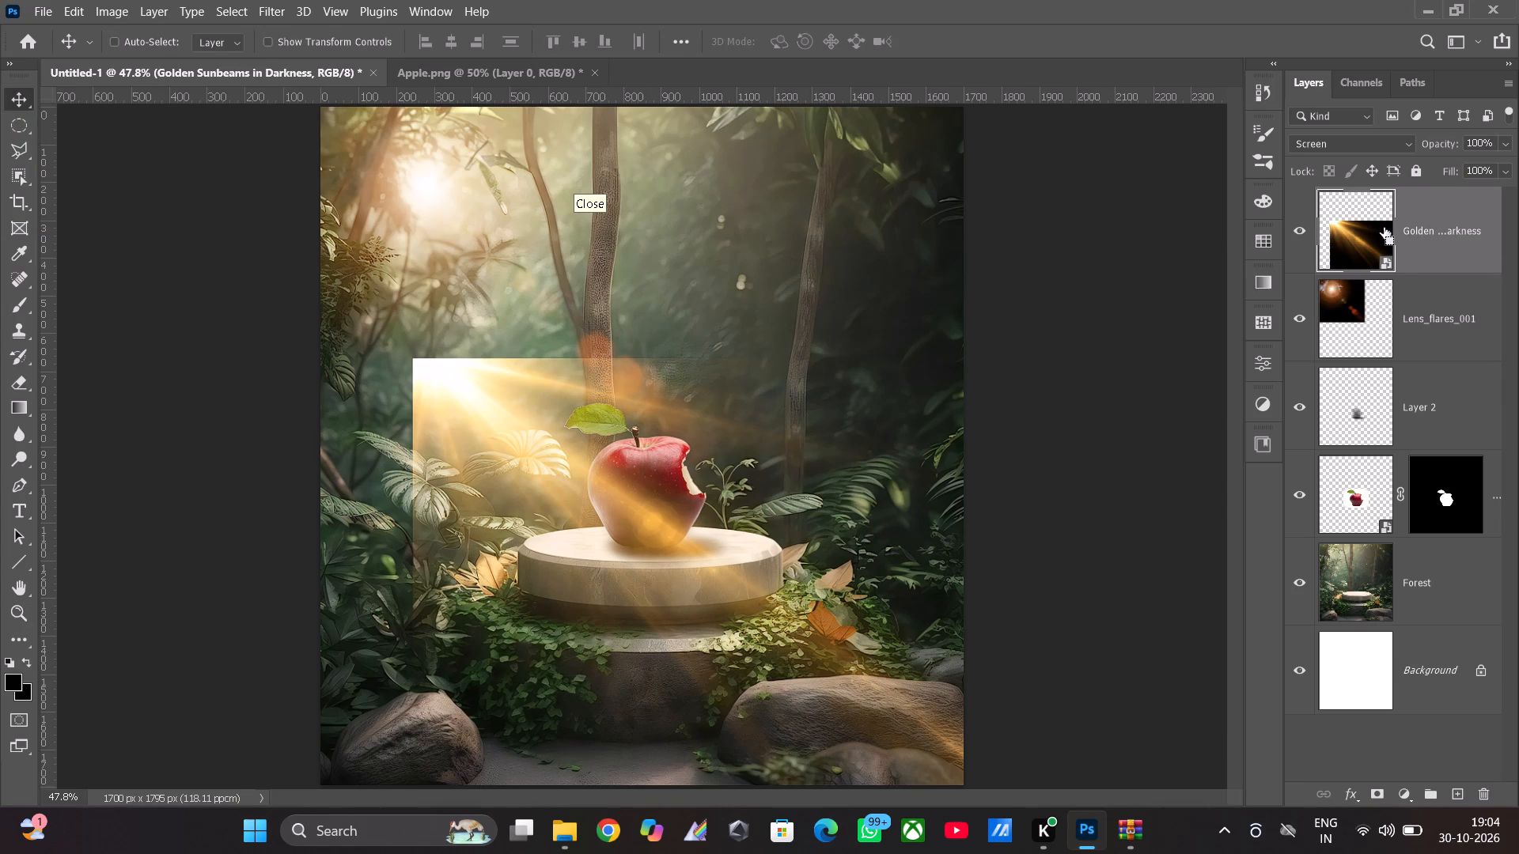
key(ctrl+t)
drag(787, 516, 691, 270)
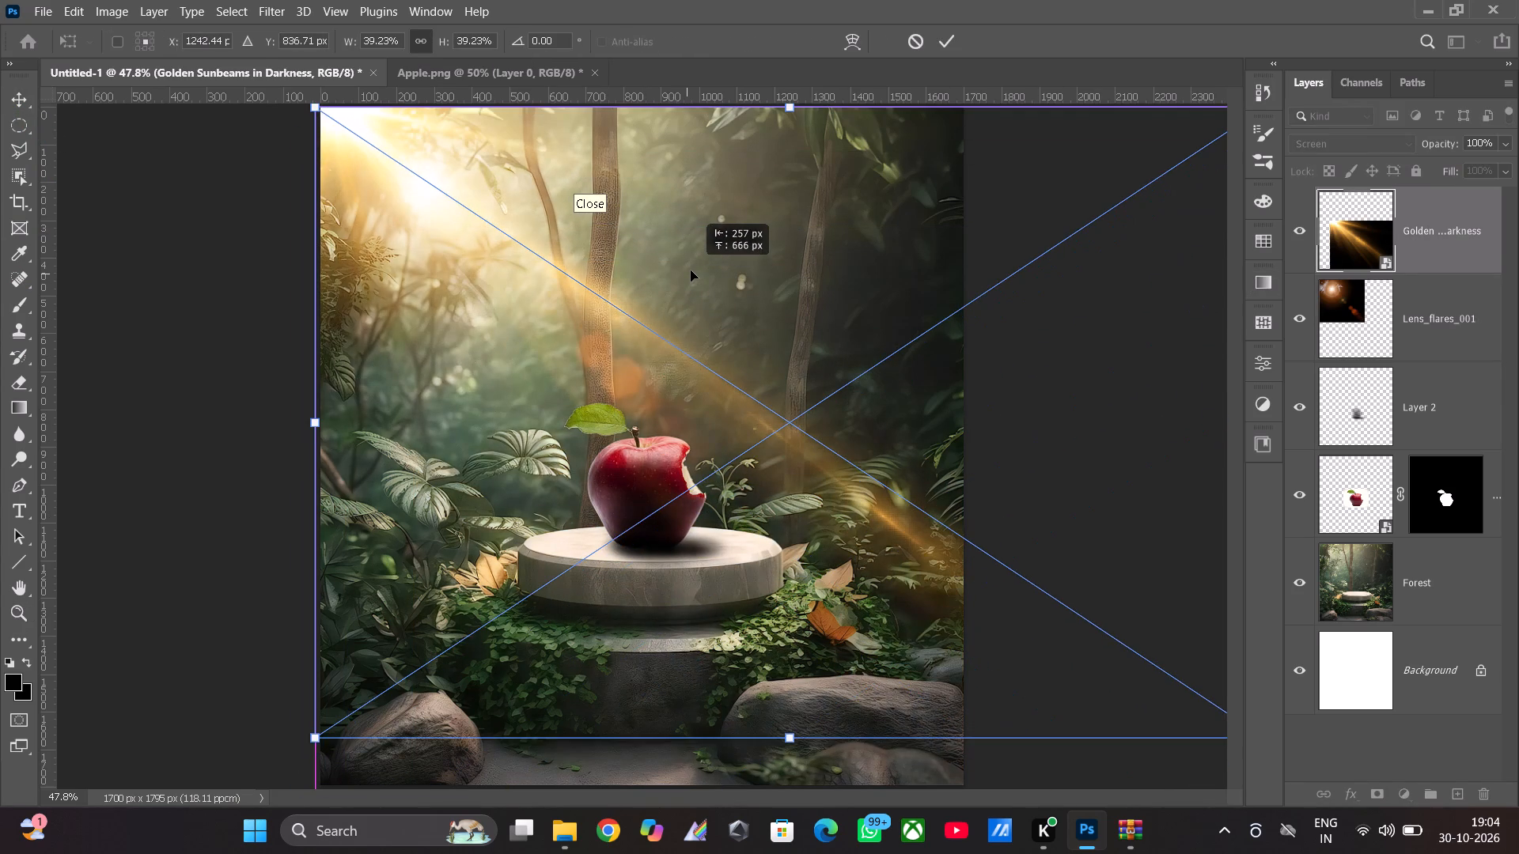
drag(691, 270, 748, 320)
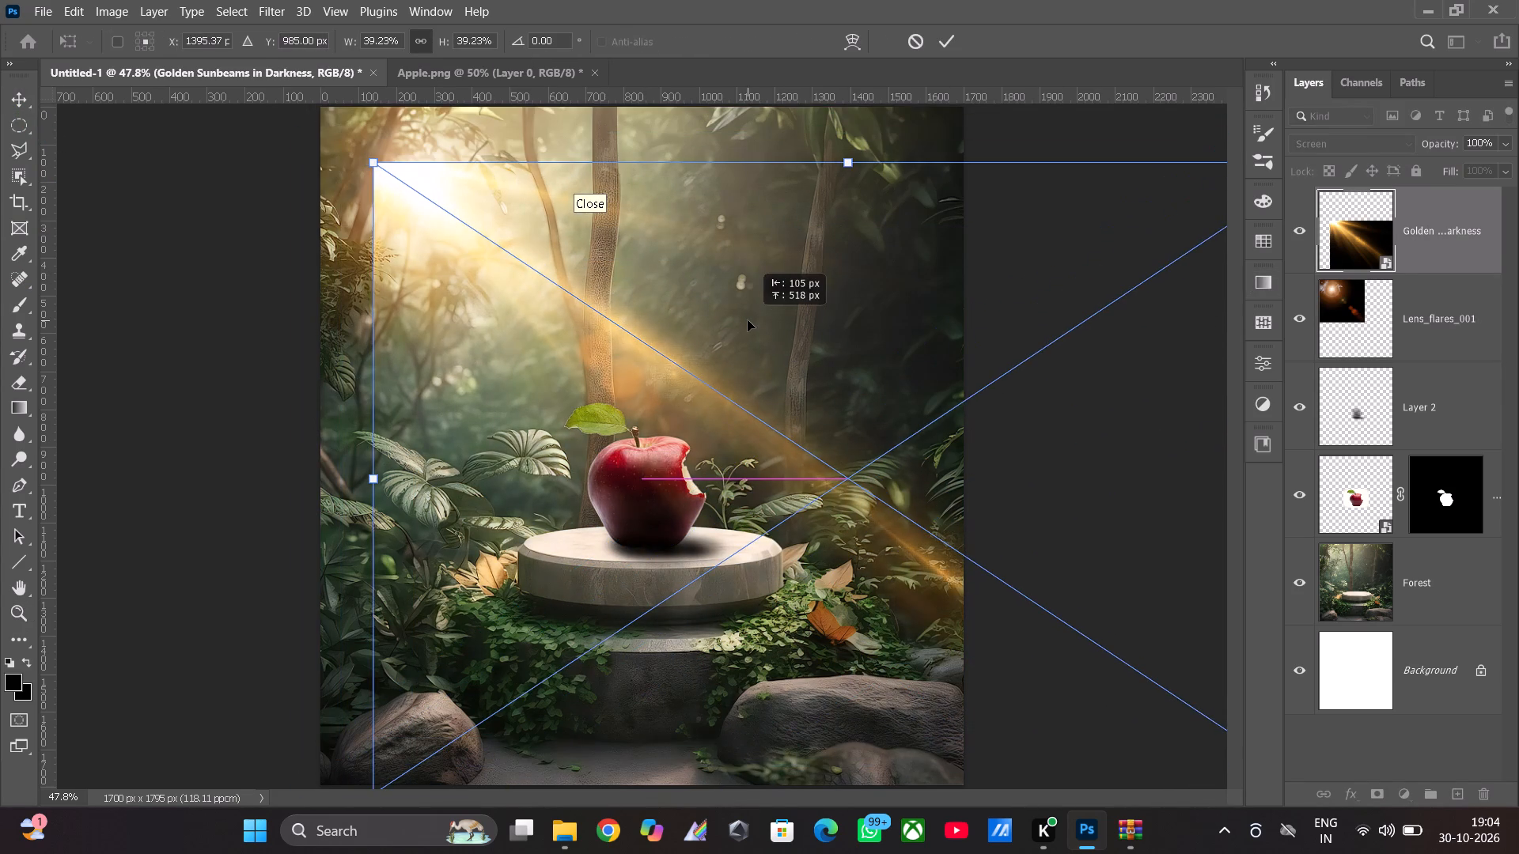
drag(748, 320, 760, 316)
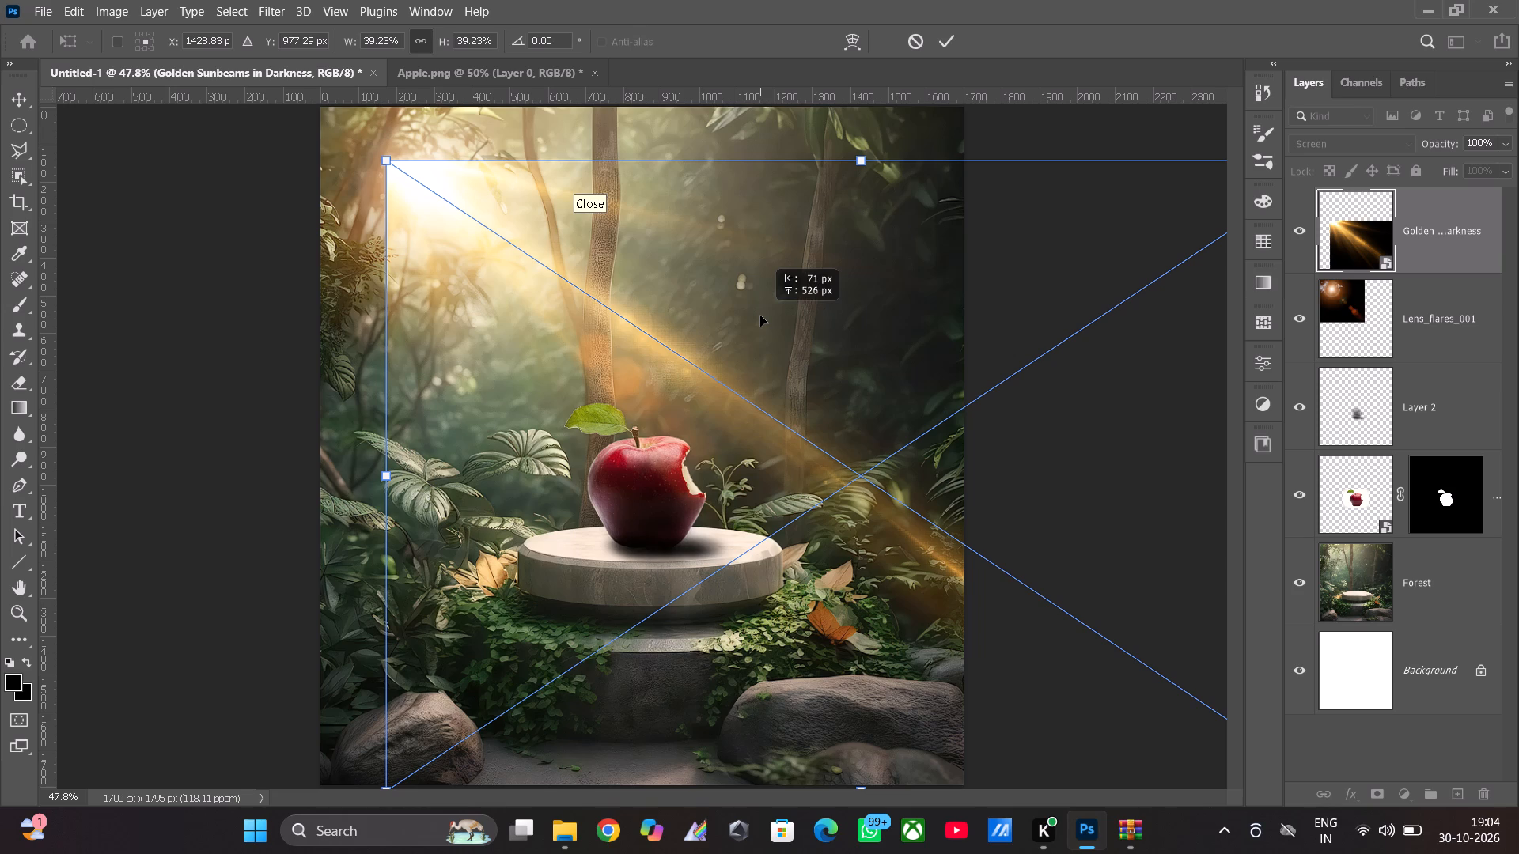
drag(760, 316, 760, 306)
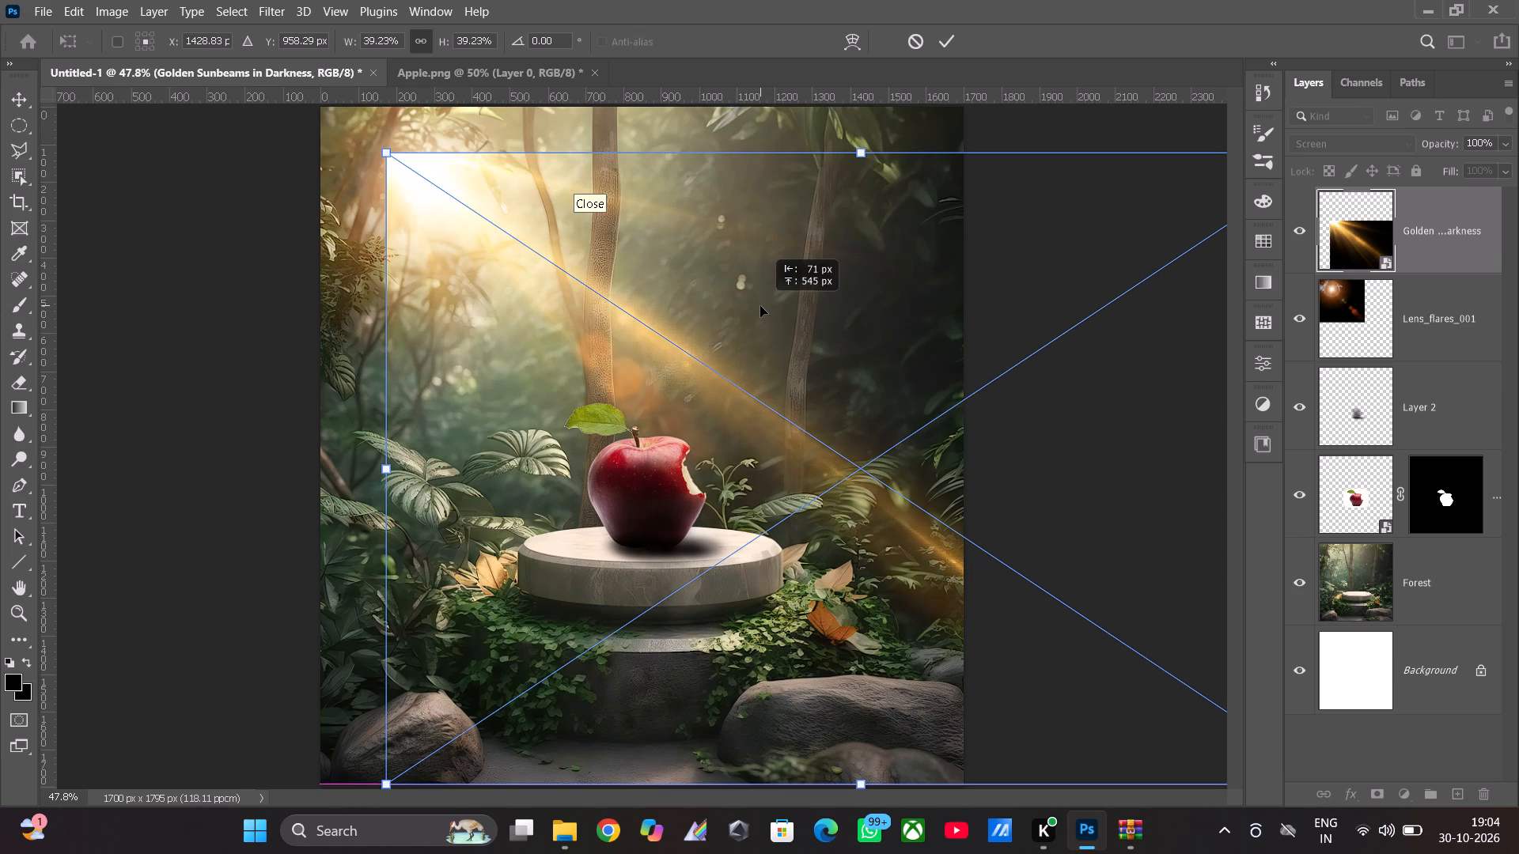
drag(760, 306, 760, 305)
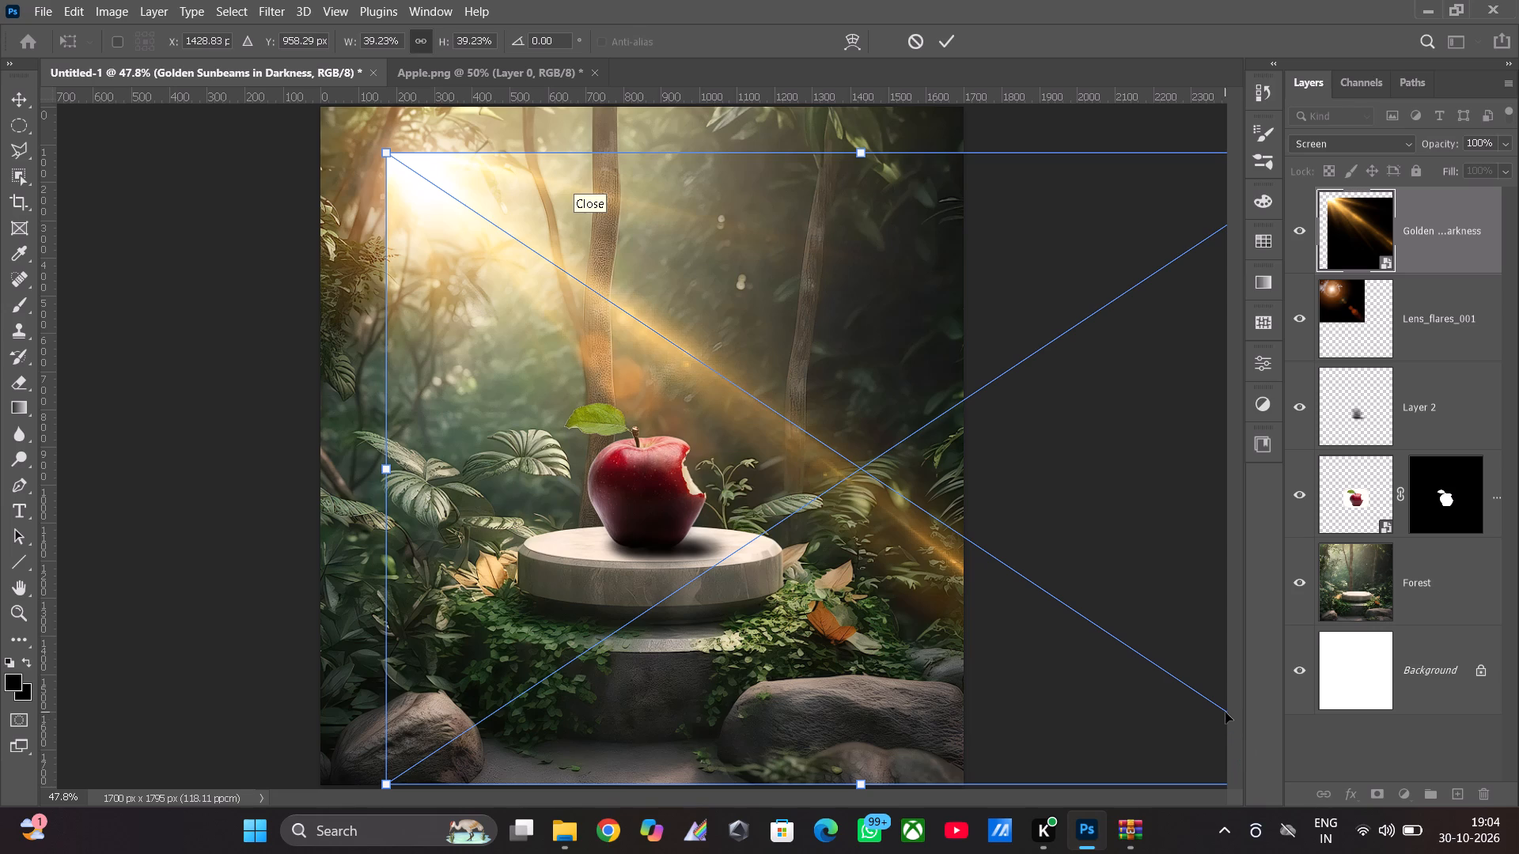
Scale the Golden Sunbeams layer down to about 27%, realign its bright corner with the sun glow, and apply the transform.
drag(388, 153, 446, 211)
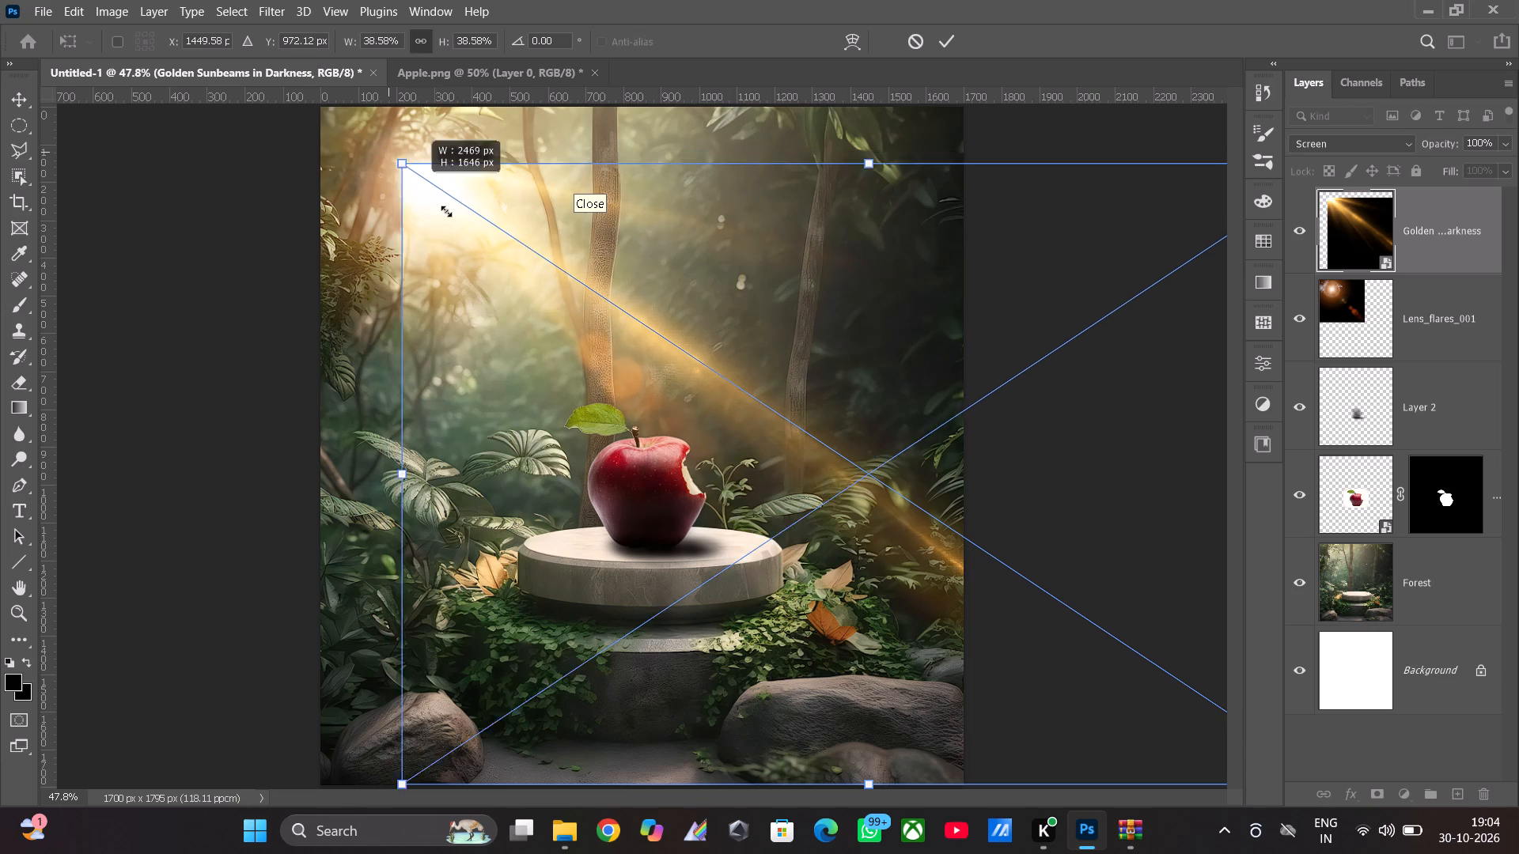
drag(446, 211, 639, 334)
drag(846, 445, 669, 296)
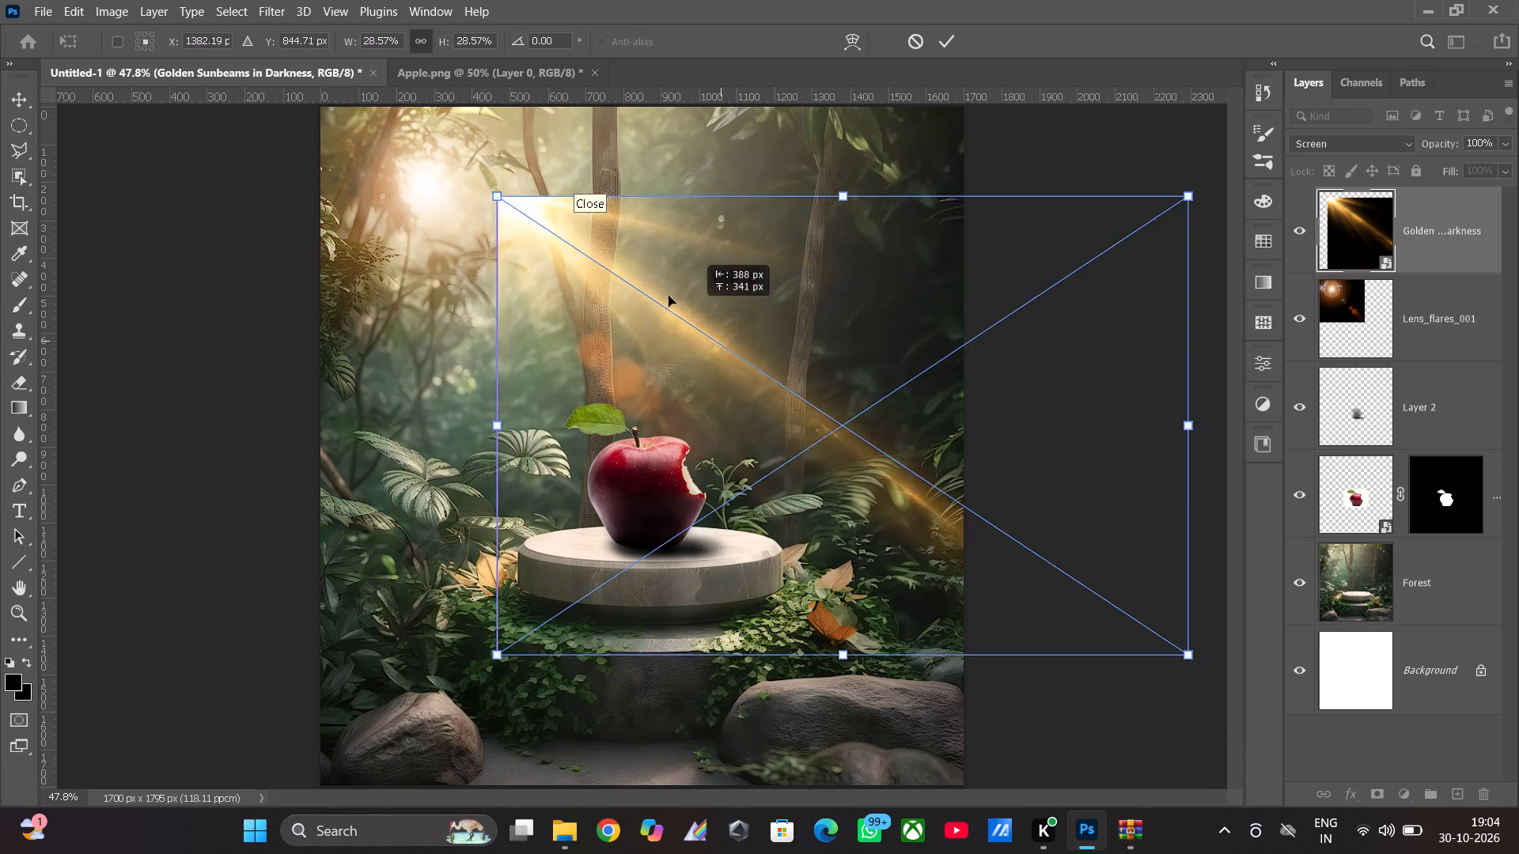
drag(669, 296, 613, 289)
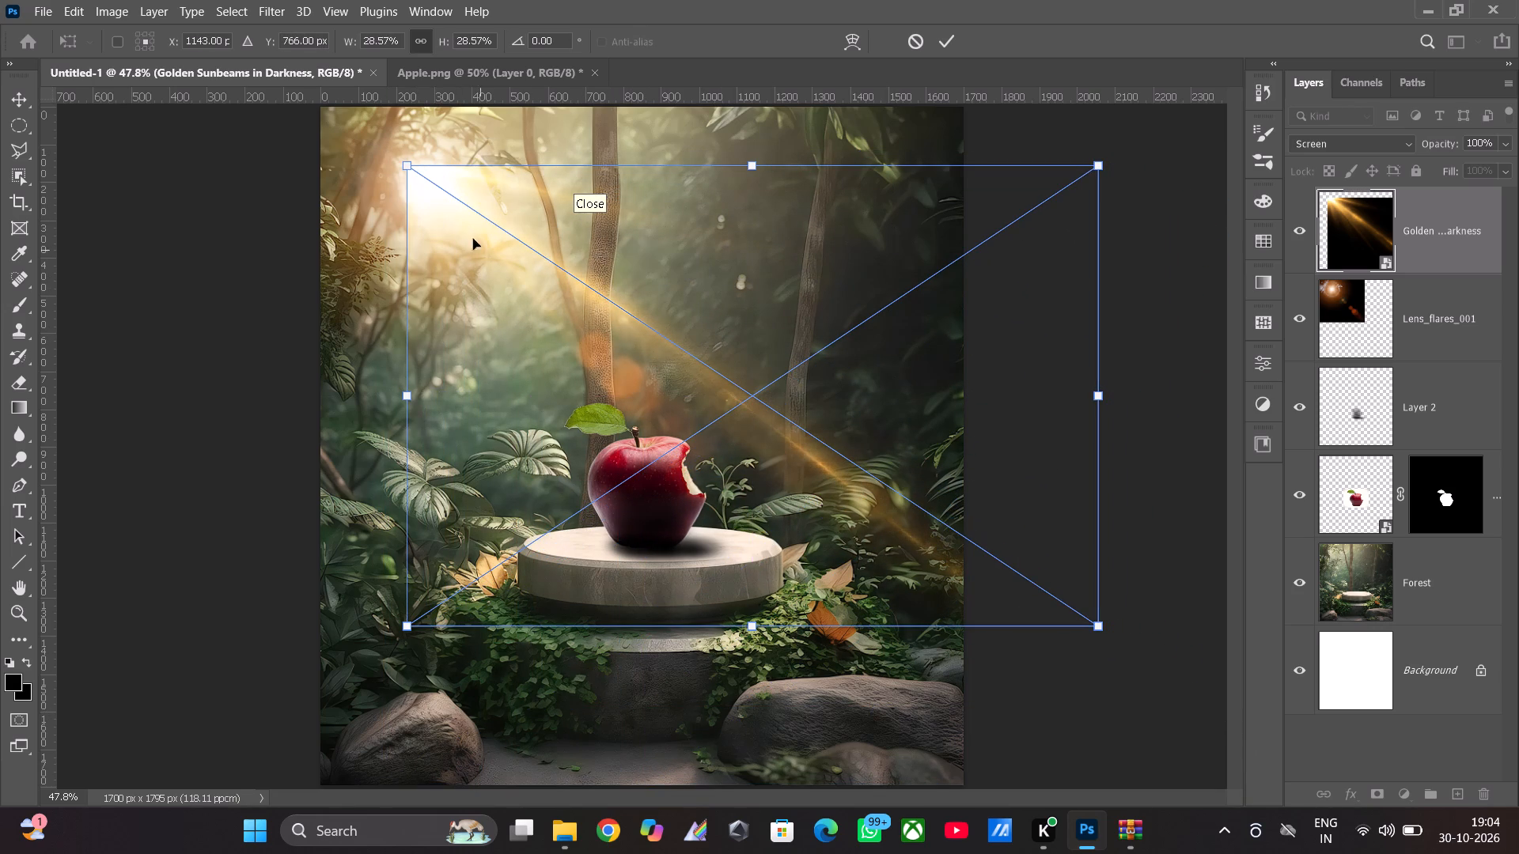
drag(407, 167, 444, 202)
drag(582, 299, 538, 265)
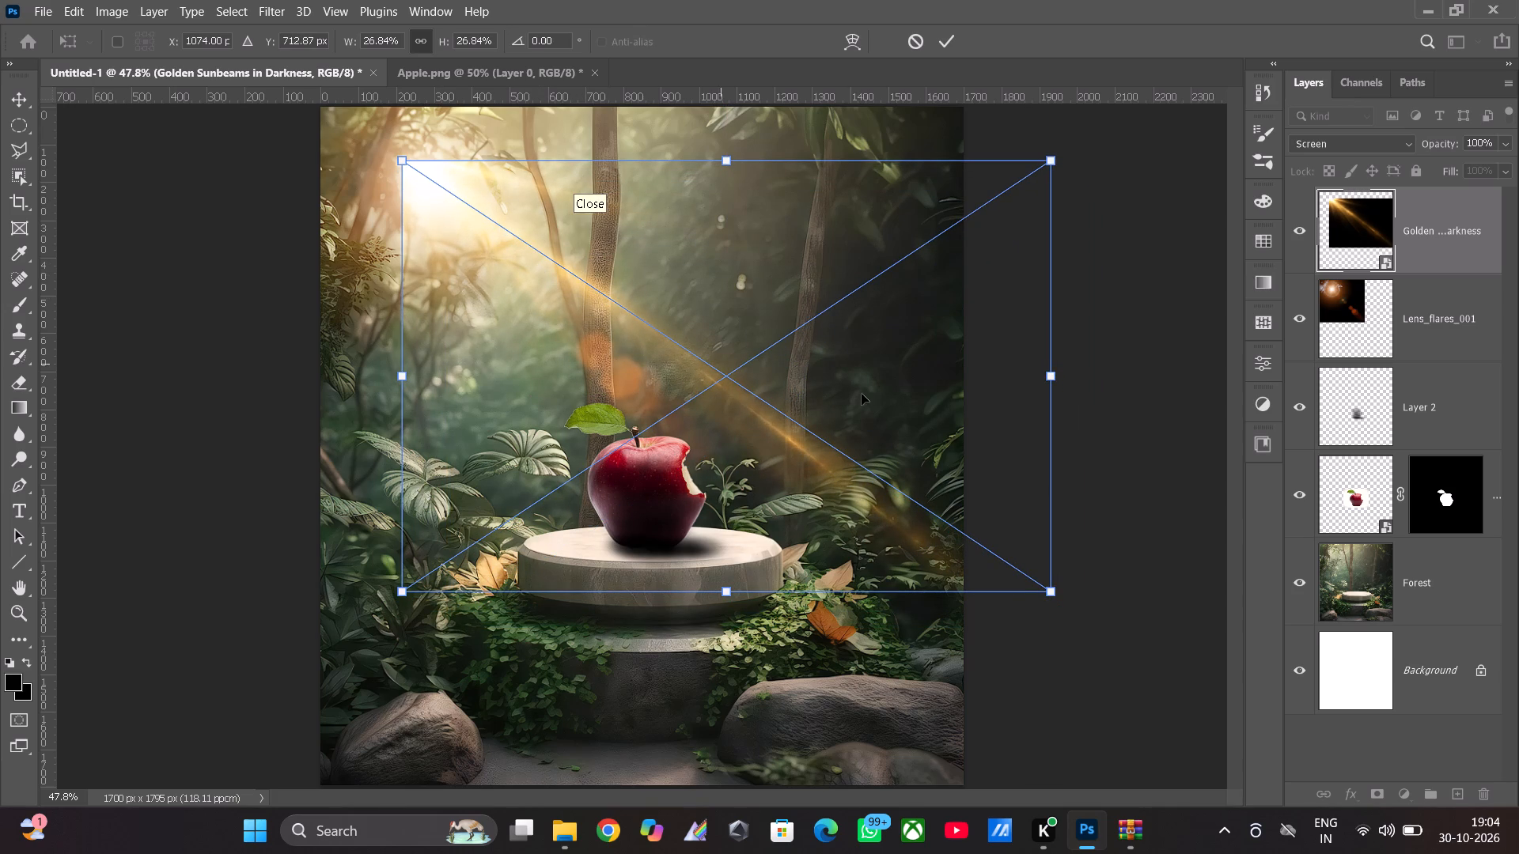
click(1058, 588)
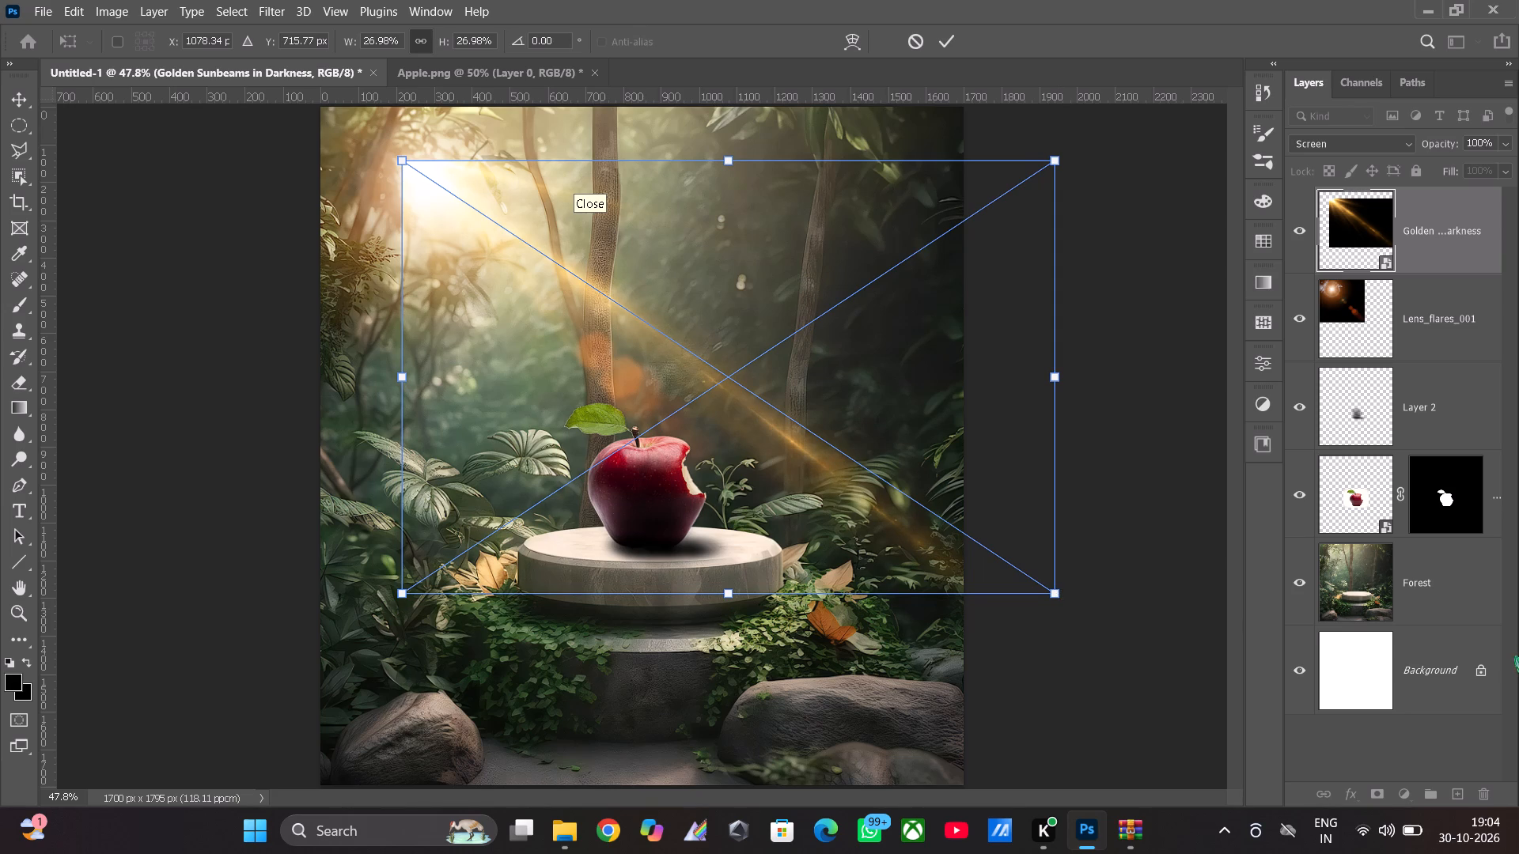
click(1354, 750)
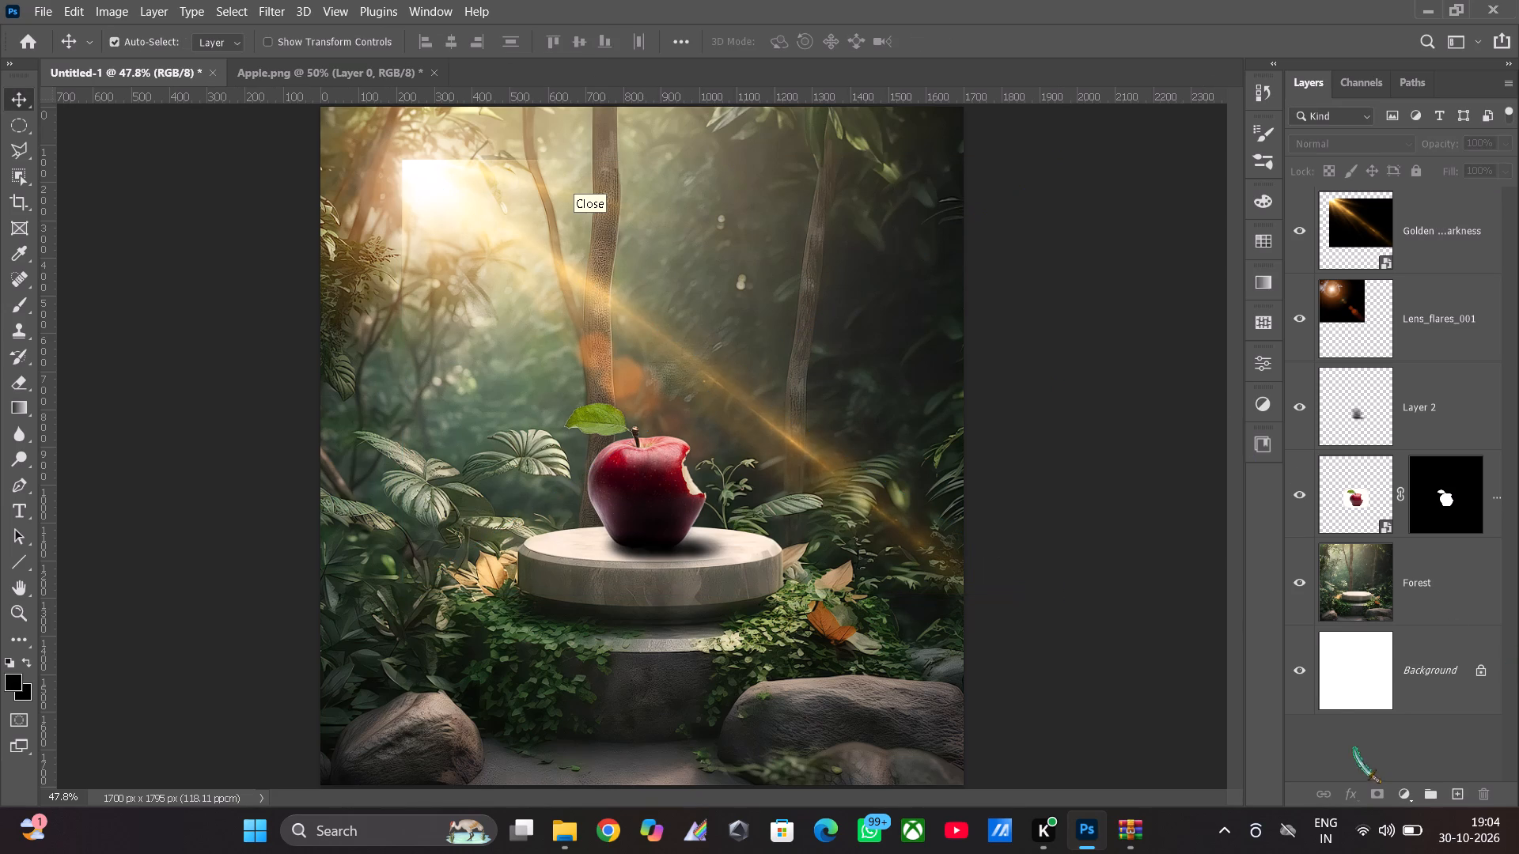
Rasterize the Golden Sunbeams smart object so it can be edited with the Eraser.
click(1451, 221)
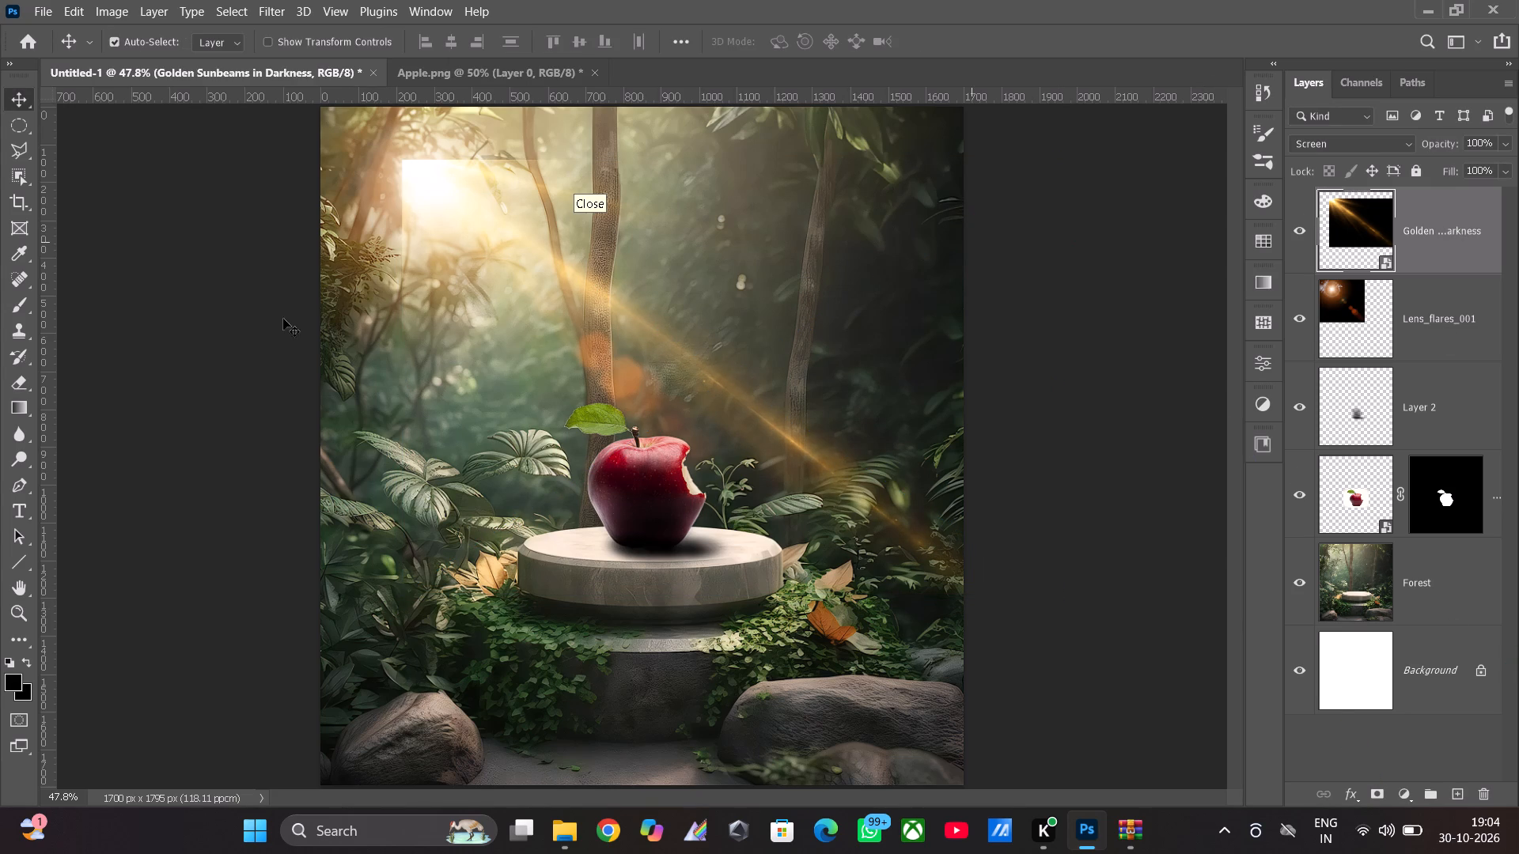
click(18, 389)
click(418, 162)
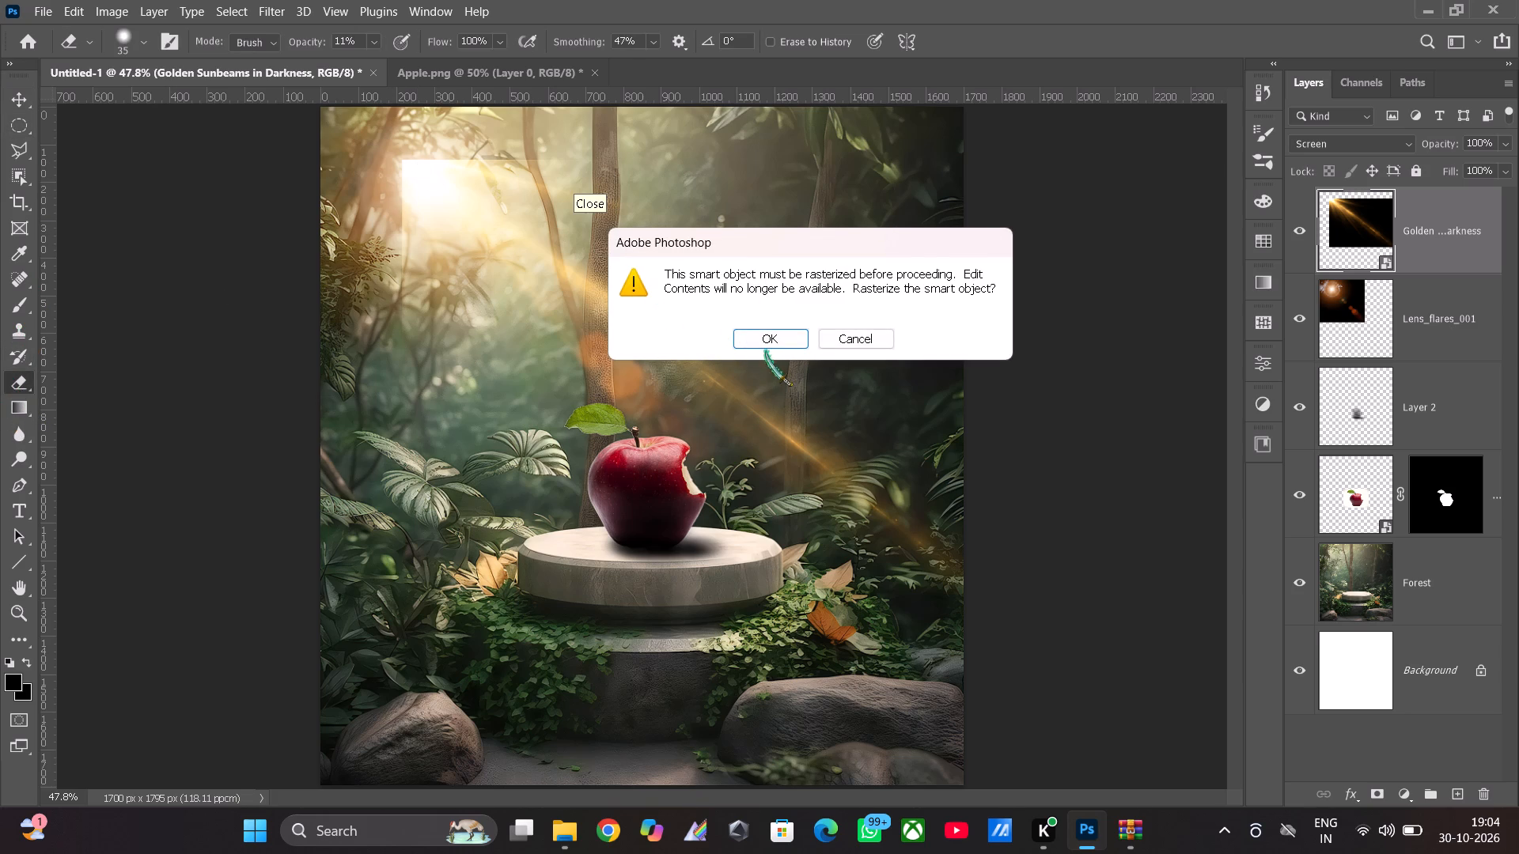
click(767, 336)
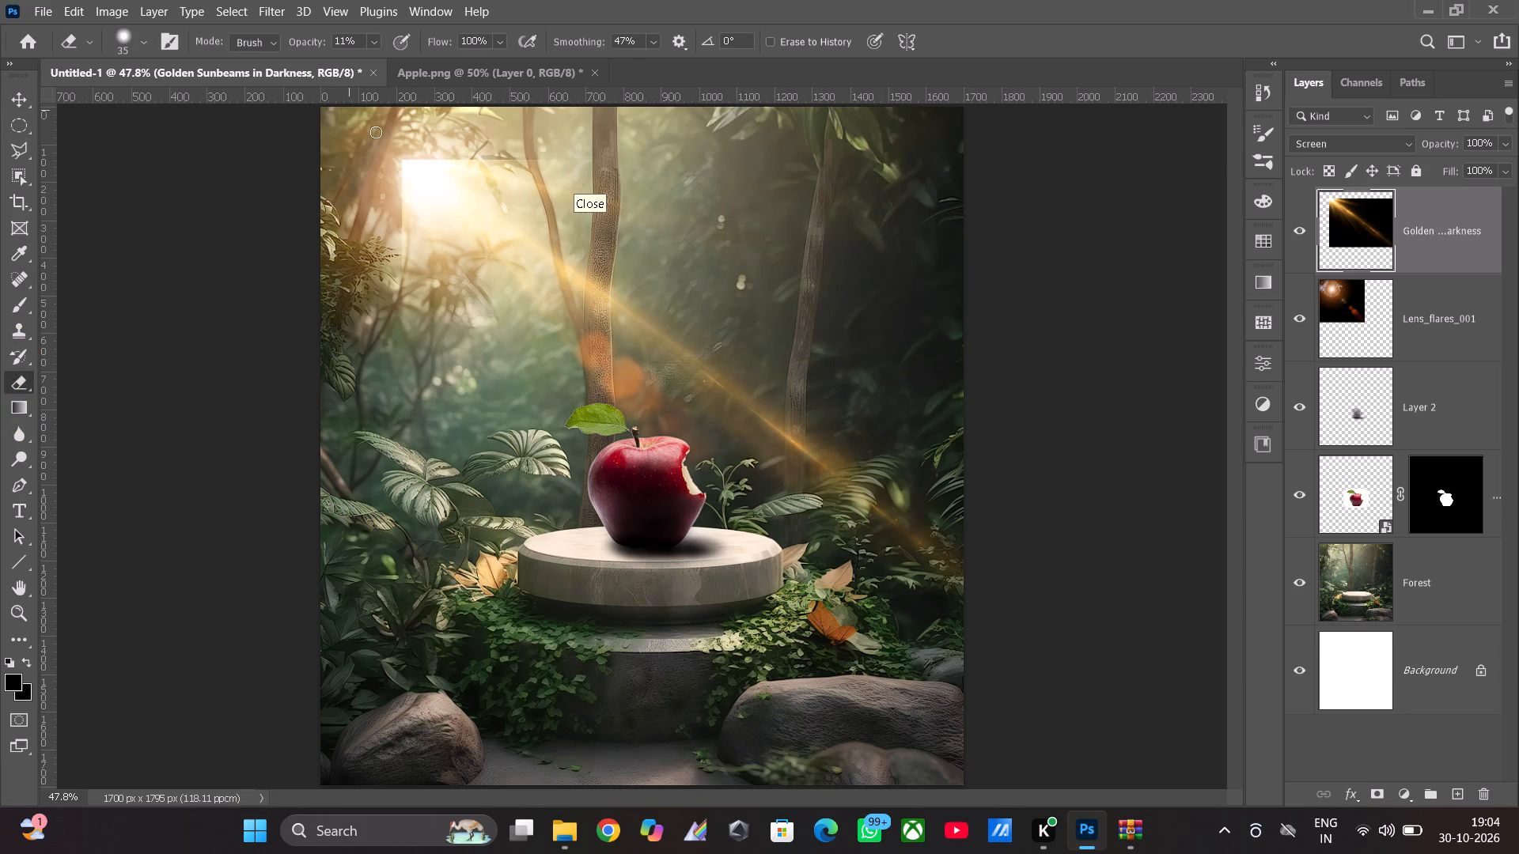
Soften the sunbeams' hard top edge from the thick trunk to the thin trunk with a 90 px eraser at 11% opacity.
key(bracketright)
key(bracketright)
key(bracketright)
key(bracketright)
key(bracketright)
key(bracketright)
key(bracketright)
key(bracketright)
key(bracketright)
drag(629, 164, 619, 164)
drag(576, 163, 565, 164)
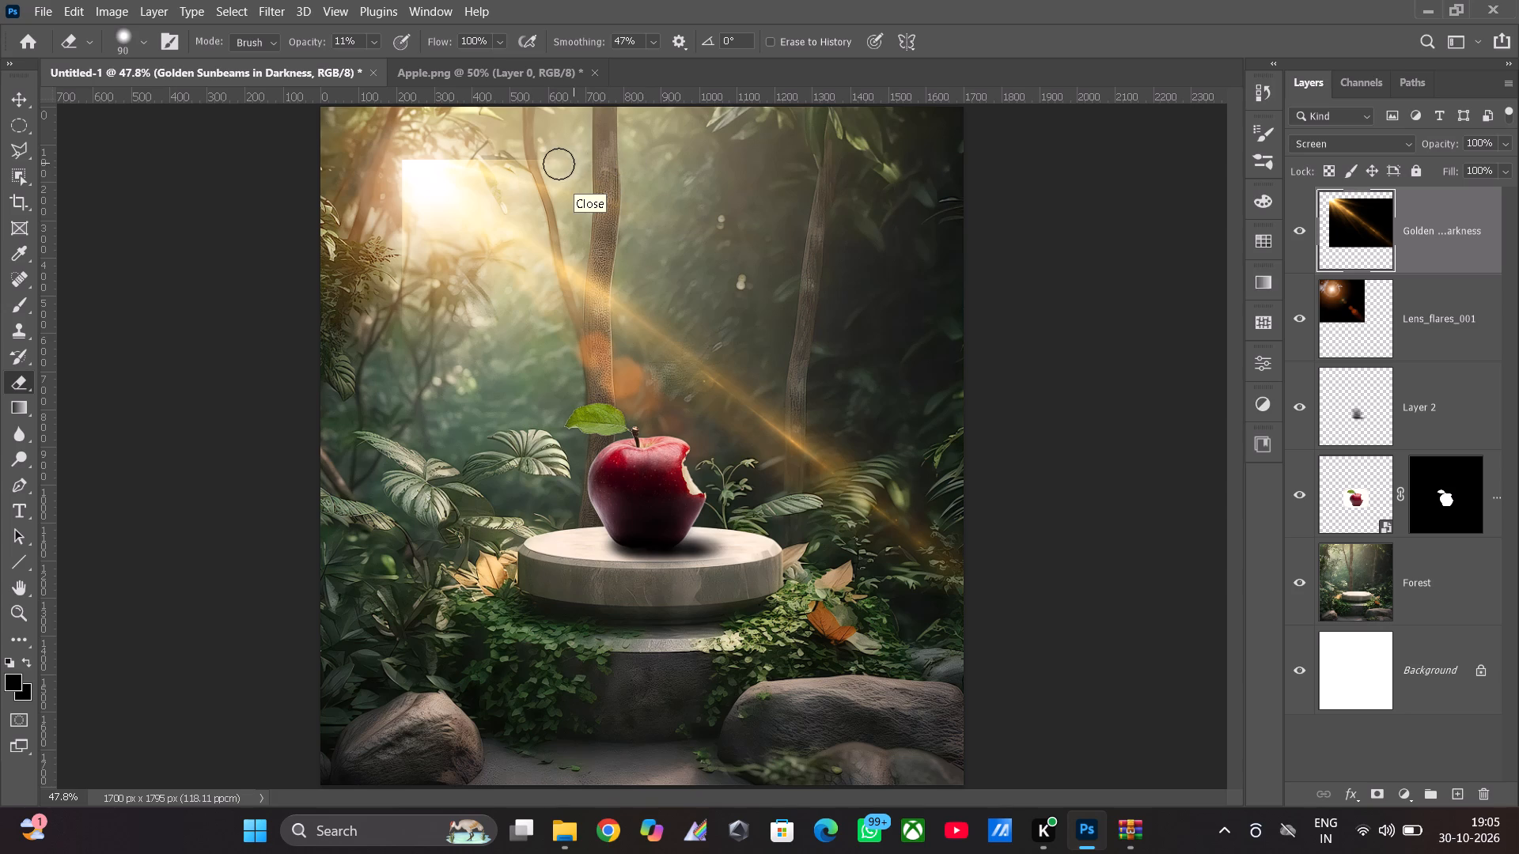
drag(556, 164, 549, 164)
click(544, 163)
triple_click(533, 161)
click(528, 160)
drag(527, 160, 519, 171)
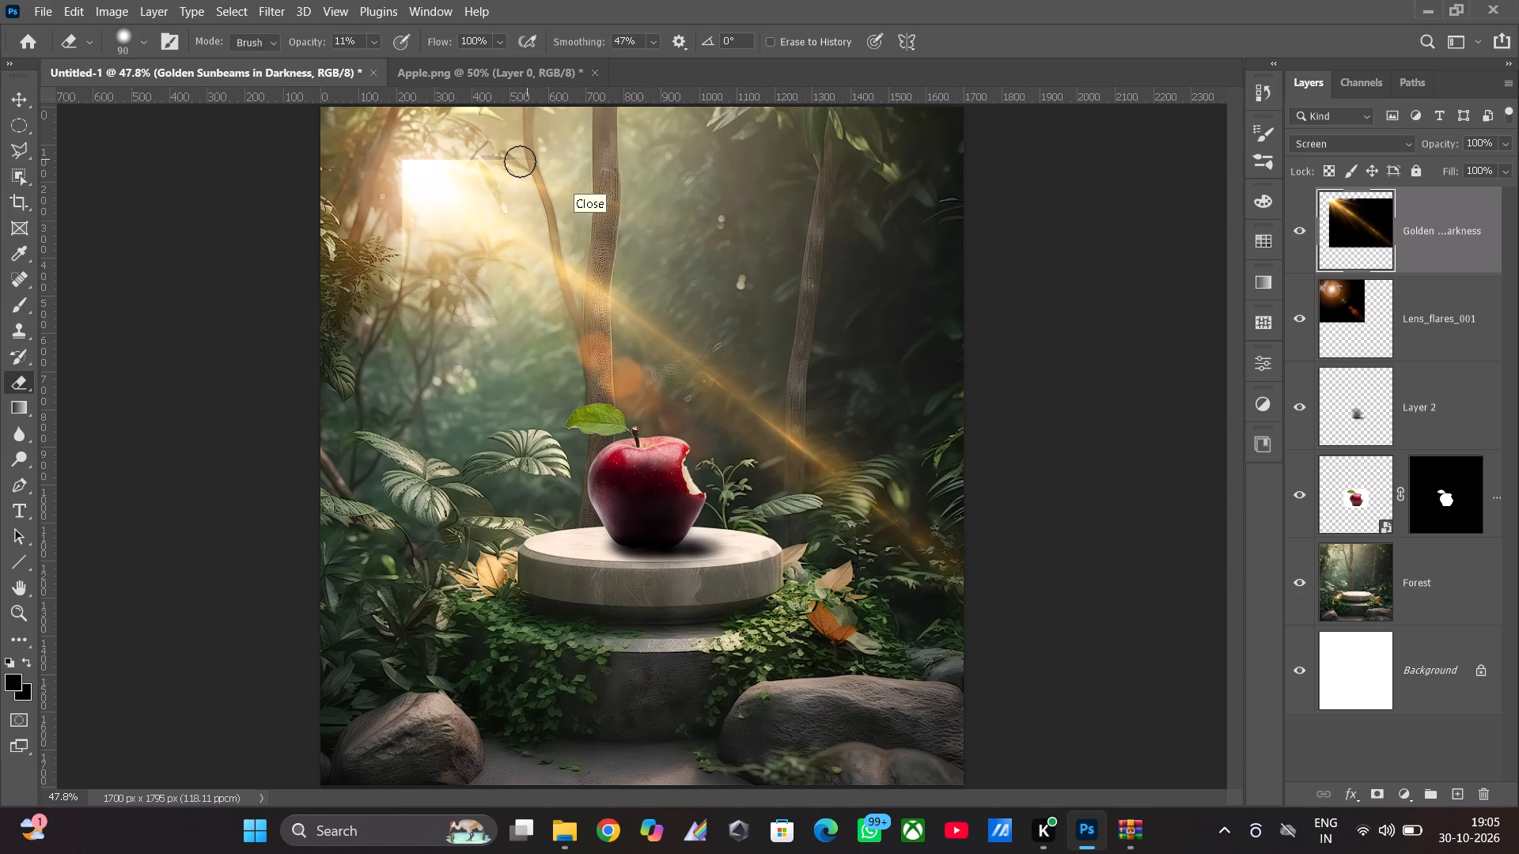
Continue softening the sunbeams' top edge from the thin trunk to the bright corner at the sun glow with the 90 px eraser at 11% opacity.
drag(521, 161, 528, 157)
click(532, 154)
click(534, 155)
drag(528, 160, 514, 164)
drag(512, 164, 493, 162)
drag(483, 160, 475, 161)
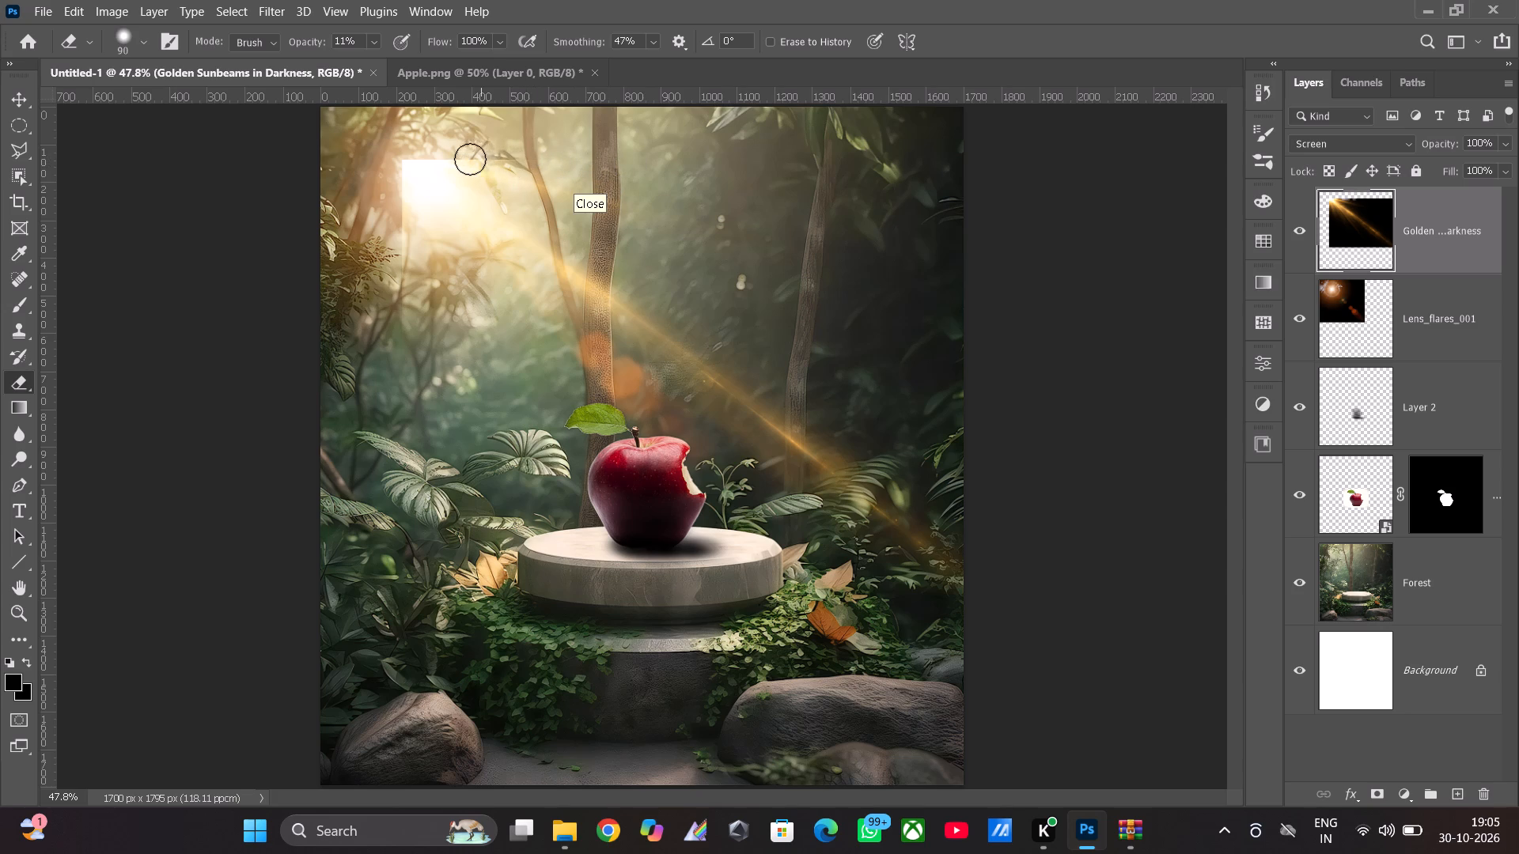
drag(468, 159, 460, 159)
click(453, 157)
drag(445, 157, 437, 160)
drag(432, 160, 423, 160)
click(416, 159)
triple_click(405, 160)
double_click(403, 159)
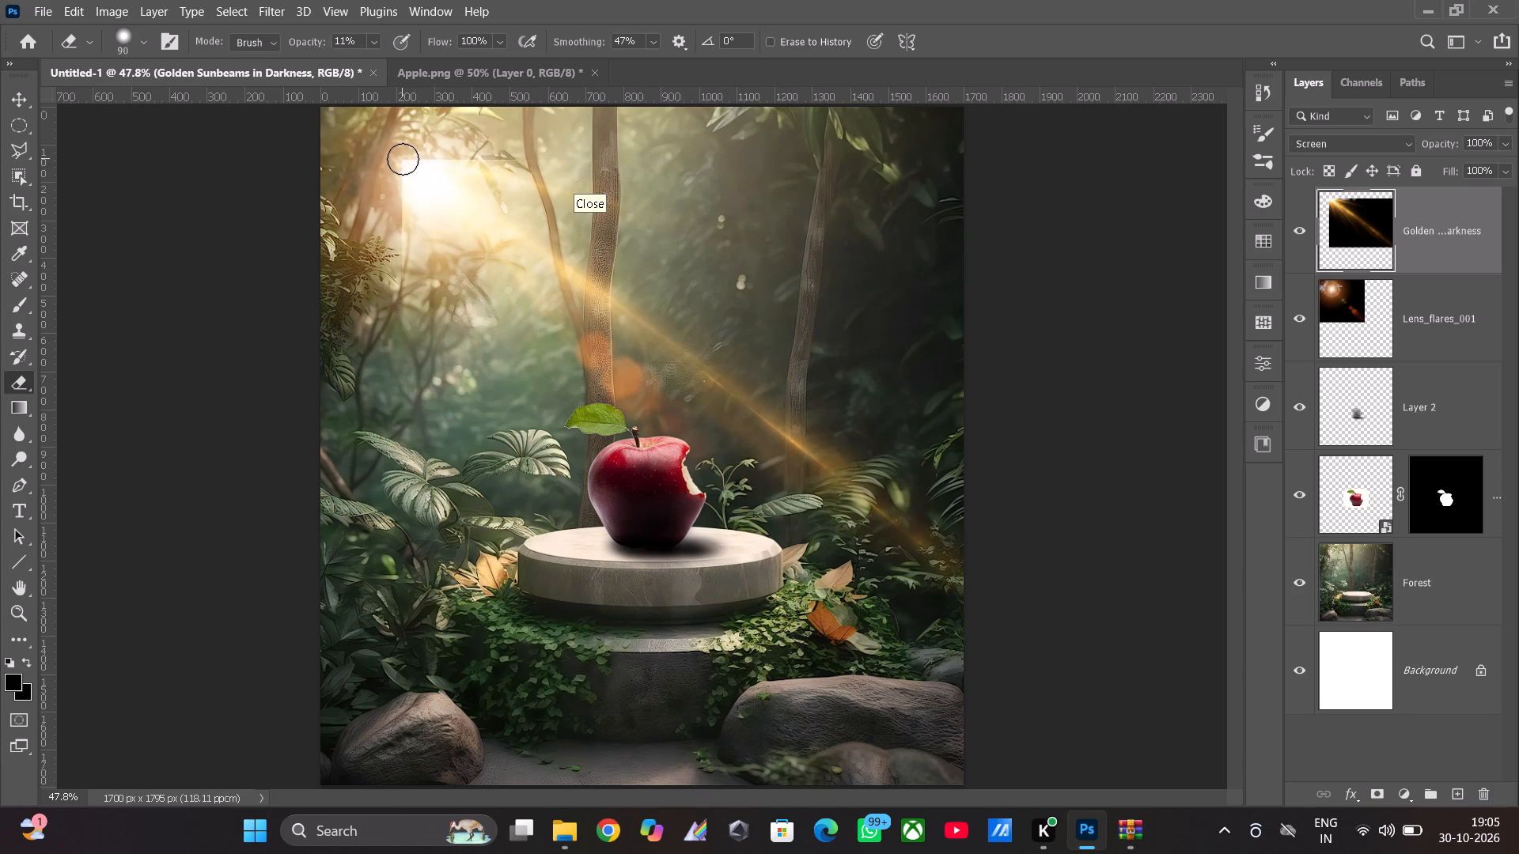
drag(402, 160, 400, 172)
click(400, 165)
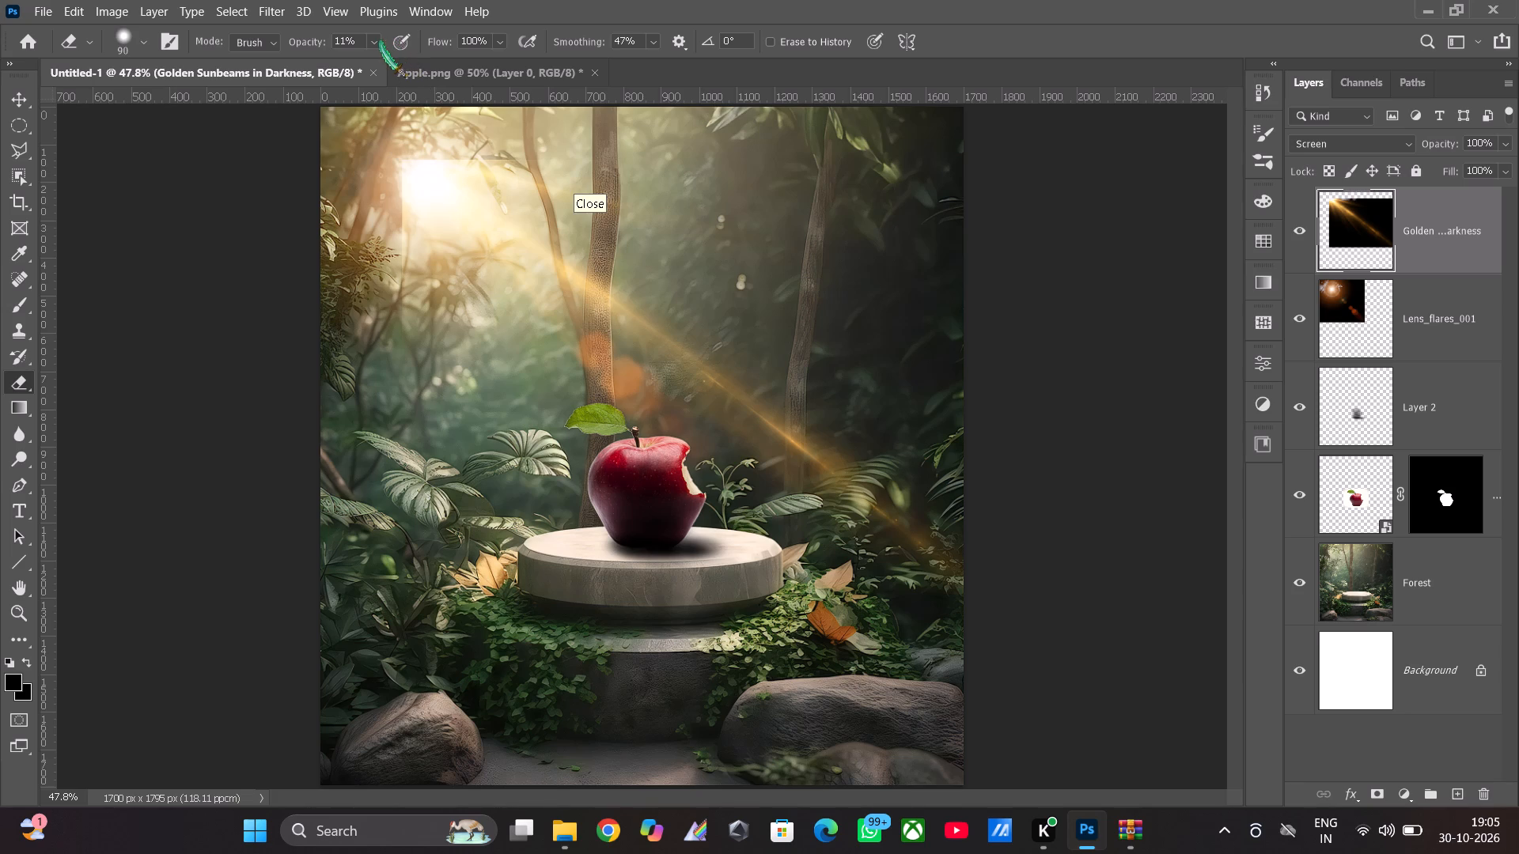
Erase the remaining sunbeam top edge between the thin trunk and the sun glow with the 90 px eraser at 30% opacity.
click(377, 41)
click(397, 65)
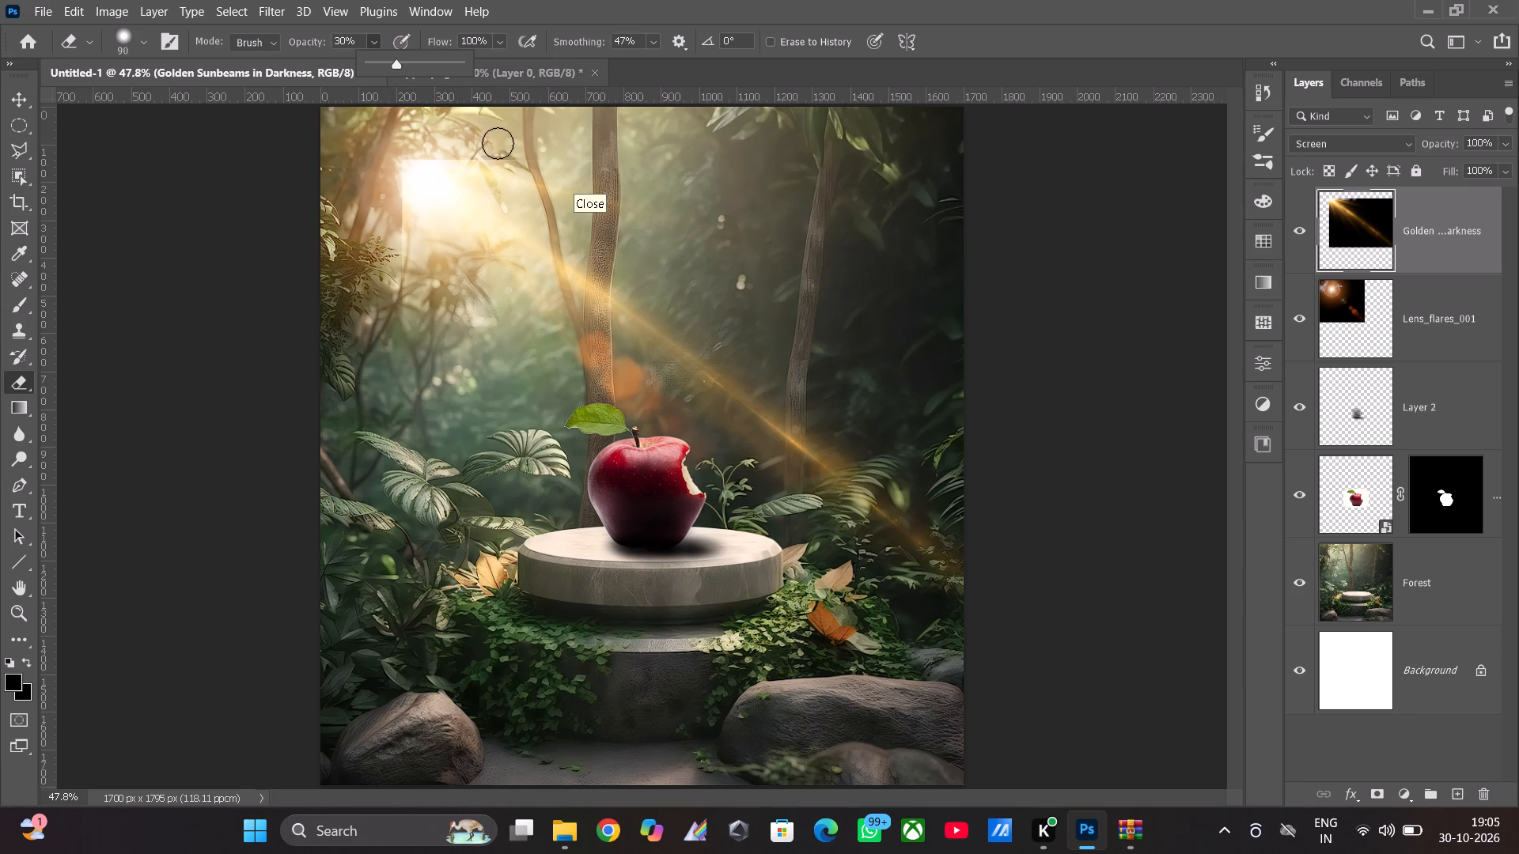
click(525, 162)
click(498, 151)
drag(499, 157, 490, 161)
double_click(490, 161)
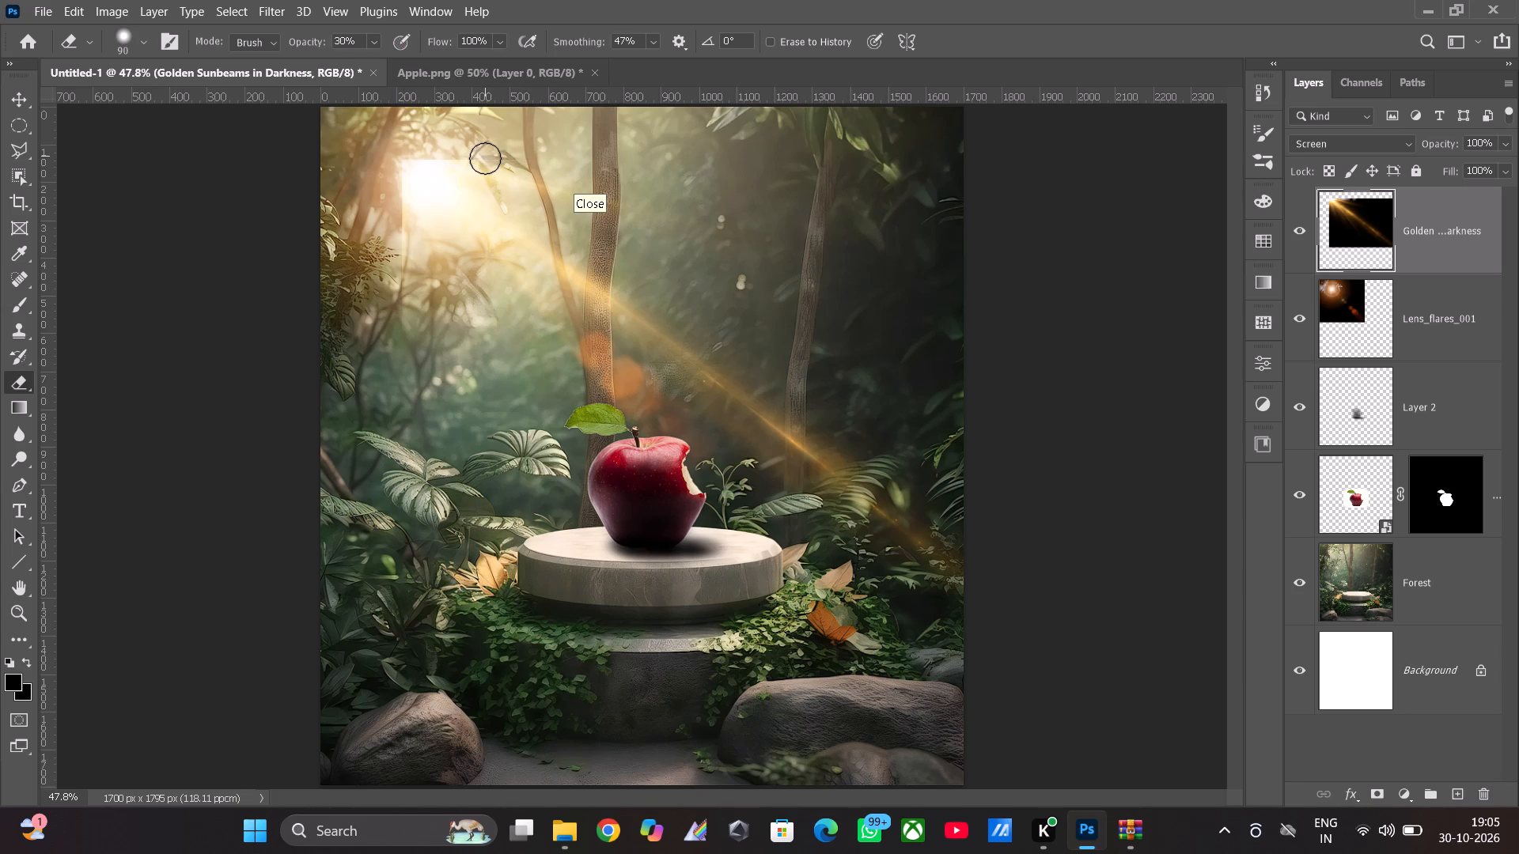
click(480, 159)
drag(475, 161, 468, 161)
click(467, 159)
click(456, 158)
click(444, 156)
Erase the sunbeams' hard edge above the sun glow and around its top-left corner with the 90 px eraser at 30% opacity.
click(435, 153)
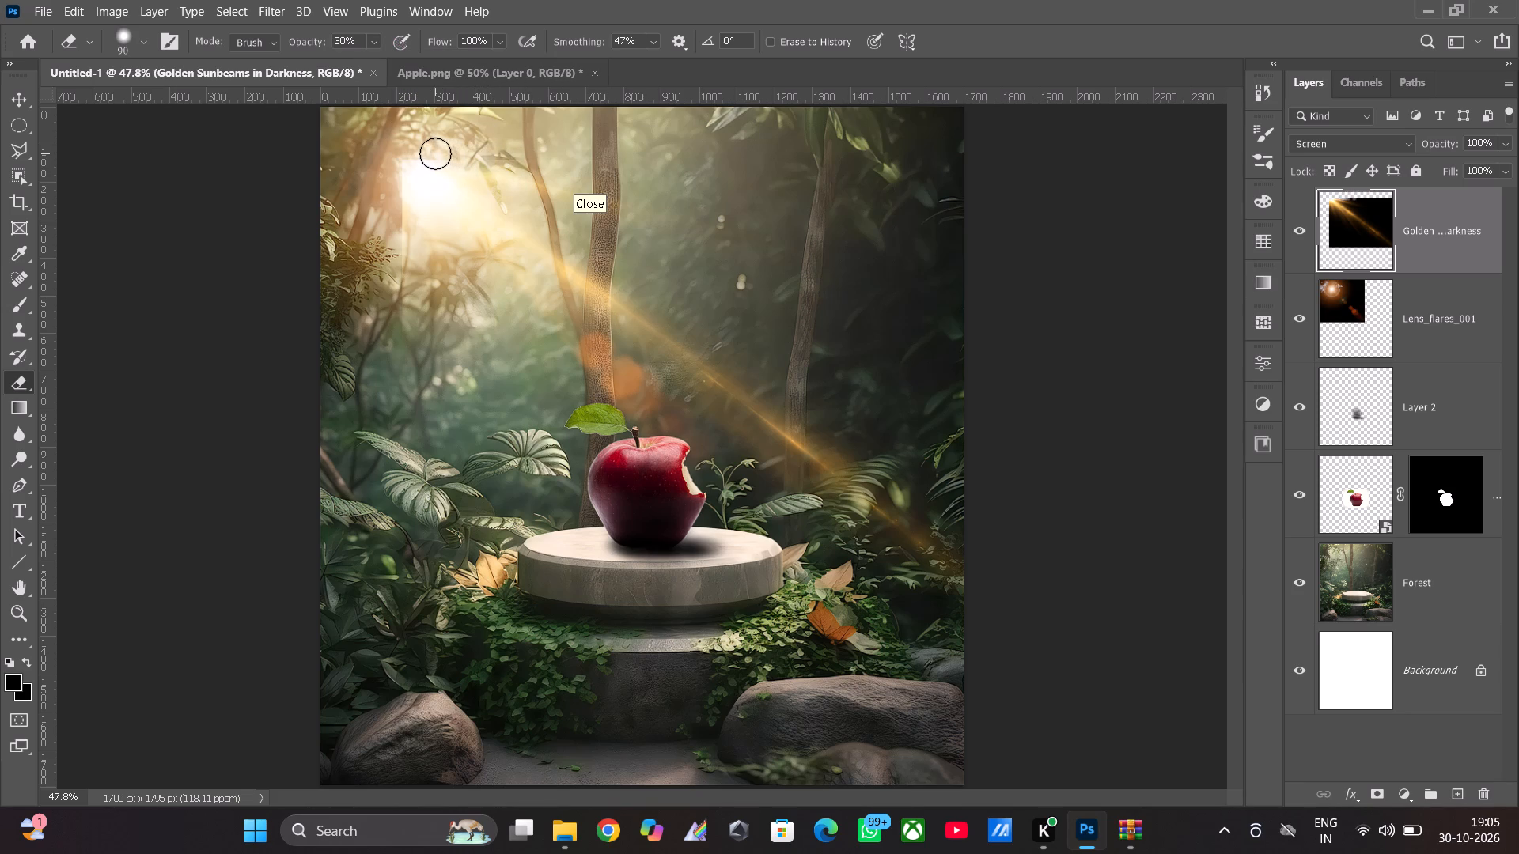
click(435, 153)
click(430, 154)
click(421, 155)
click(413, 156)
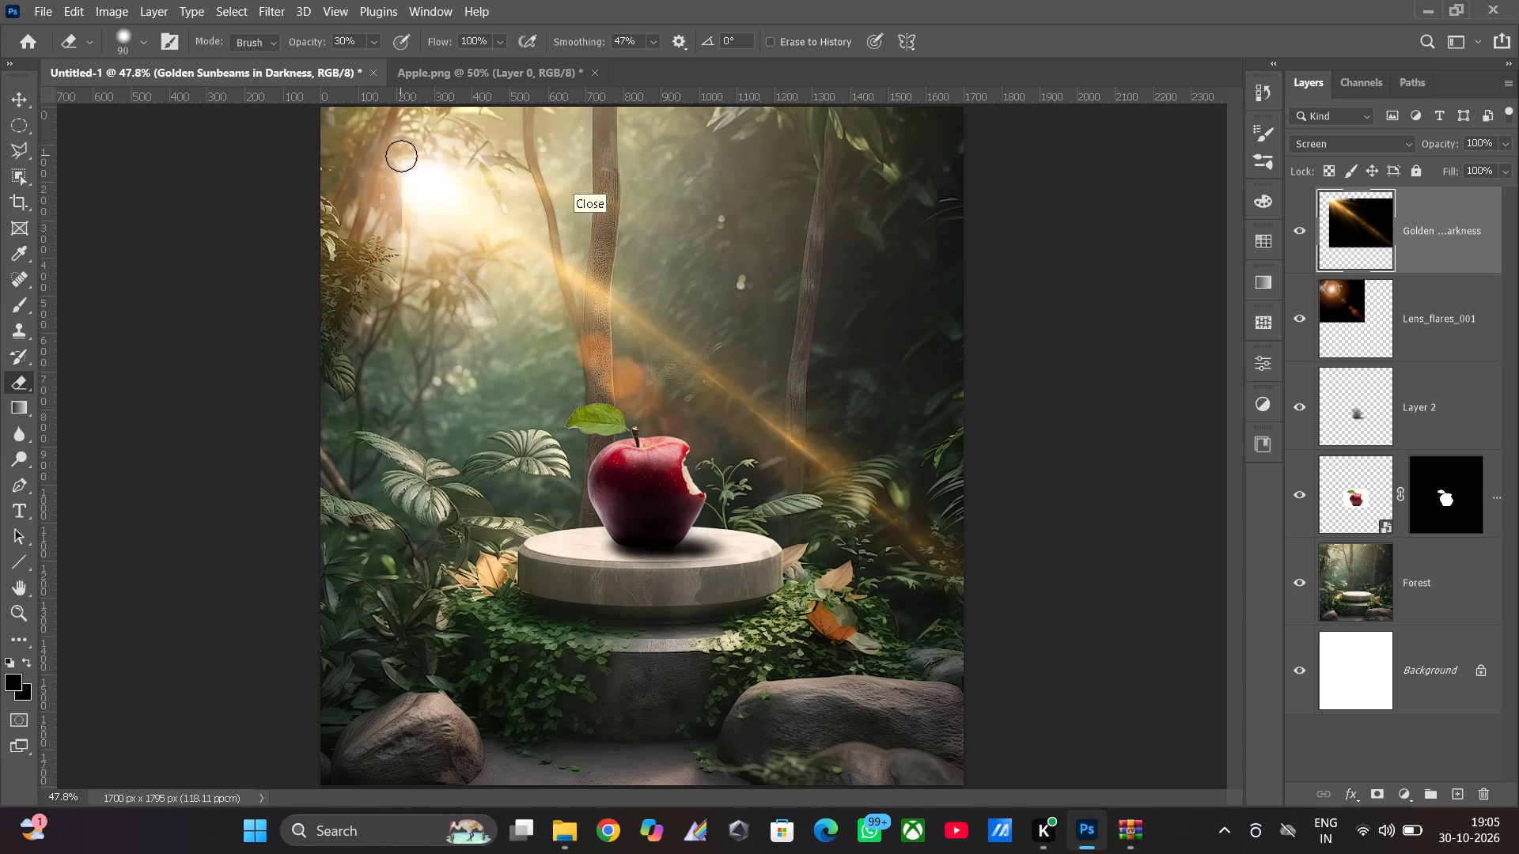
double_click(401, 156)
double_click(397, 158)
double_click(397, 170)
Soften the sunbeams' hard left edge beside the sun glow with the 90 px eraser at 30% opacity.
click(397, 168)
double_click(396, 195)
double_click(397, 201)
double_click(400, 202)
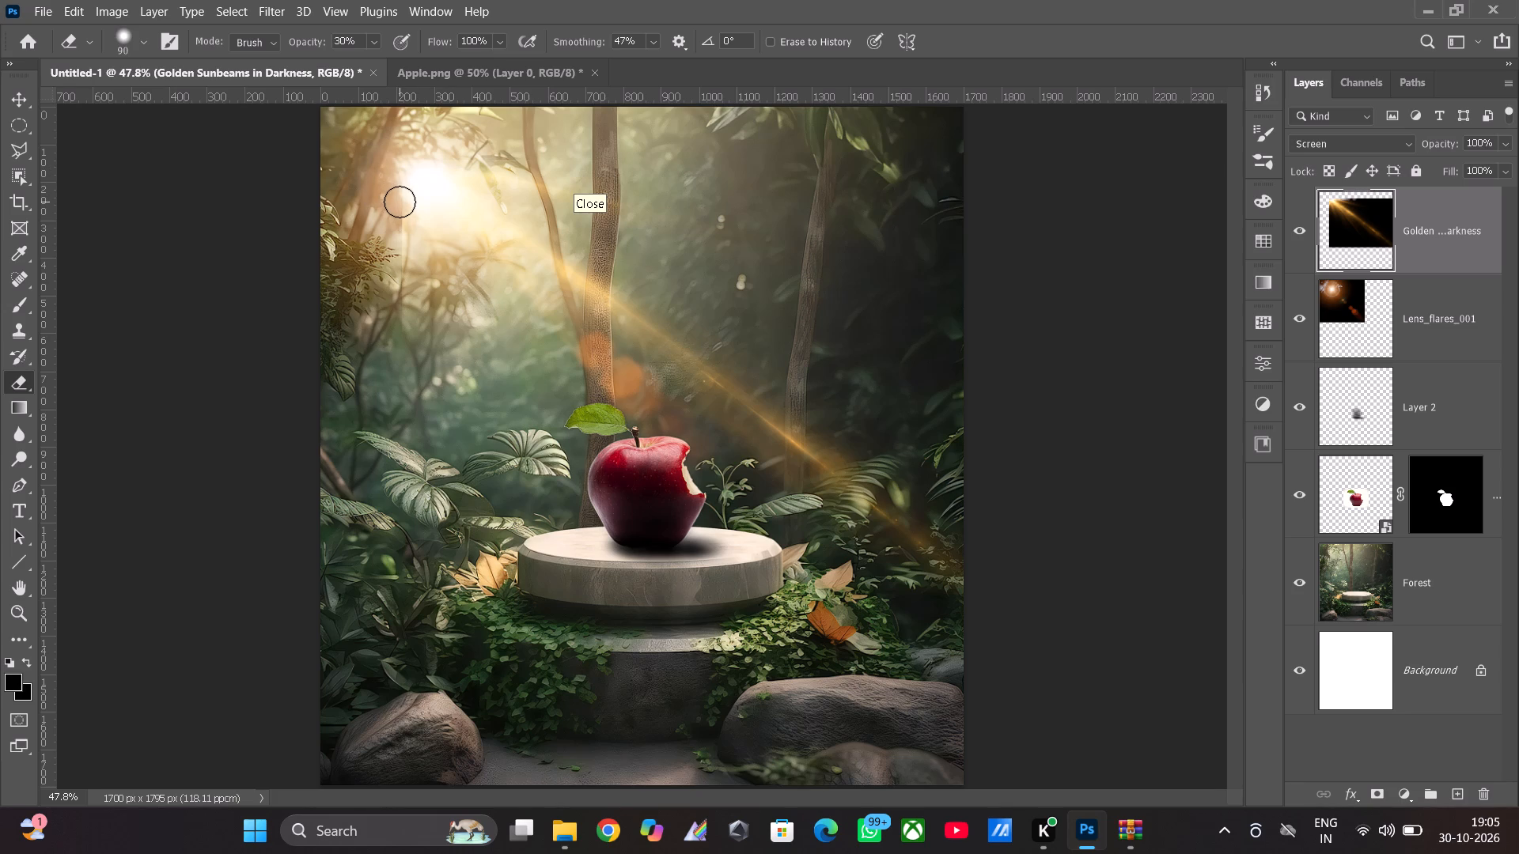
click(402, 188)
click(405, 227)
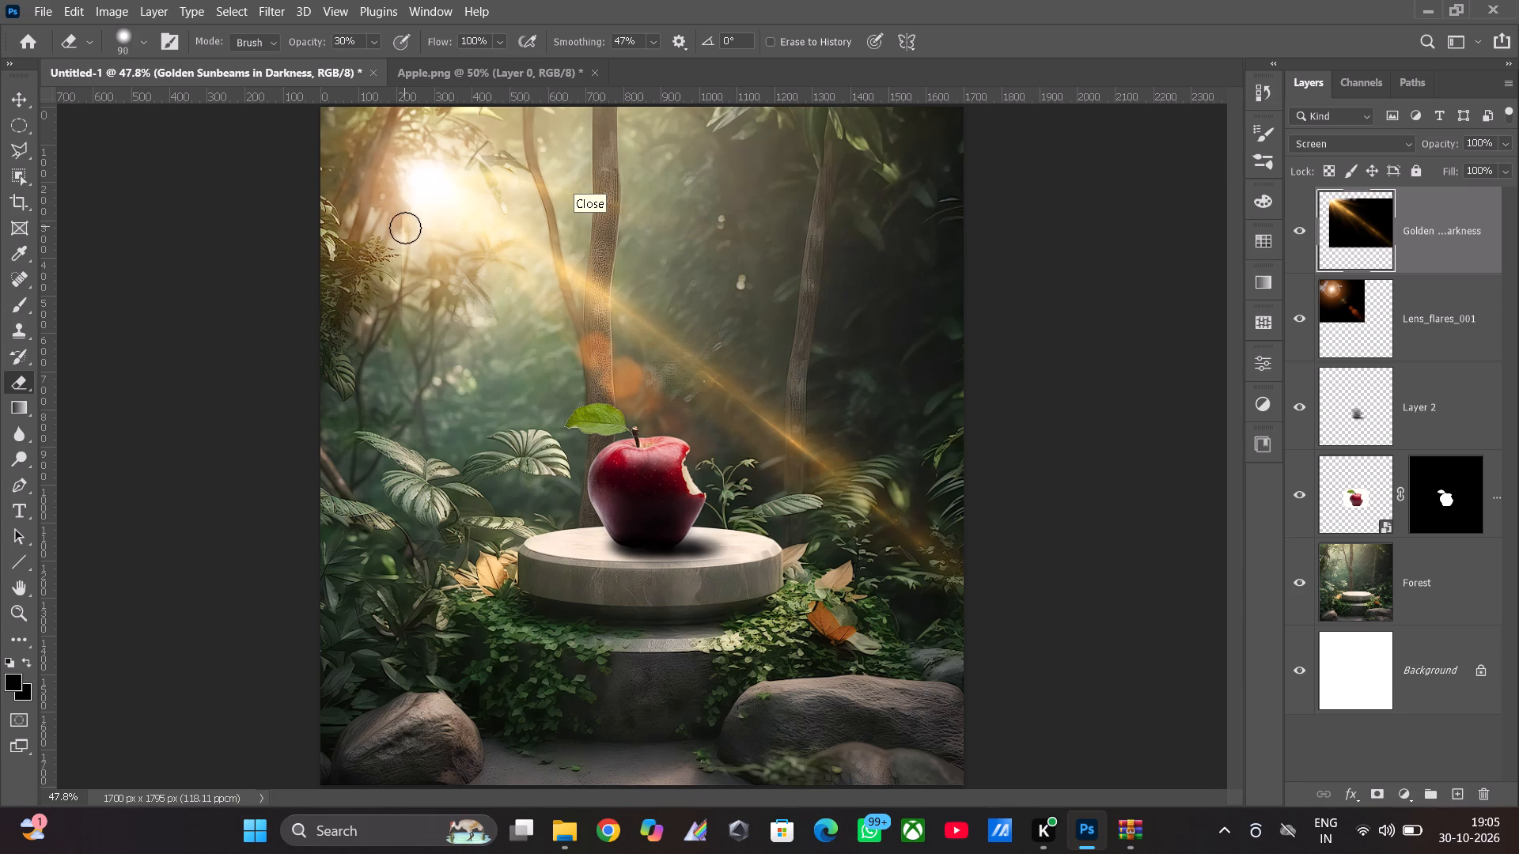
triple_click(403, 215)
double_click(403, 228)
double_click(403, 235)
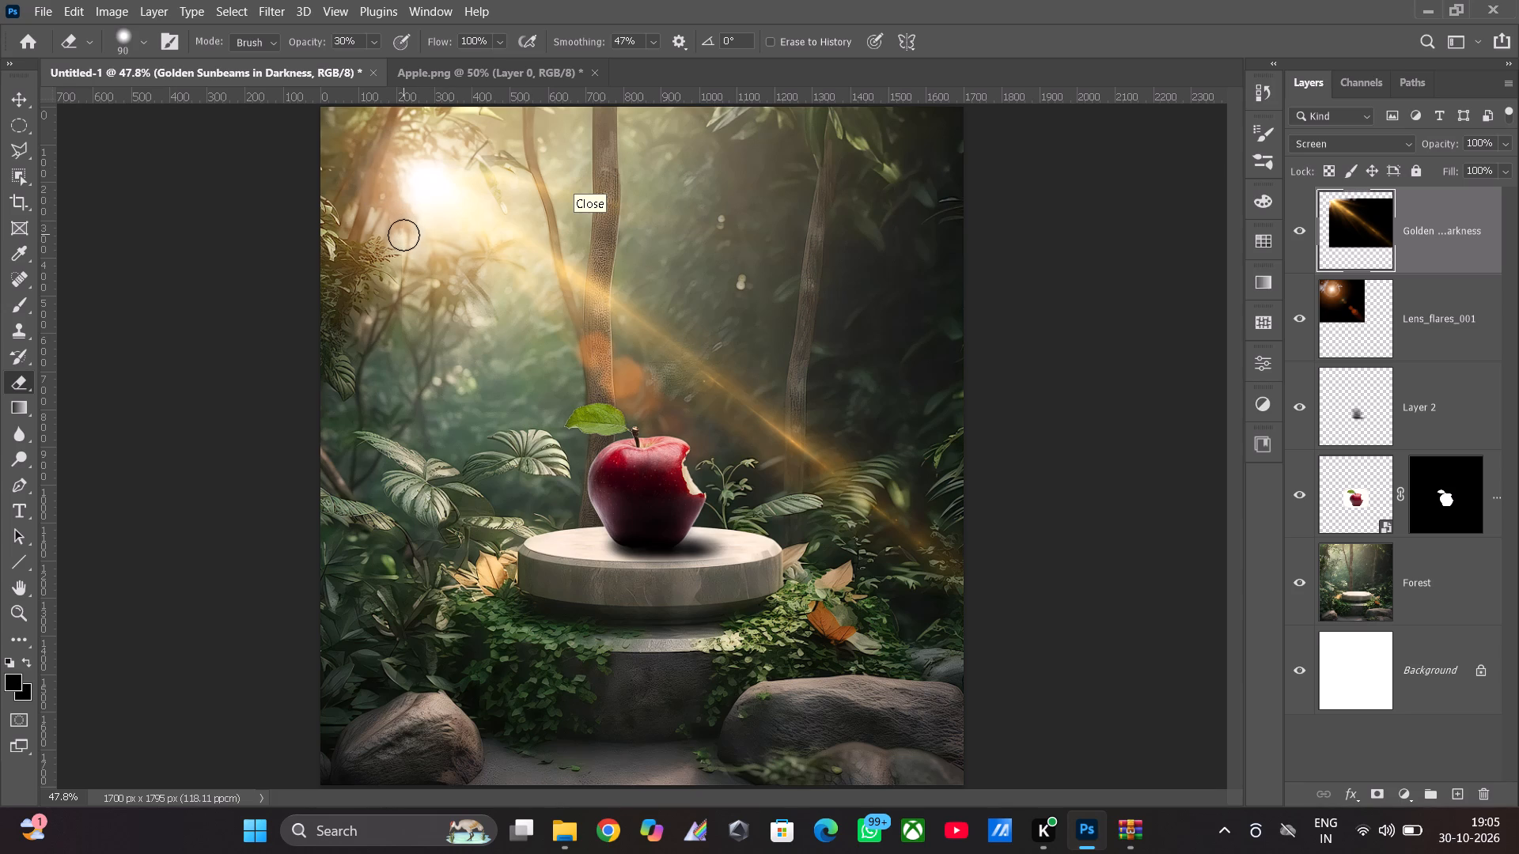
Continue erasing the sunbeams' left edge from below the sun glow down into the foliage at 30% opacity.
click(407, 244)
double_click(407, 251)
drag(403, 249, 403, 267)
double_click(400, 270)
drag(403, 278, 404, 289)
drag(404, 289, 404, 292)
drag(407, 295, 408, 305)
click(407, 315)
drag(405, 323, 405, 342)
Fade the golden diagonal streak between its lower-right end and the distant thin trunk with the 90 px eraser at 30% opacity.
click(941, 555)
click(921, 545)
click(893, 516)
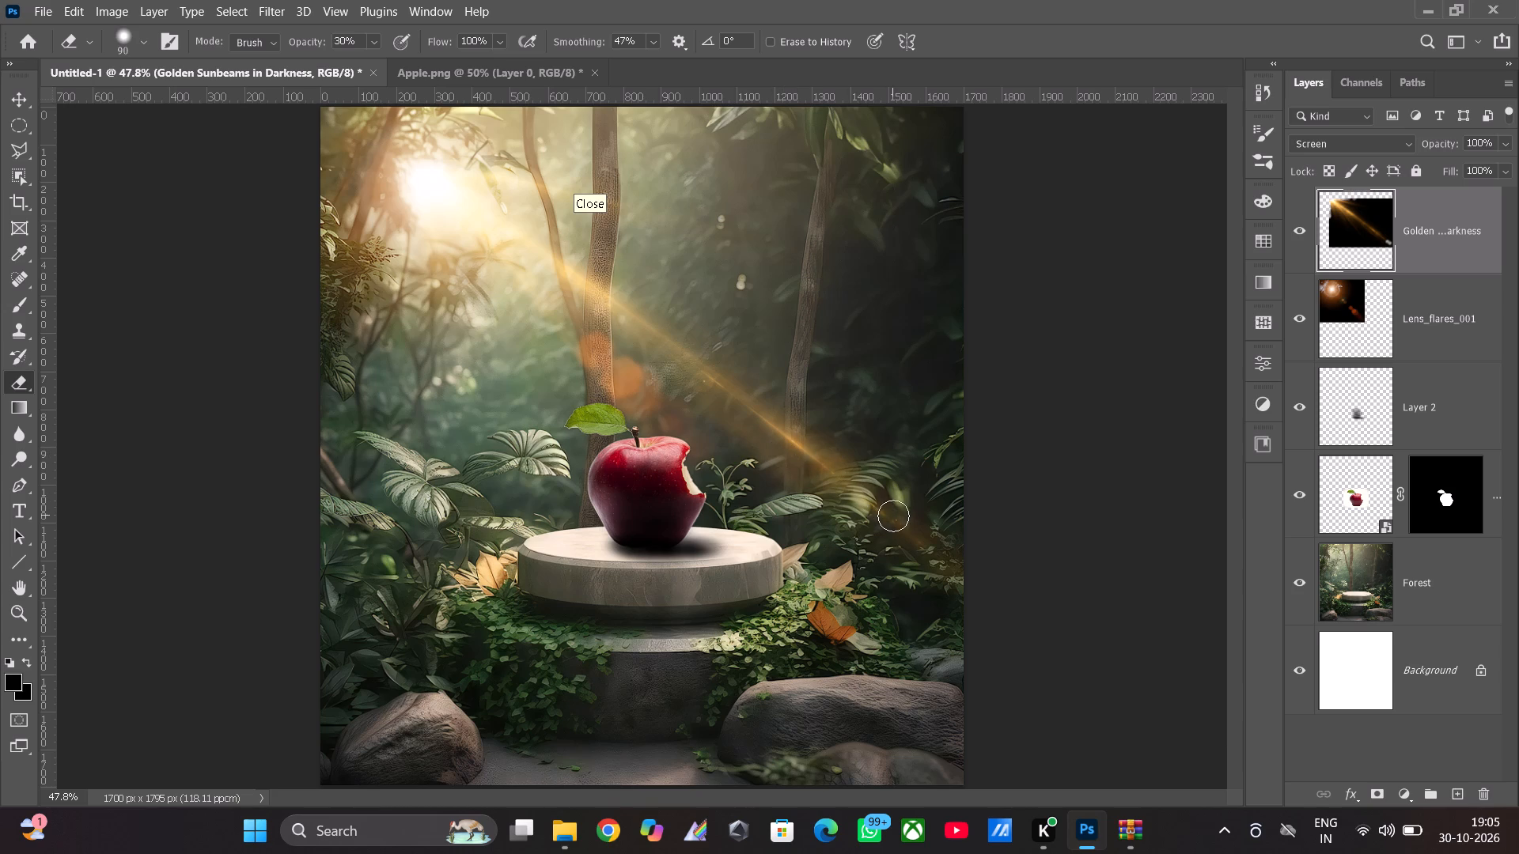
click(877, 504)
click(843, 478)
click(815, 461)
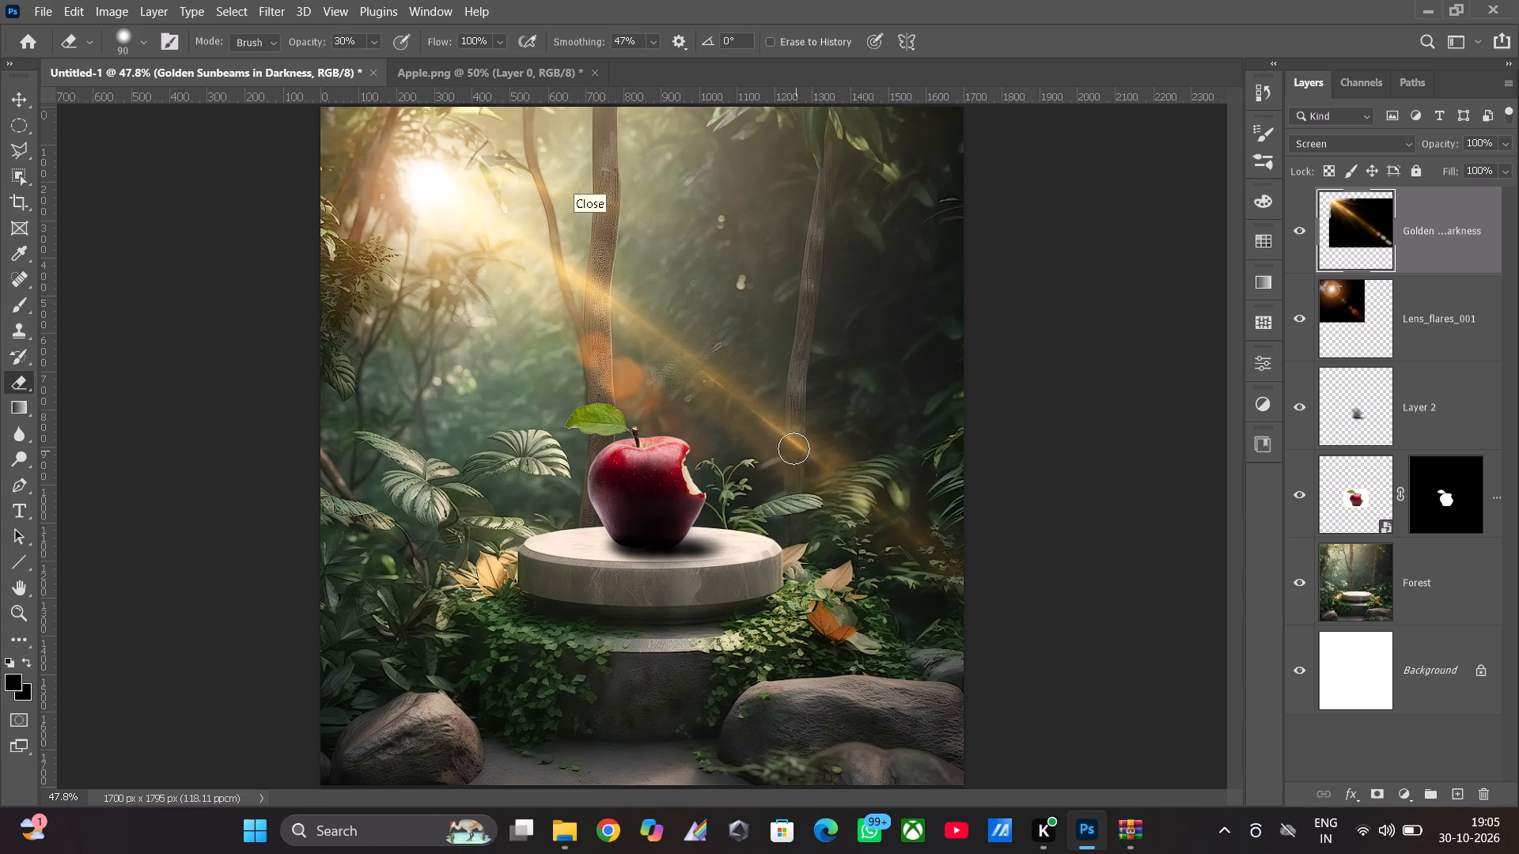
click(791, 444)
click(768, 426)
click(798, 440)
drag(828, 465, 846, 474)
click(914, 528)
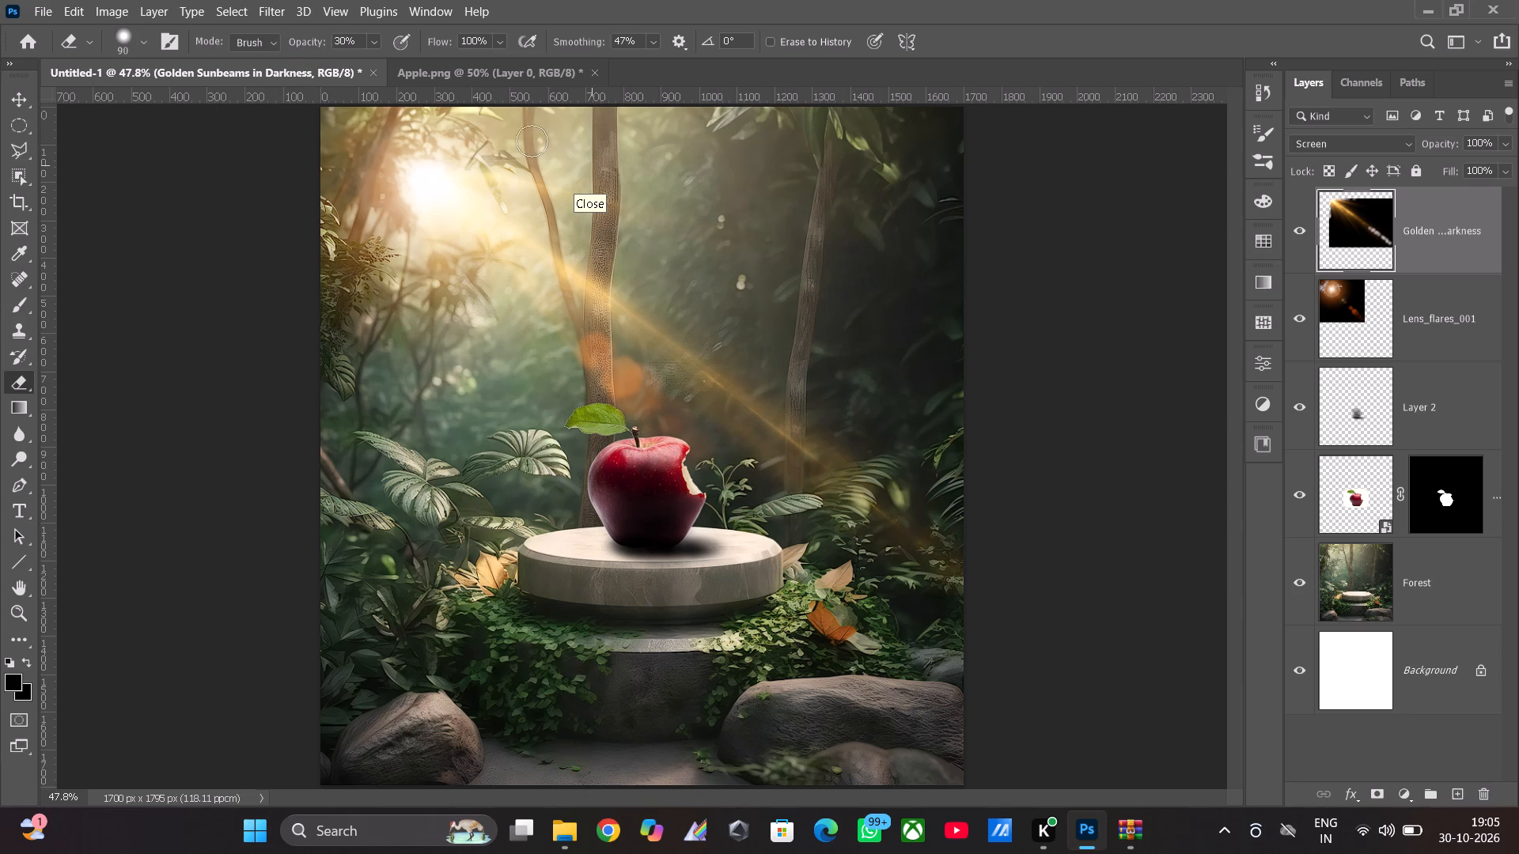
Touch up the sunbeams' top edge from above the sun glow to the nearby thin trunk with the 30% eraser.
click(401, 149)
drag(427, 148, 437, 148)
drag(507, 142, 536, 146)
Set the eraser to 16% opacity and 200 px, and fade the lower half of the diagonal streak toward its lower-right end.
click(374, 40)
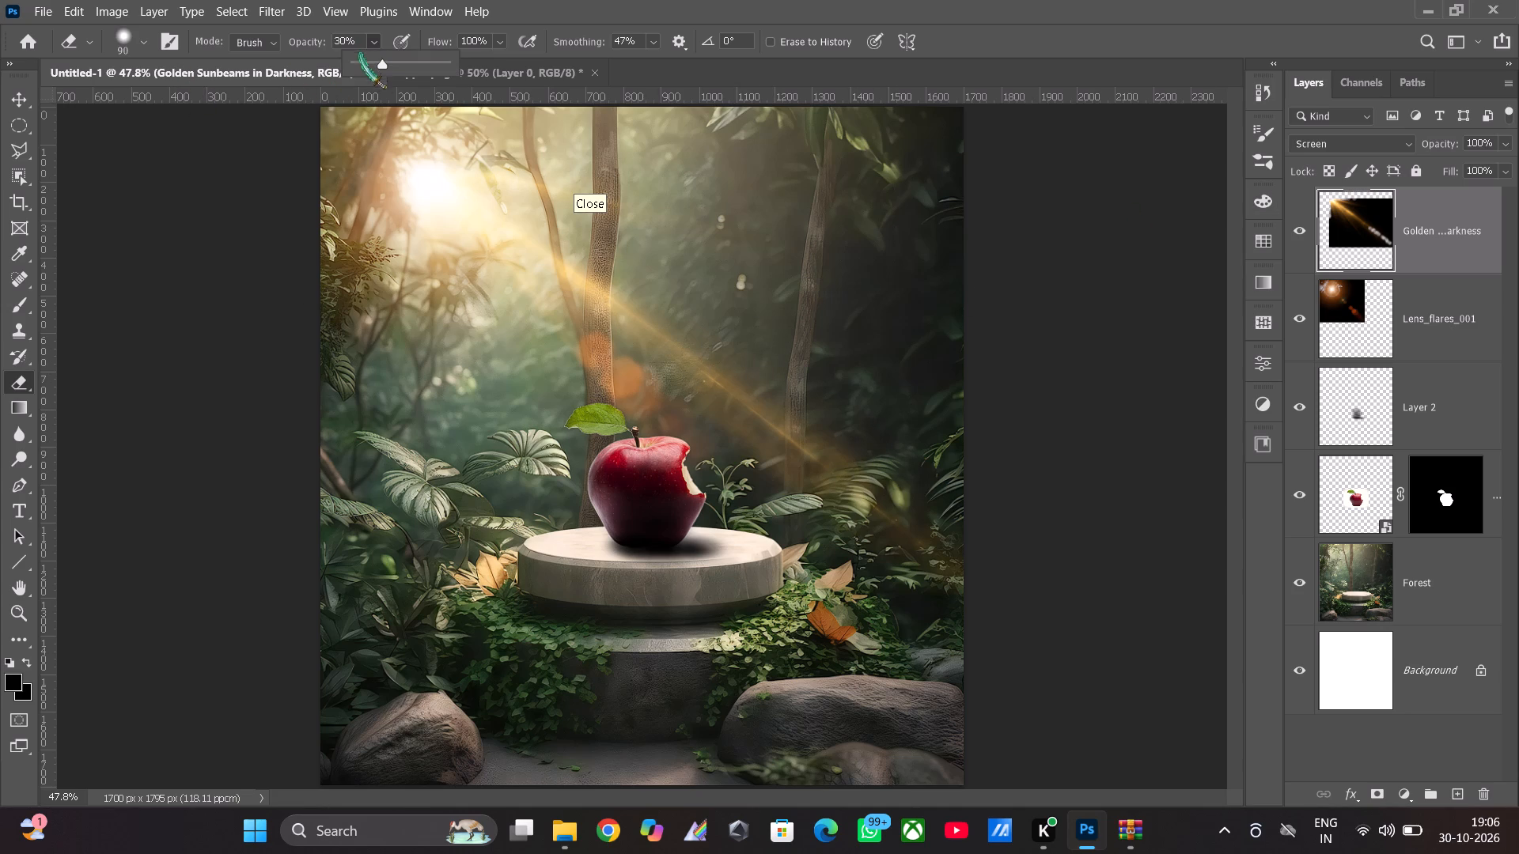
click(366, 65)
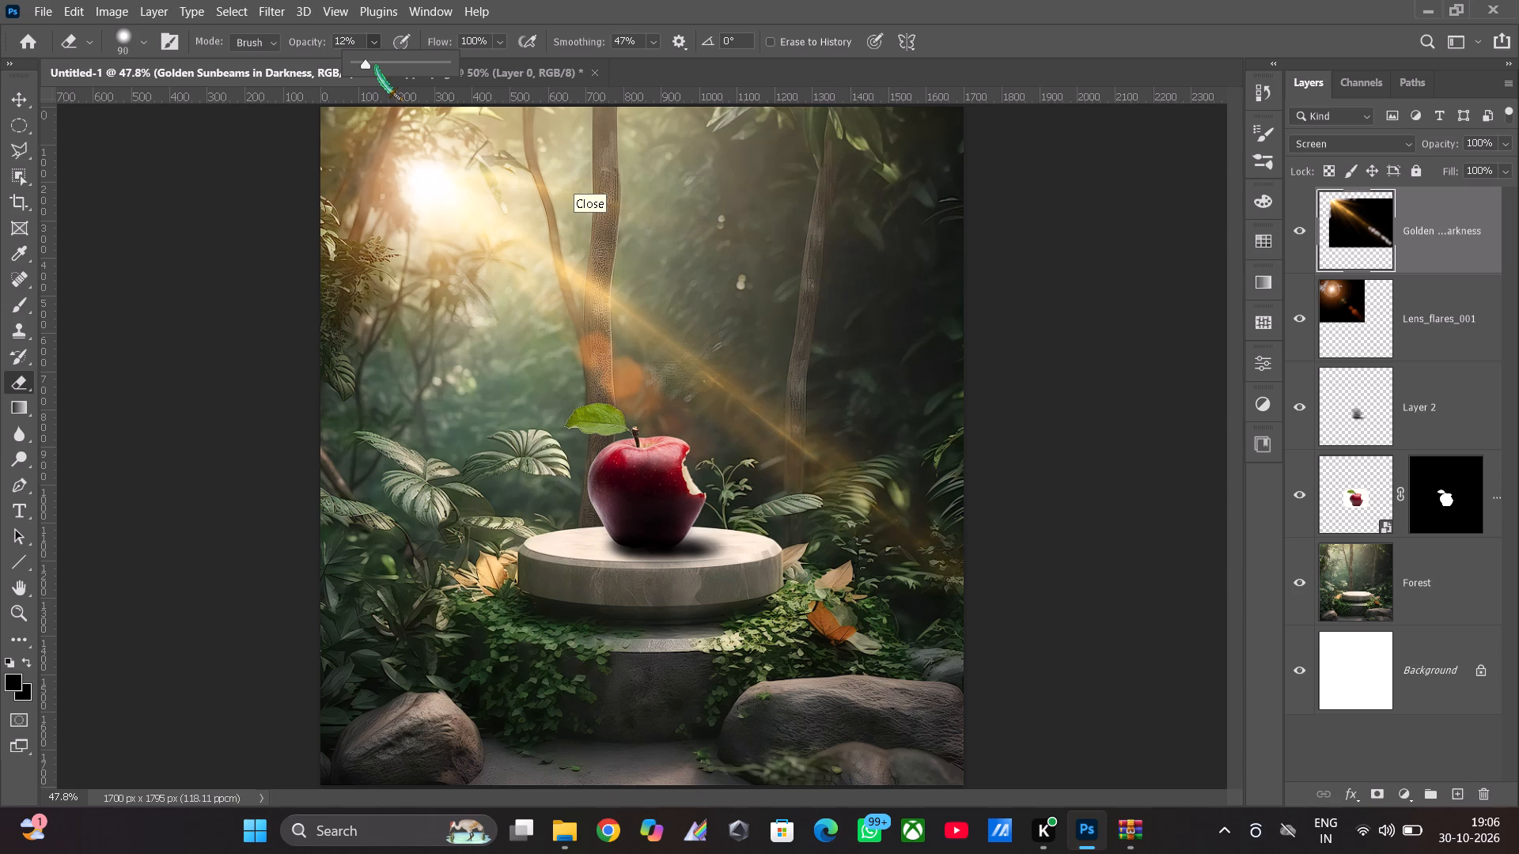
click(375, 66)
click(369, 62)
key(bracketright)
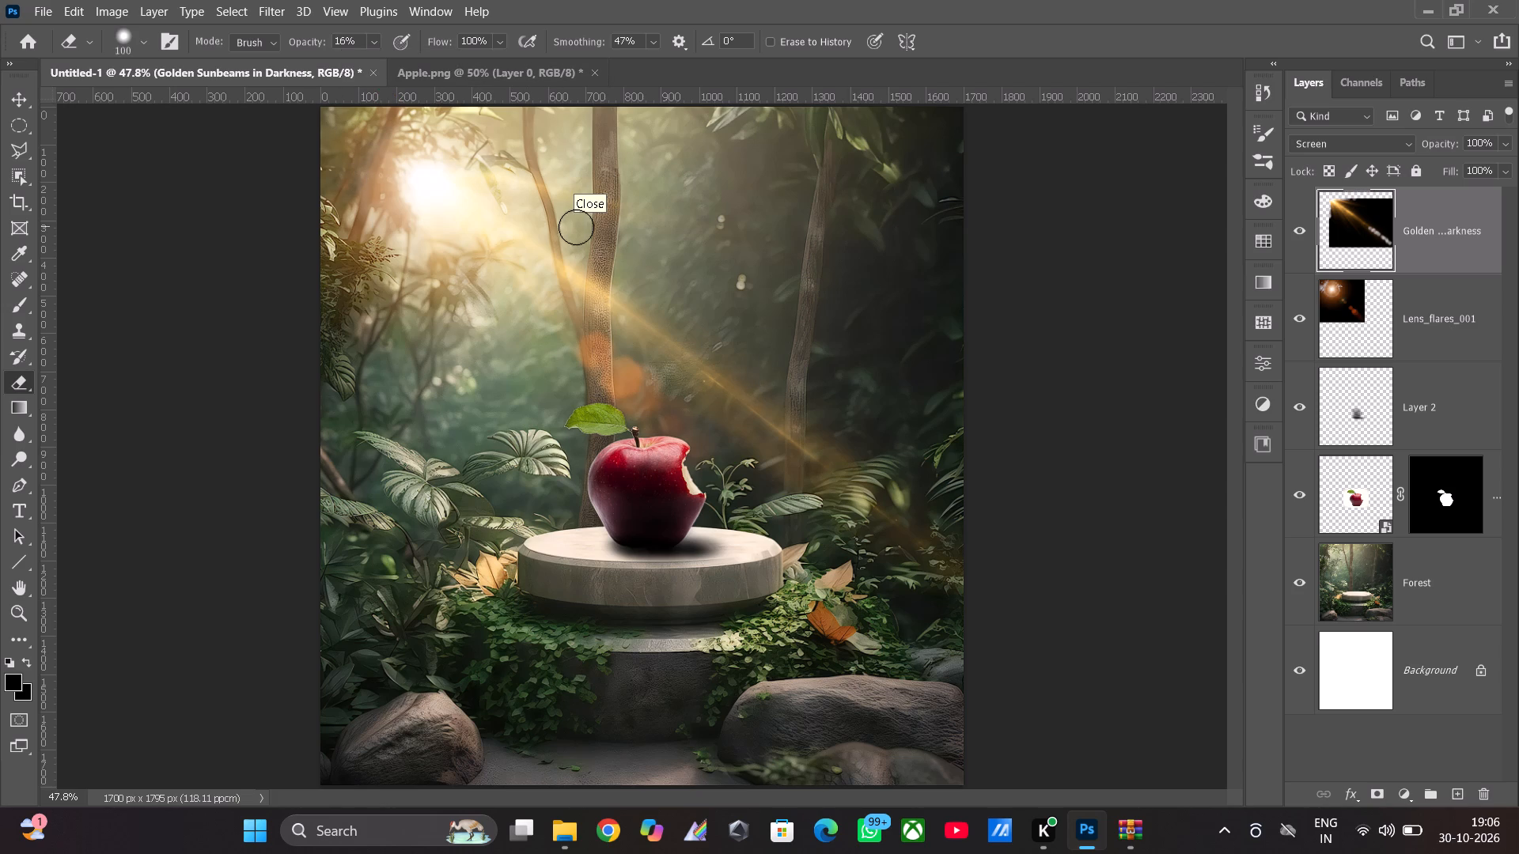
key(bracketright)
key(bracketright)
key(bracketright)
text(]])
click(742, 389)
drag(762, 417, 780, 425)
drag(780, 425, 785, 428)
click(797, 442)
click(805, 449)
click(824, 460)
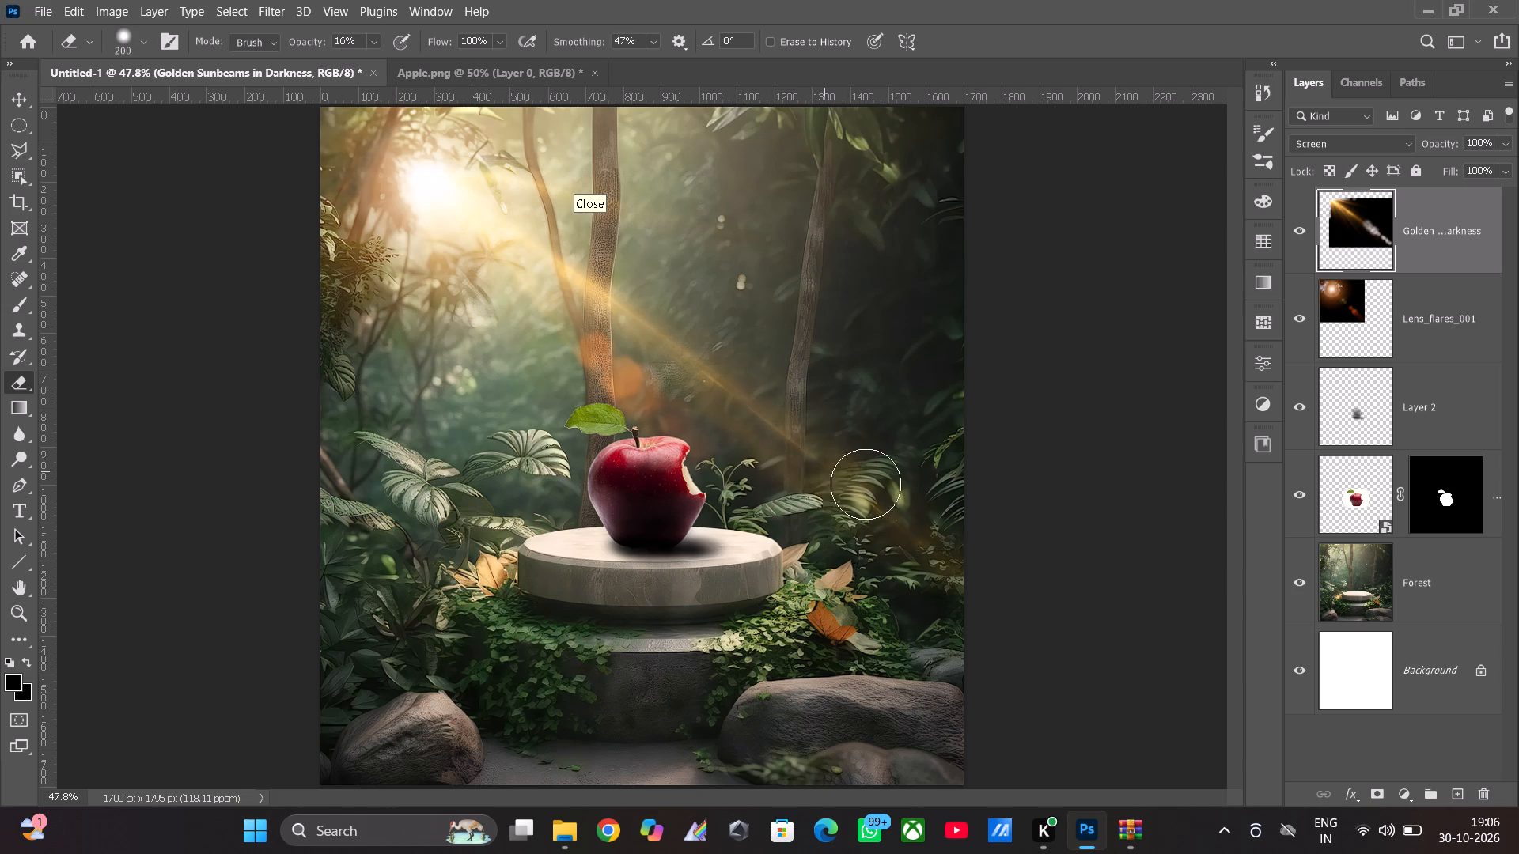
drag(877, 503, 892, 518)
click(914, 532)
Fade the upper half of the diagonal streak from above the apple to the thick trunk with the 200 px eraser at 16%.
click(713, 393)
click(676, 360)
click(654, 331)
click(603, 304)
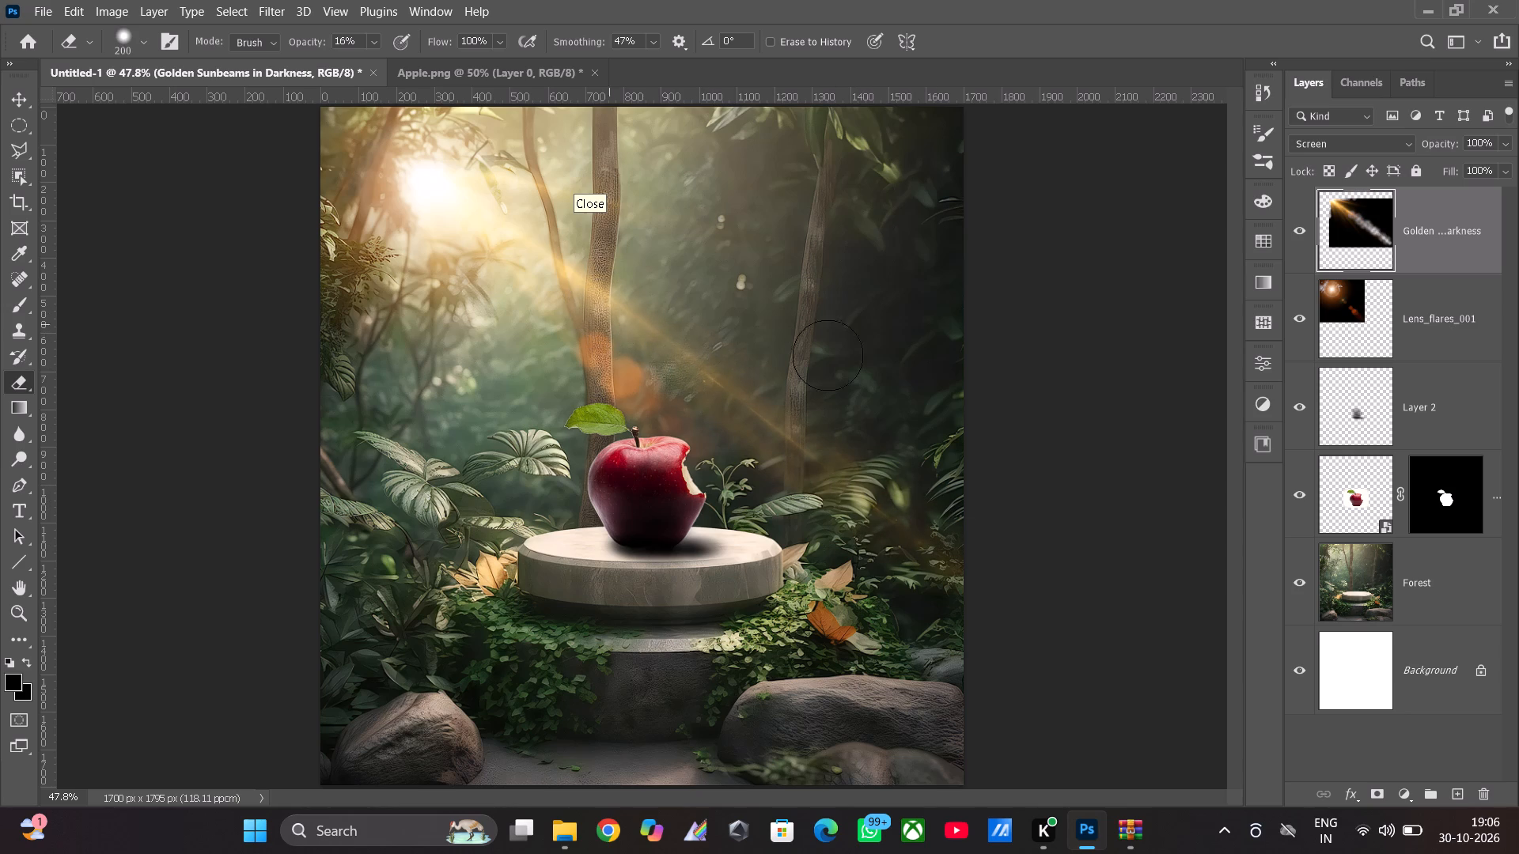
Fade the streak's lower-right end again, up to the distant trunk, with the 200 px eraser at 16% opacity.
click(922, 515)
drag(920, 515, 920, 523)
drag(923, 531, 927, 542)
drag(931, 543, 934, 550)
click(934, 550)
drag(869, 504, 860, 497)
click(854, 493)
drag(843, 477, 828, 467)
drag(812, 448, 803, 443)
Further soften the middle of the streak around the distant trunk and above the apple's bite with the 16% eraser.
click(793, 433)
double_click(787, 428)
click(771, 417)
click(756, 409)
click(742, 400)
click(729, 394)
click(717, 384)
click(712, 380)
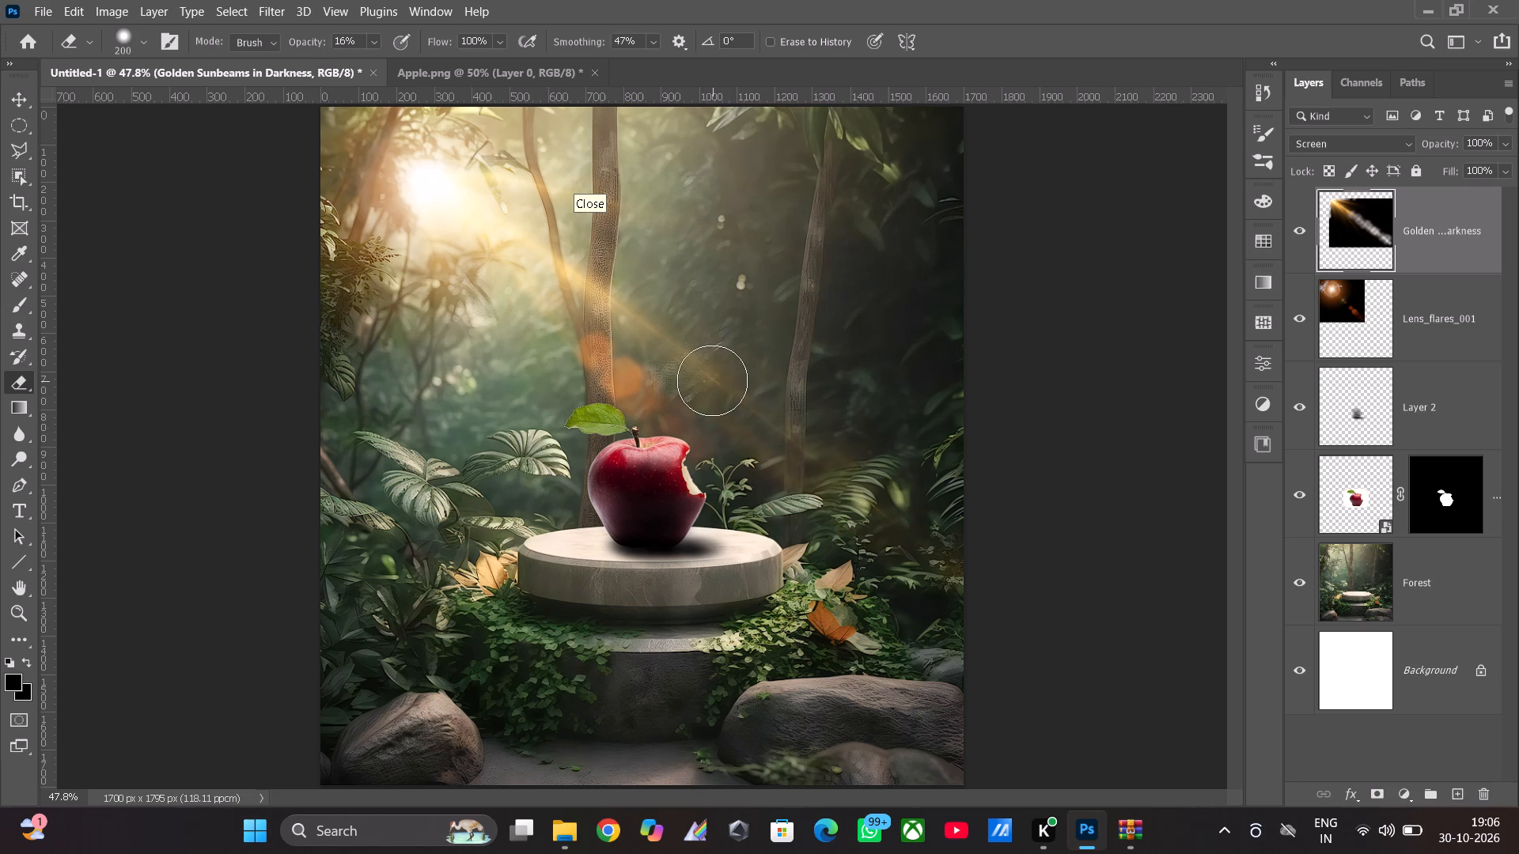
drag(806, 446, 822, 458)
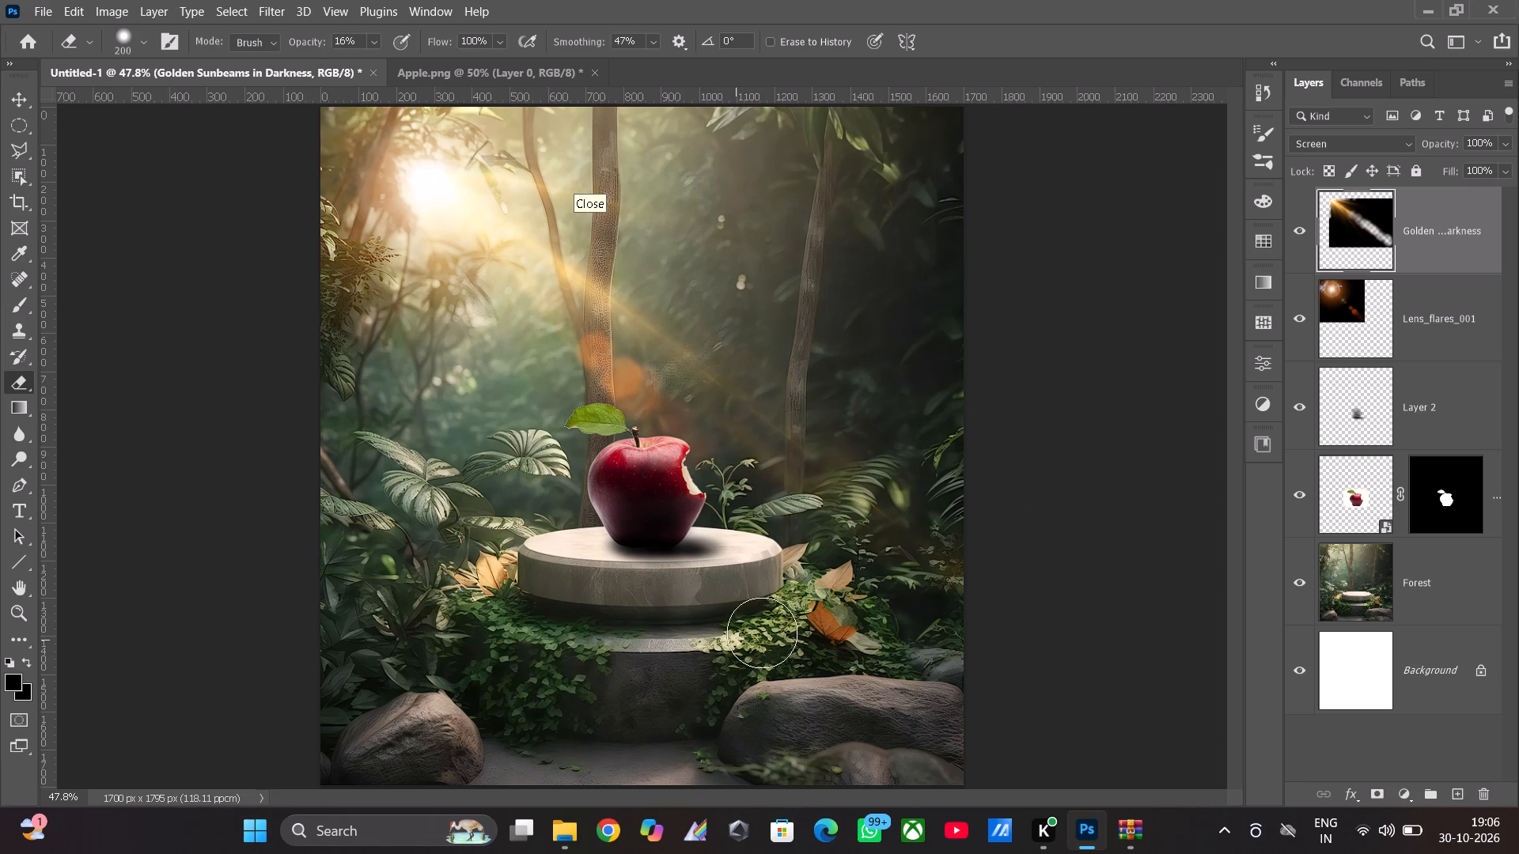
On the Lens_flares_001 layer, erase the orange flare spots above the apple with the 200 px eraser at 16% opacity.
click(1374, 328)
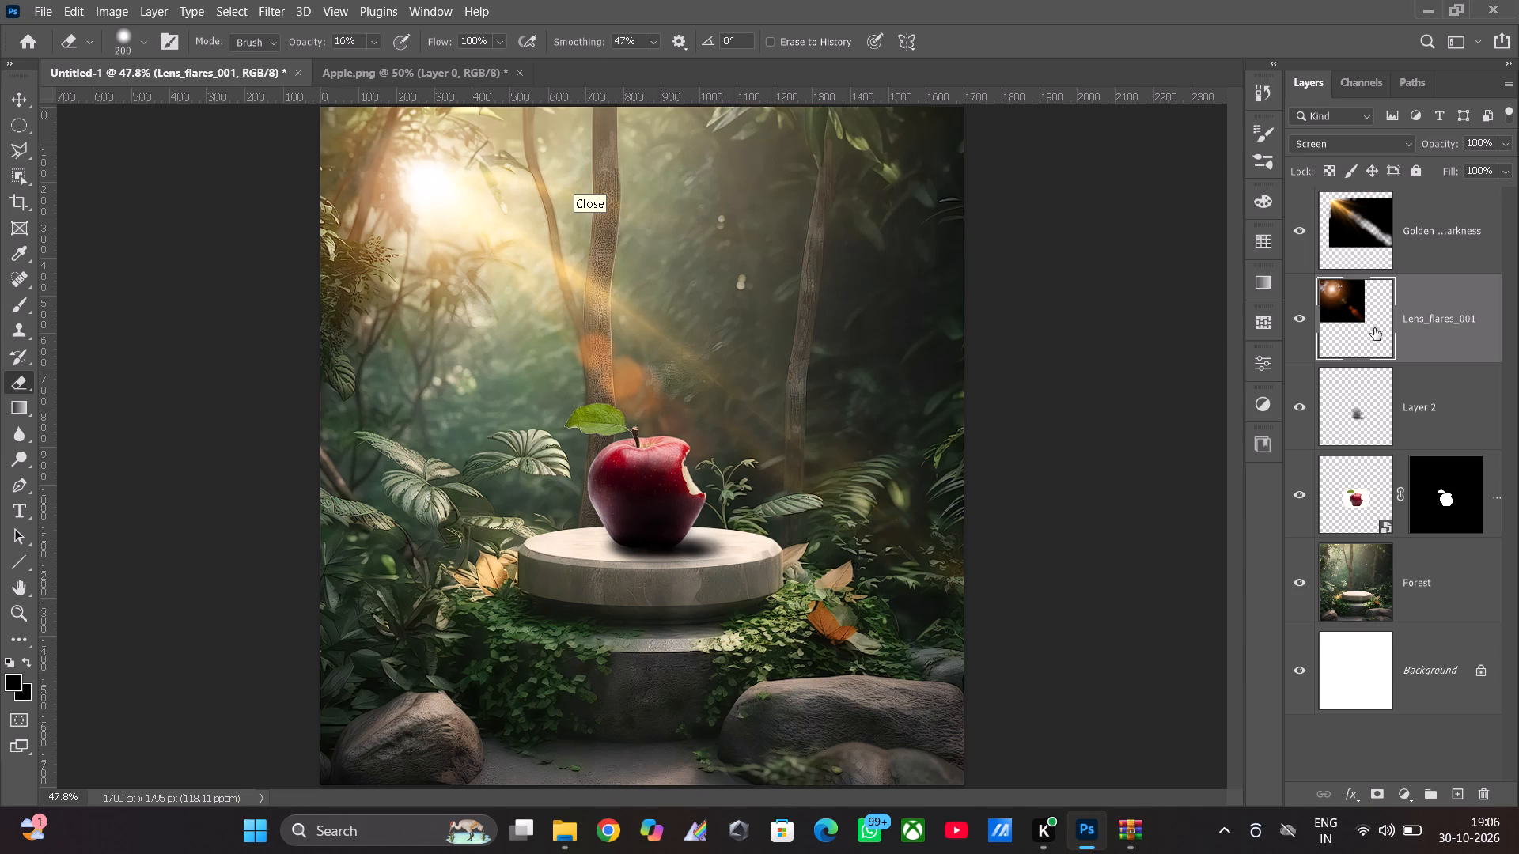
click(624, 380)
click(588, 359)
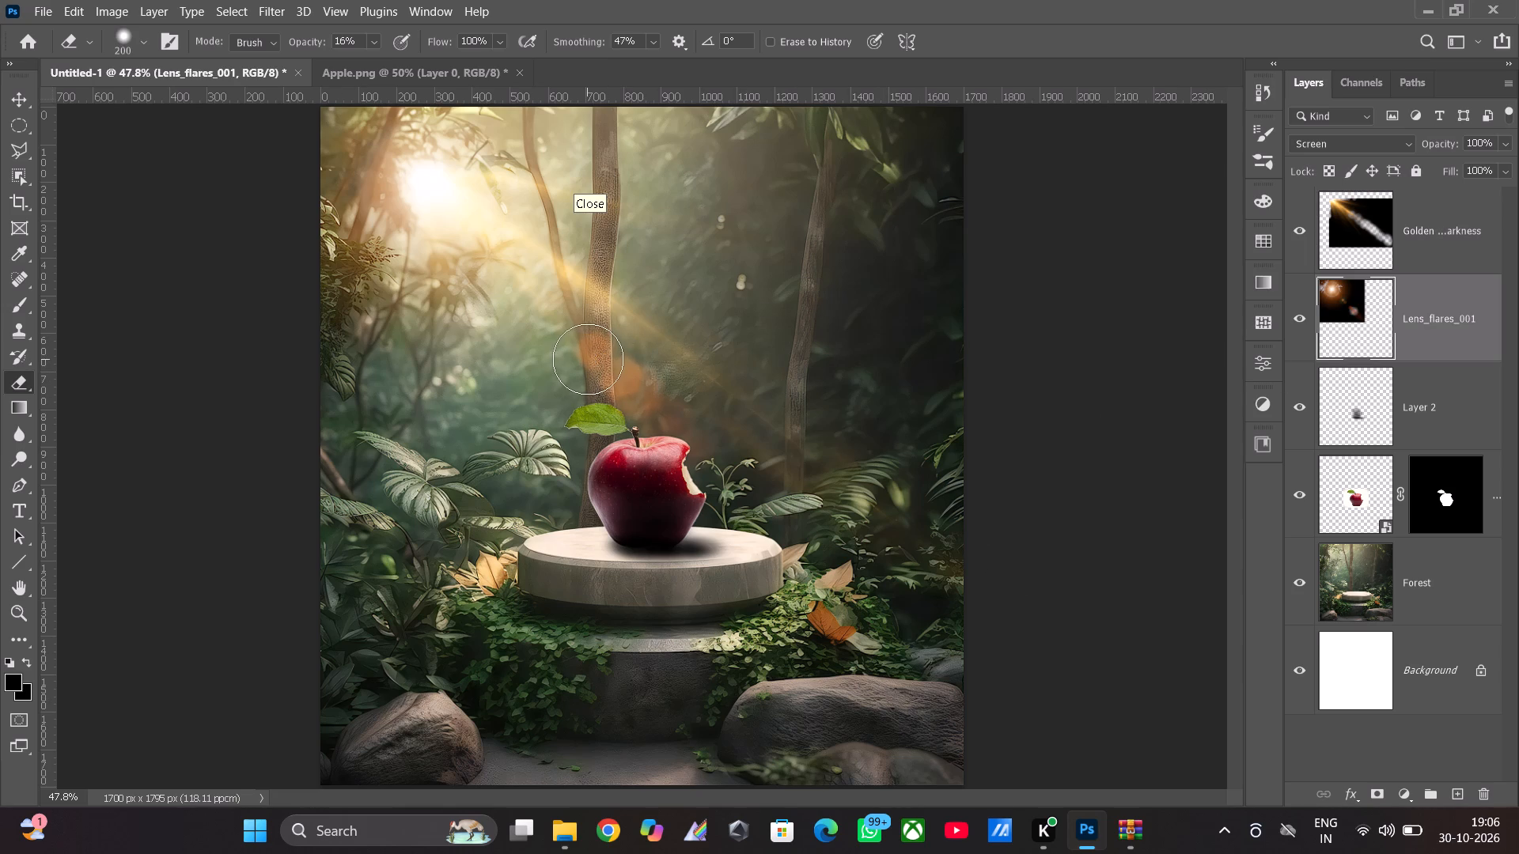
click(617, 383)
click(645, 402)
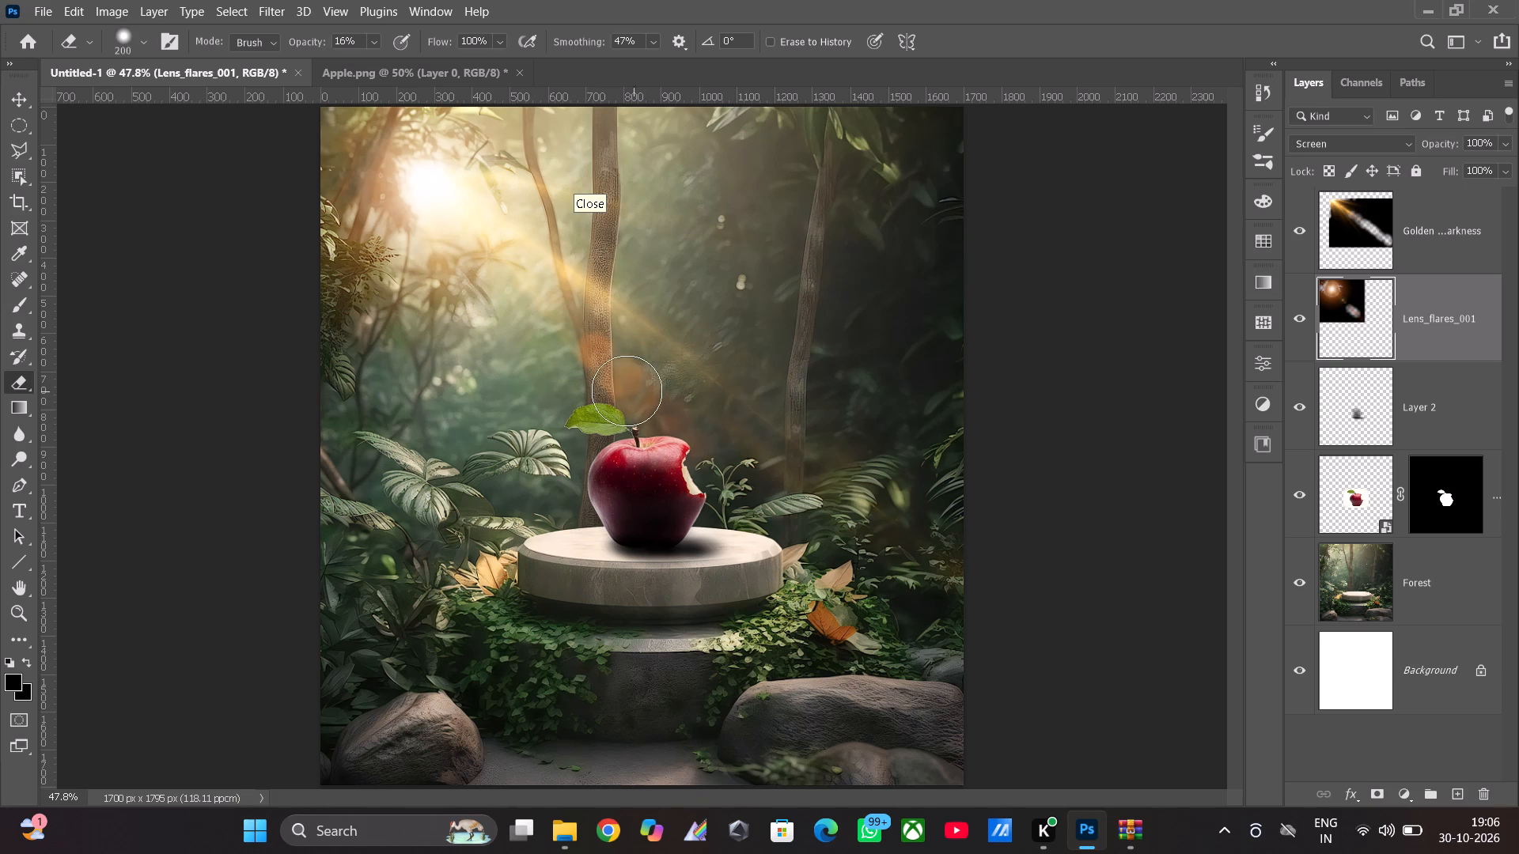
click(627, 390)
click(602, 360)
drag(648, 399, 658, 408)
click(694, 423)
click(592, 361)
click(612, 374)
drag(621, 380, 634, 387)
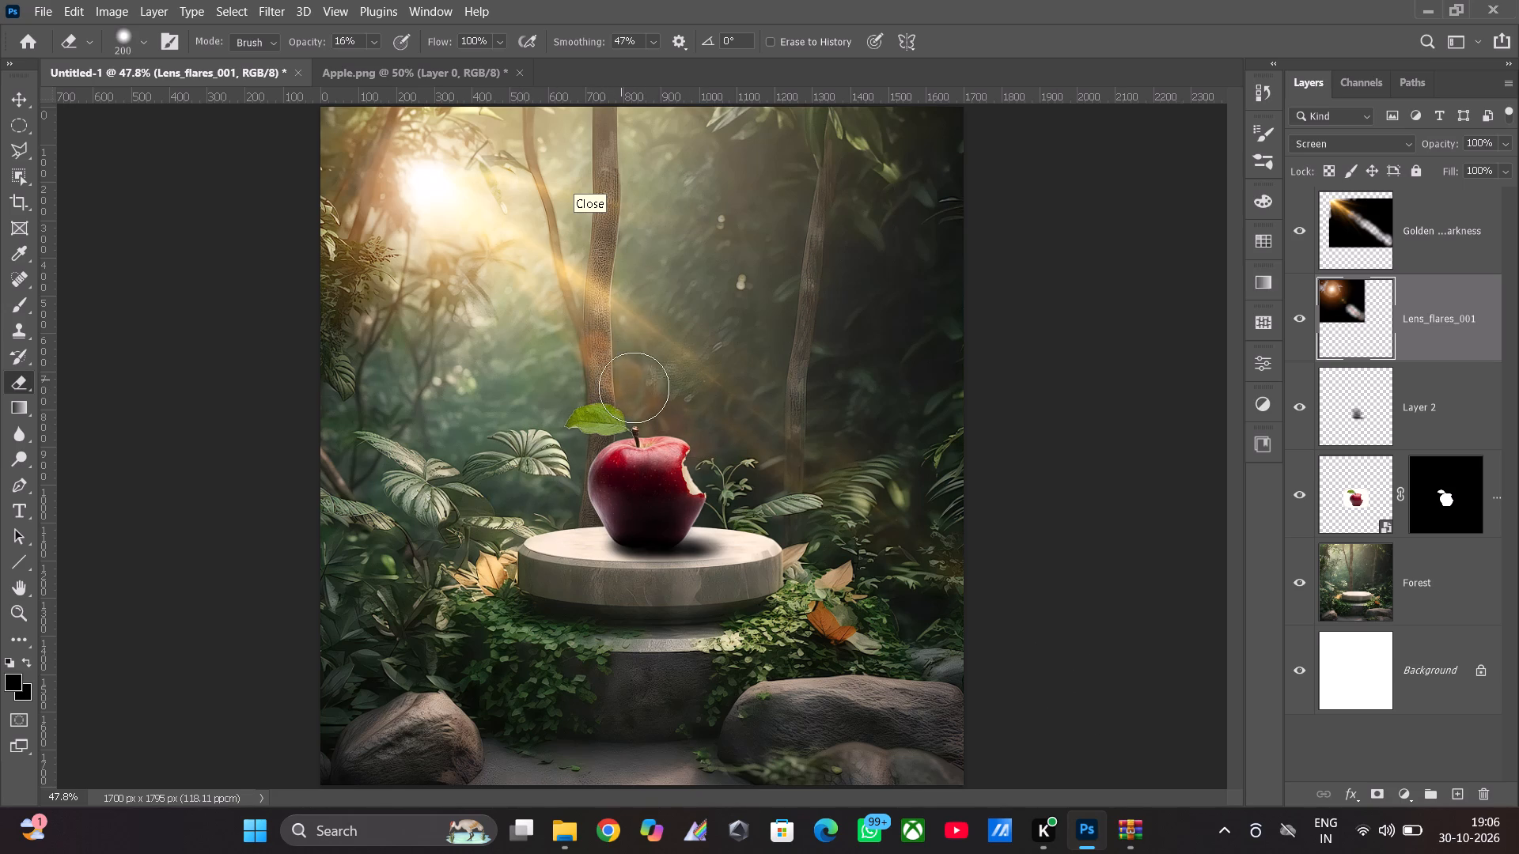
click(648, 401)
click(599, 352)
Add a Photo Filter adjustment layer directly above the Forest layer.
click(1406, 253)
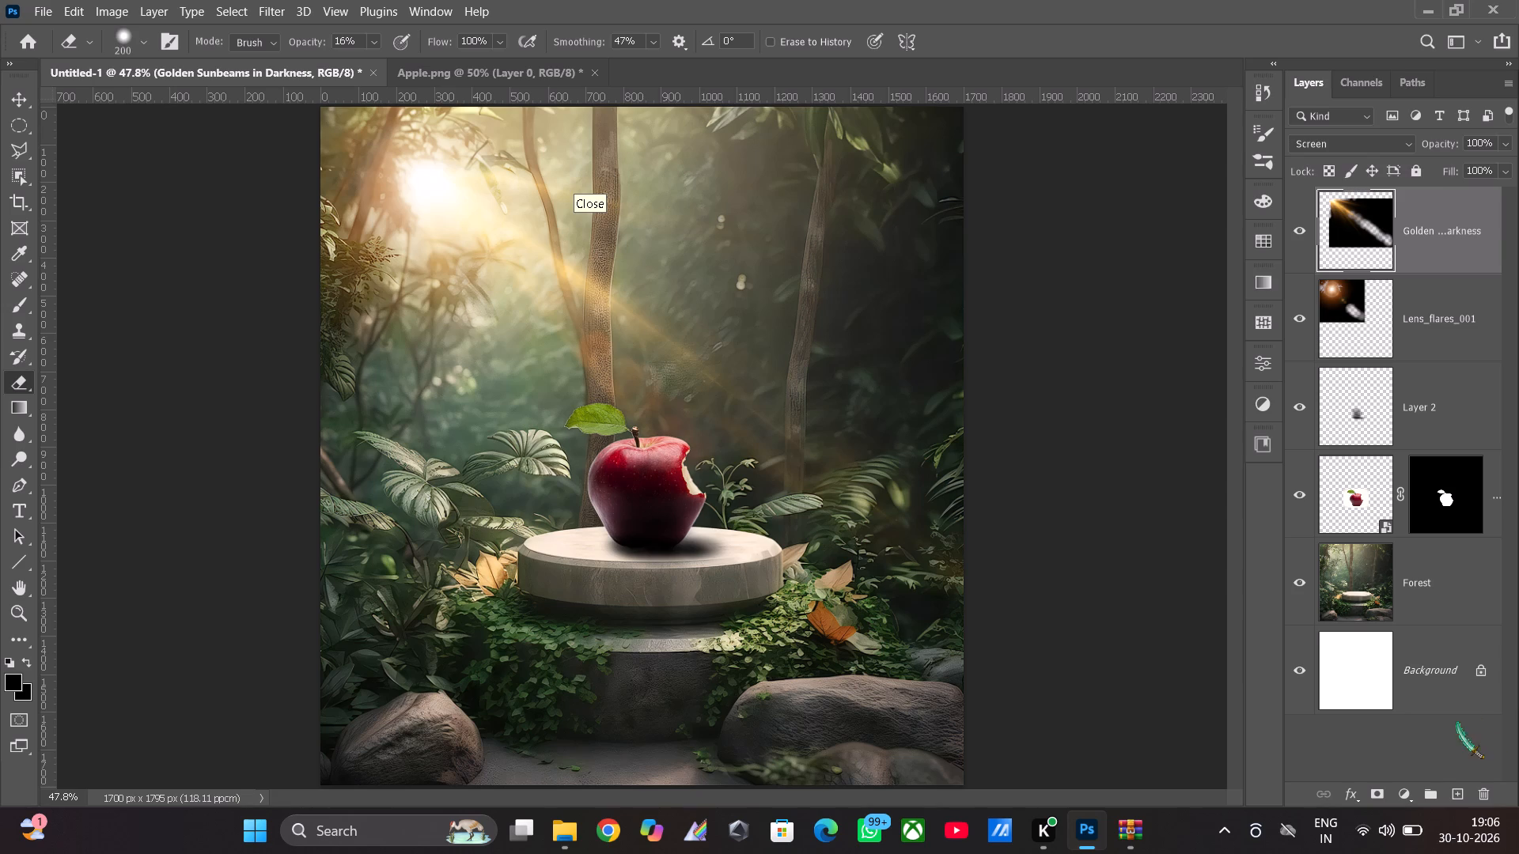
click(1426, 755)
click(1352, 571)
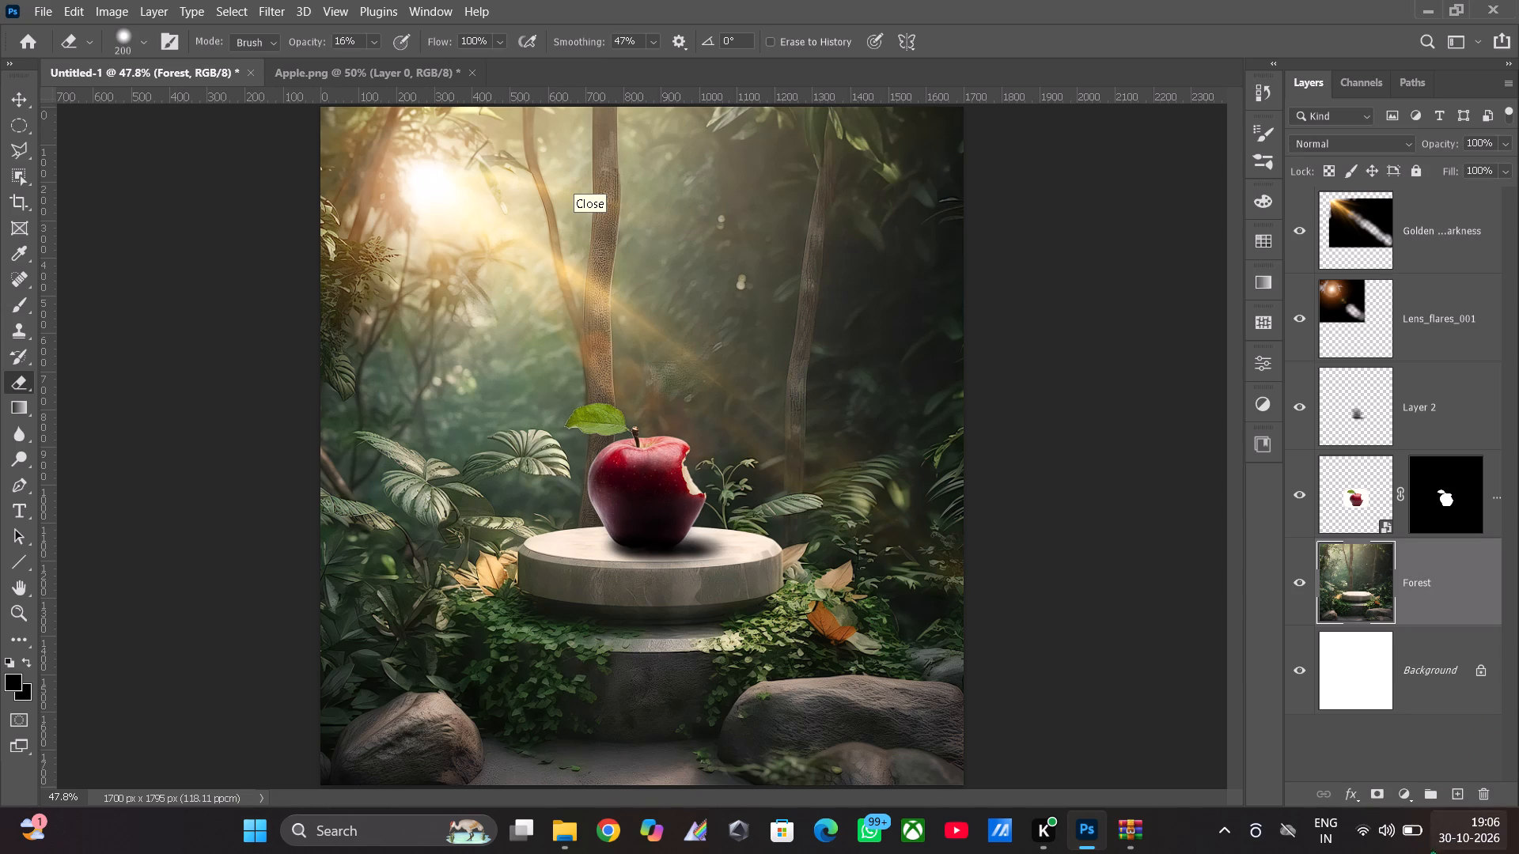
click(1412, 796)
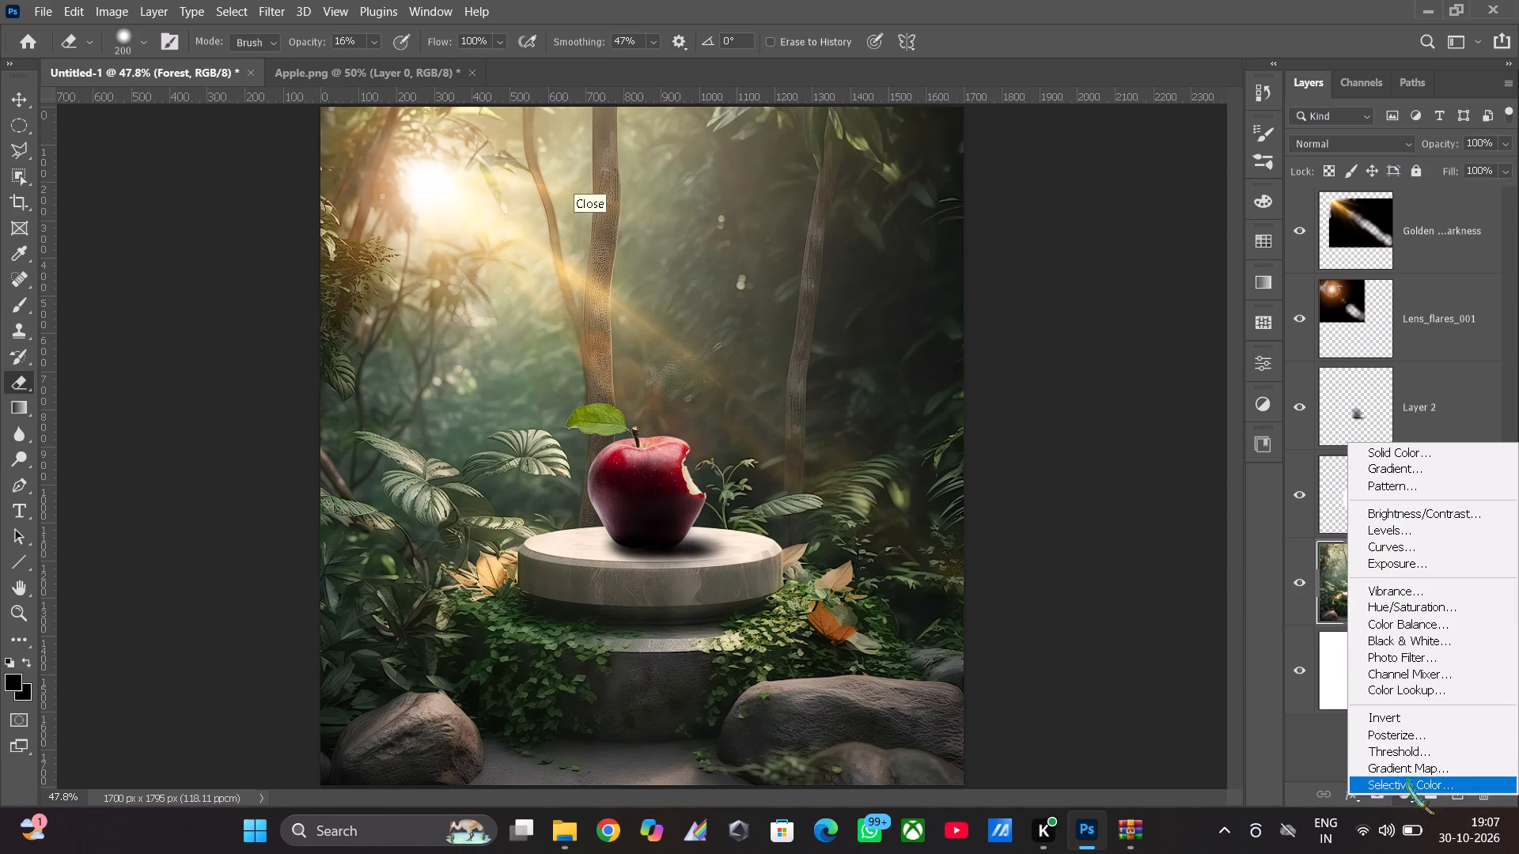
click(1388, 657)
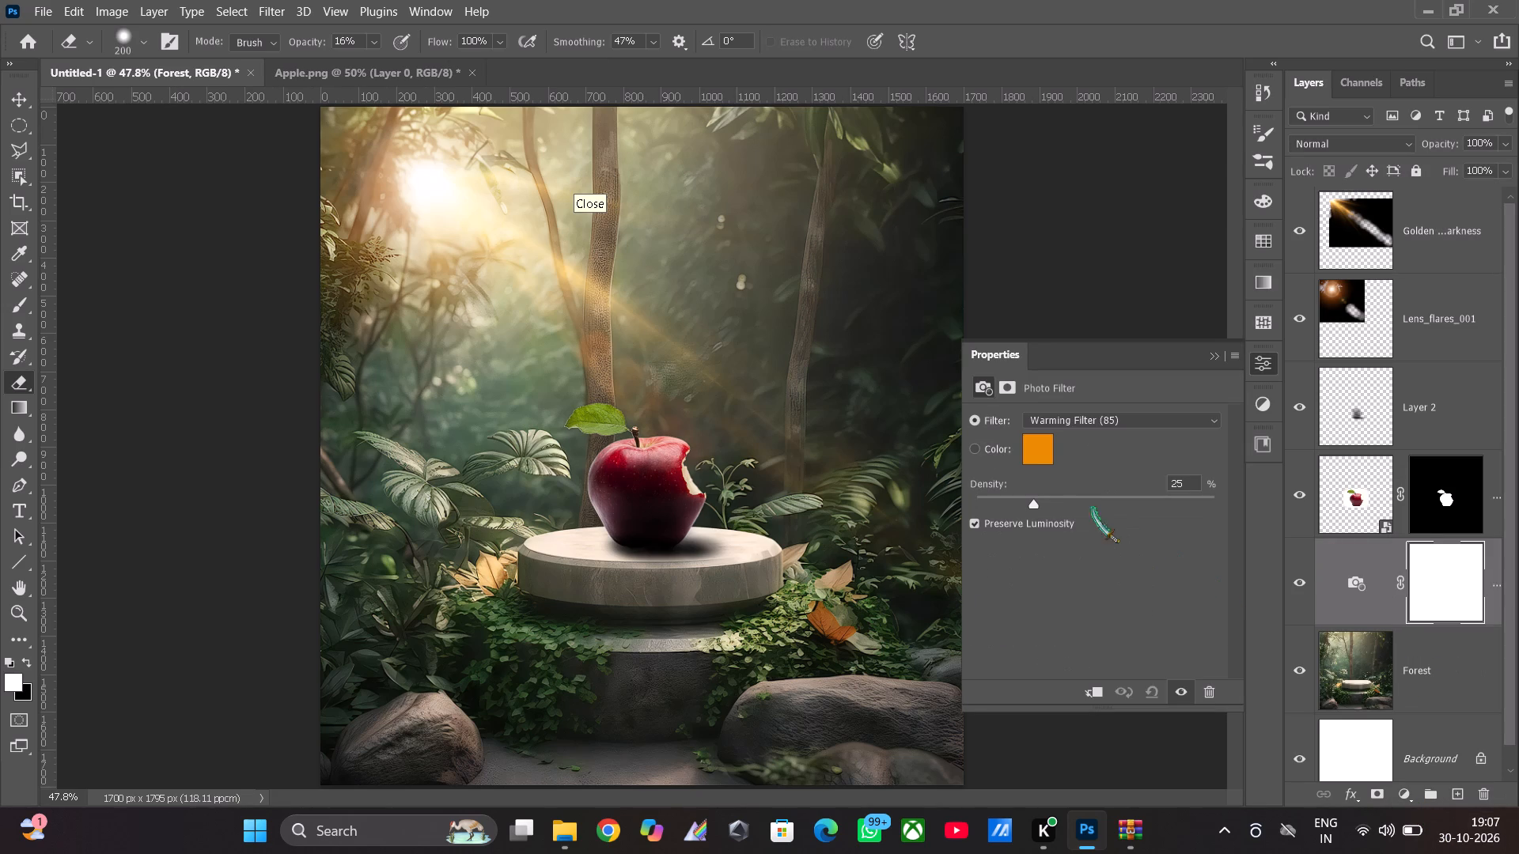
Set the colour of the Photo Filter above the Forest layer to dark green, about #1f4c11.
click(1036, 452)
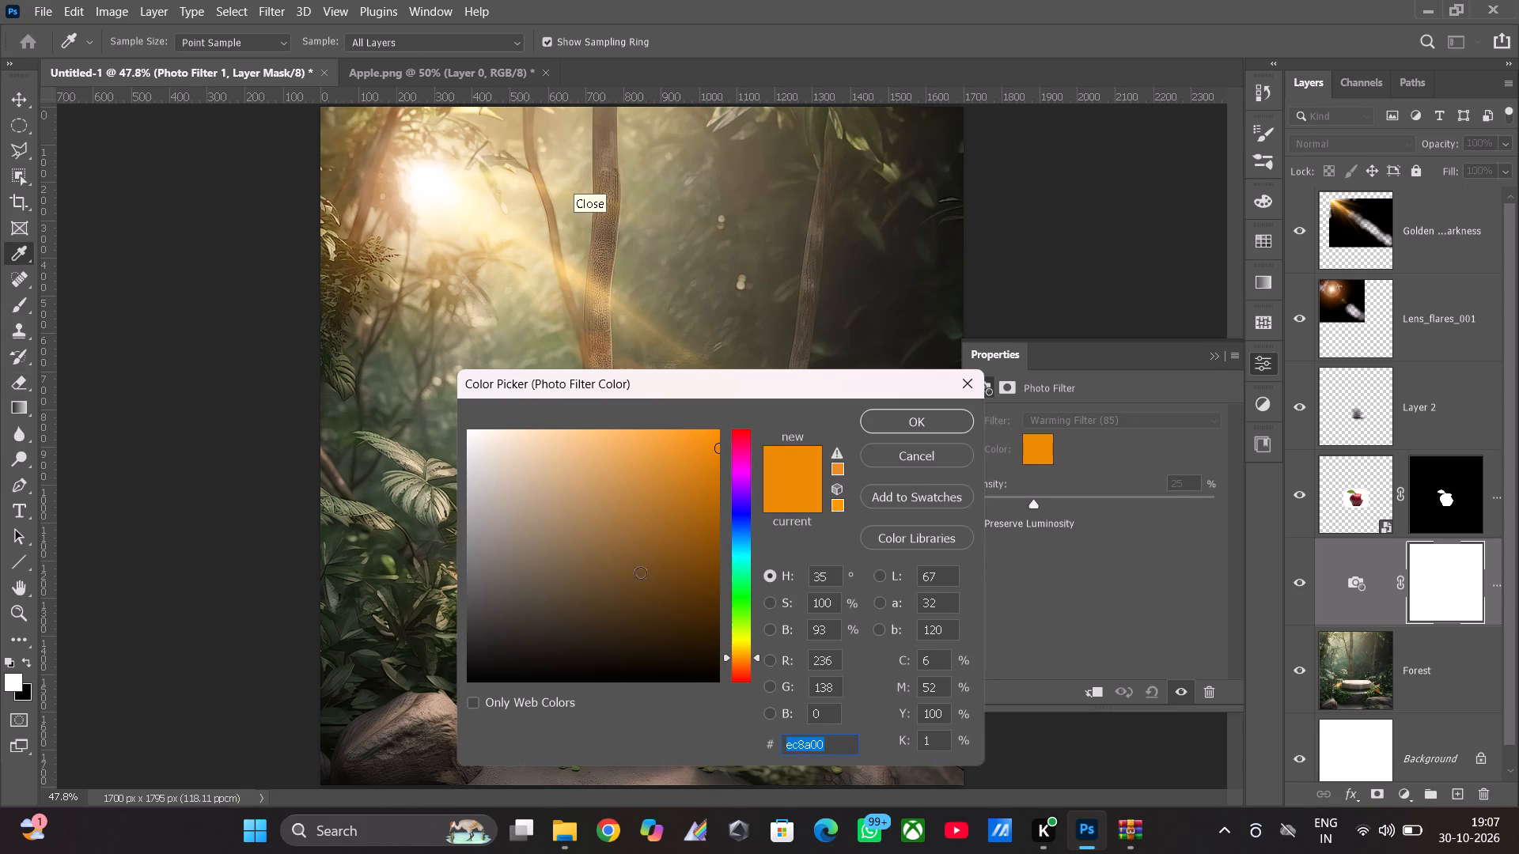
click(741, 588)
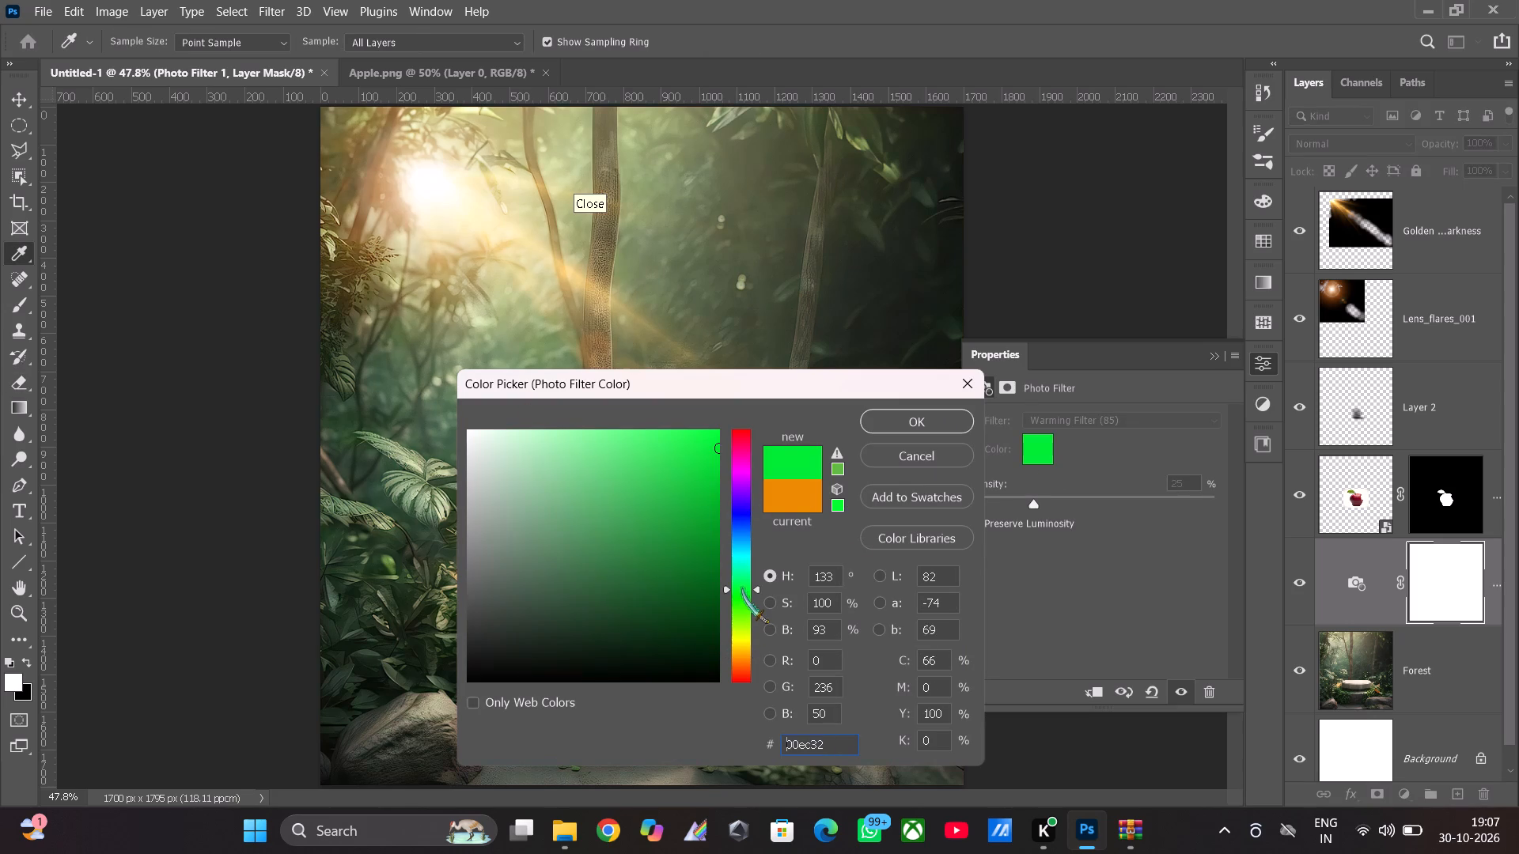
drag(742, 588, 743, 607)
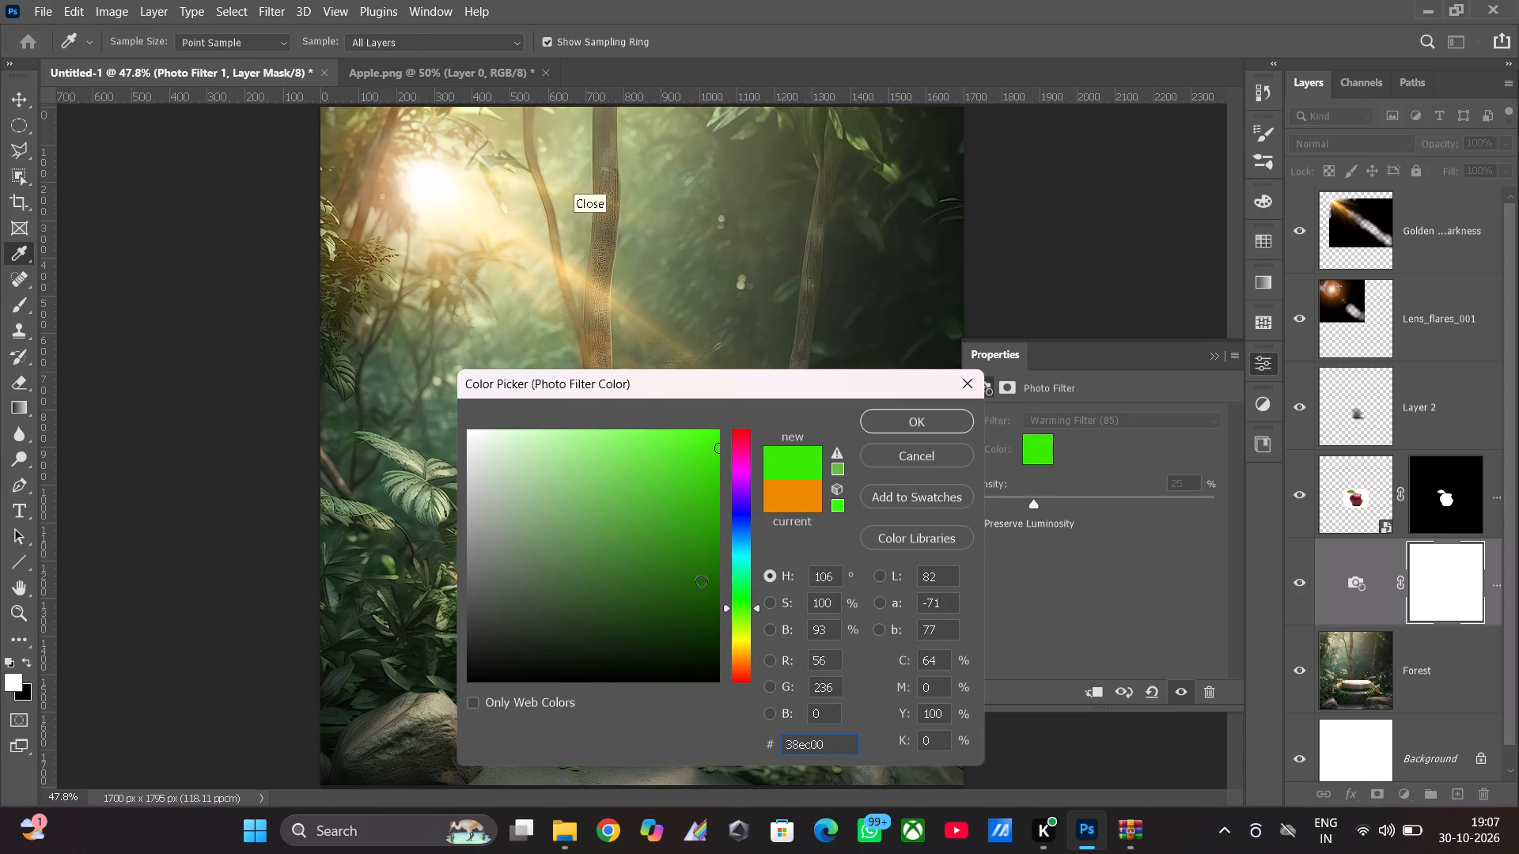
drag(701, 581, 651, 591)
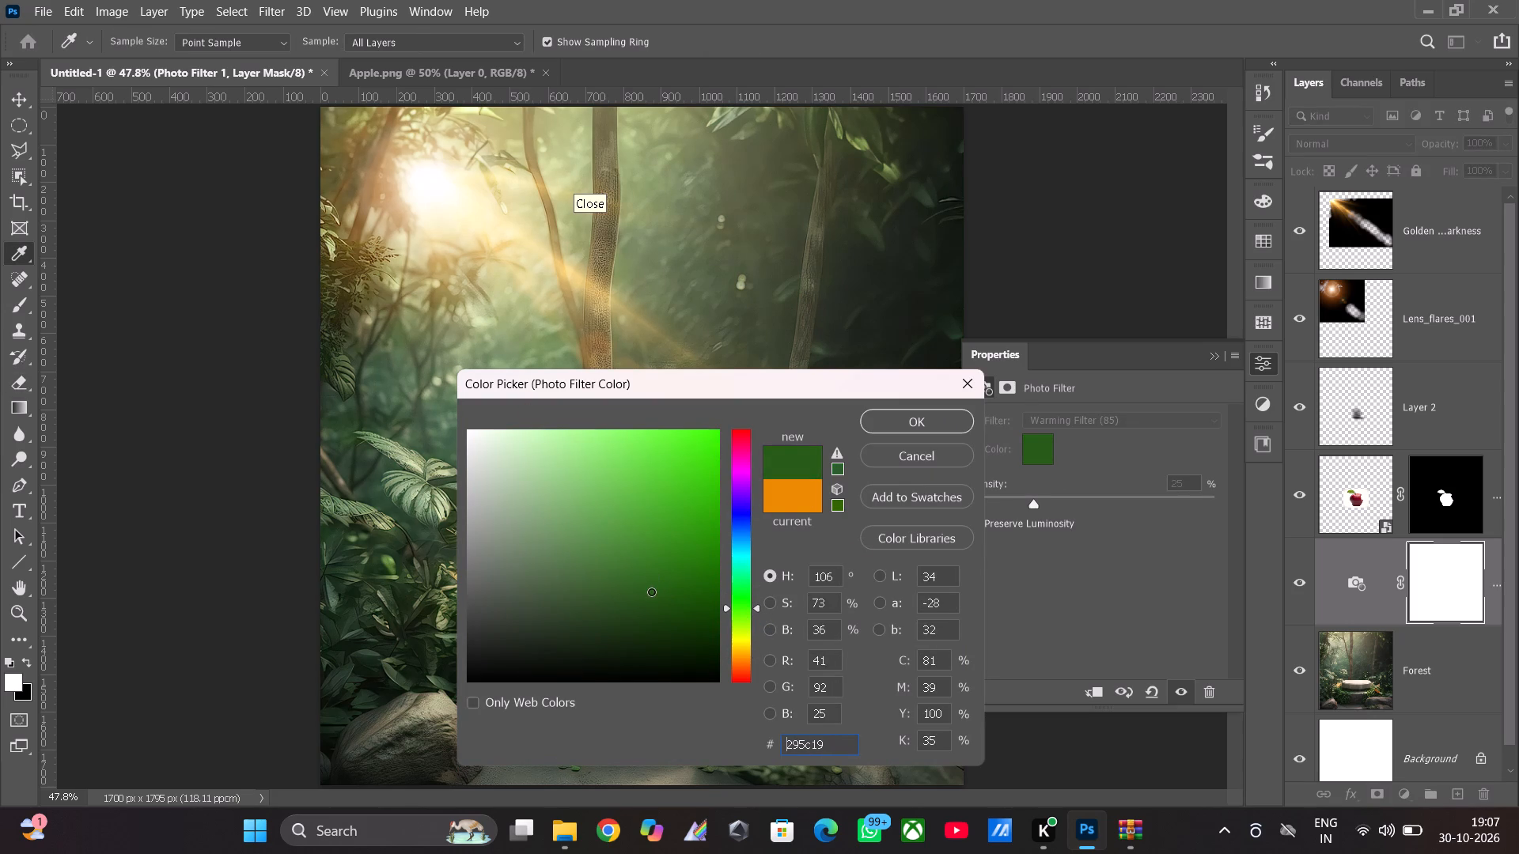
drag(651, 591, 482, 396)
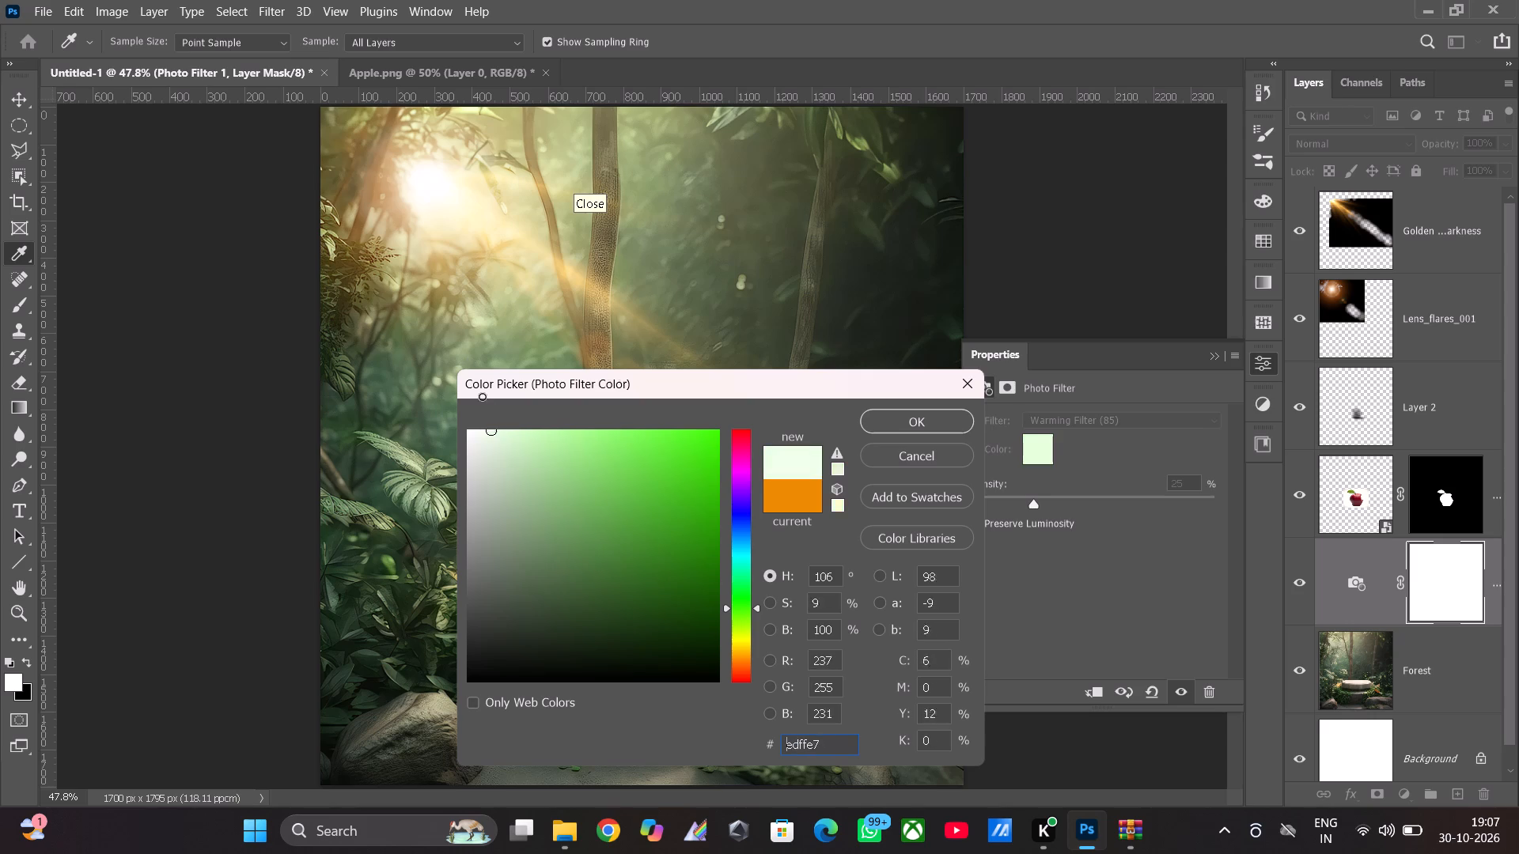
drag(482, 396, 664, 607)
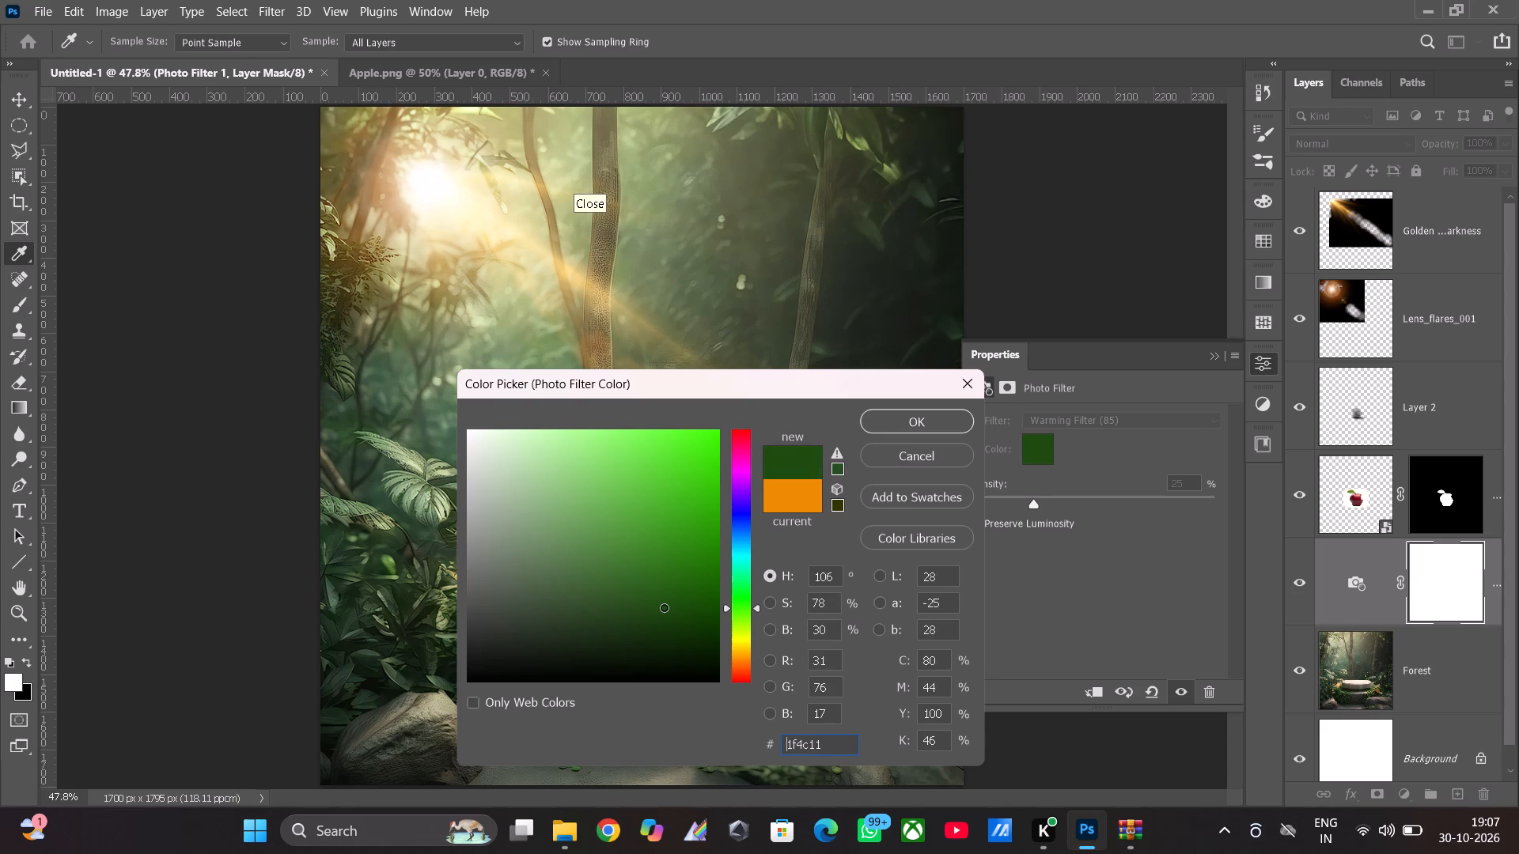
drag(664, 607, 664, 606)
click(896, 423)
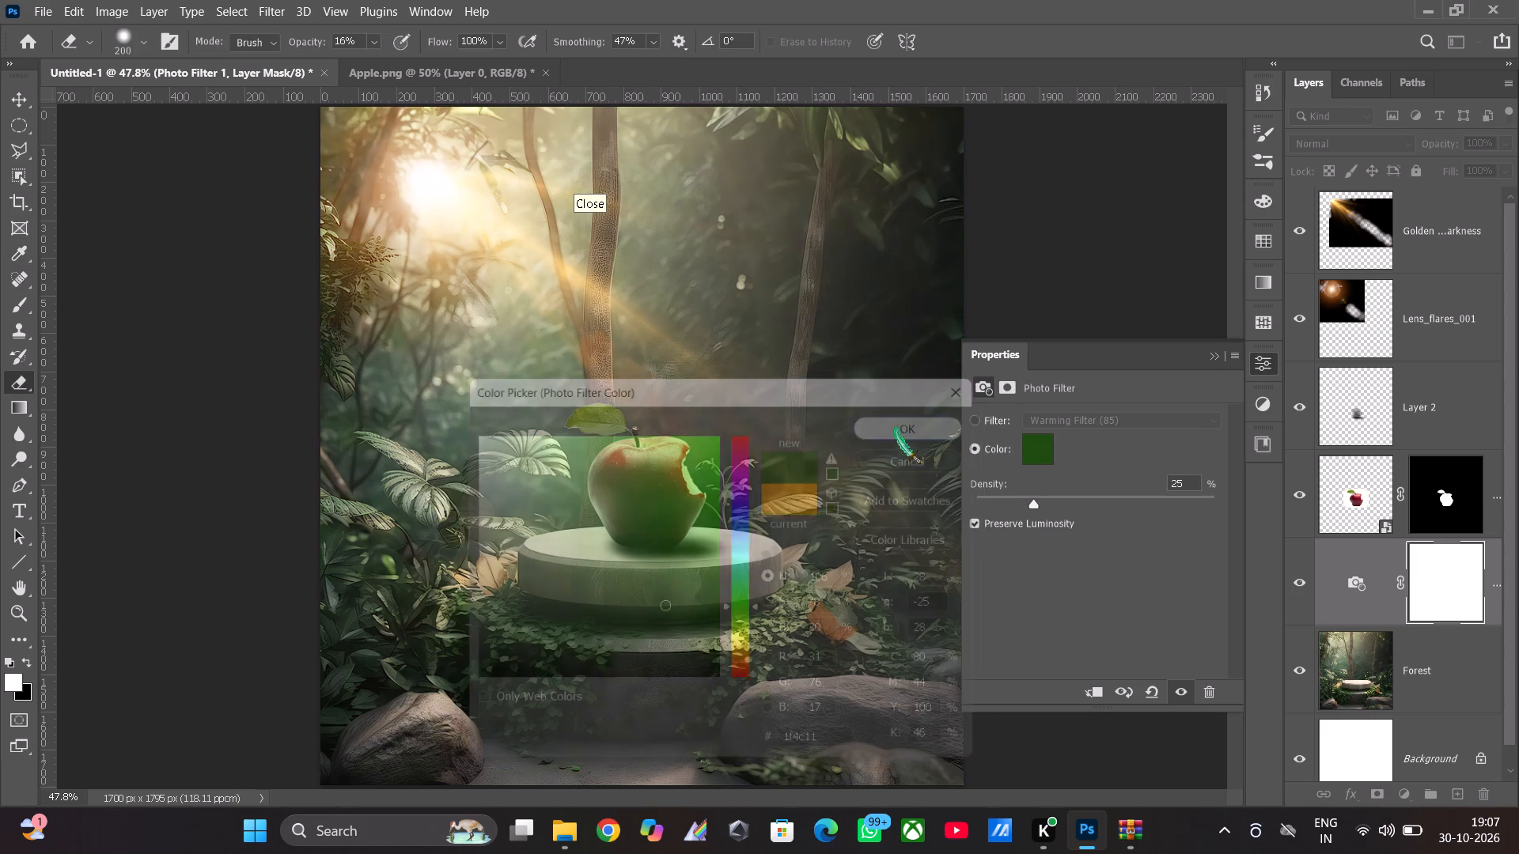
Lower the green Photo Filter's density to a subtle tint, keeping Preserve Luminosity on.
drag(1034, 498, 1233, 516)
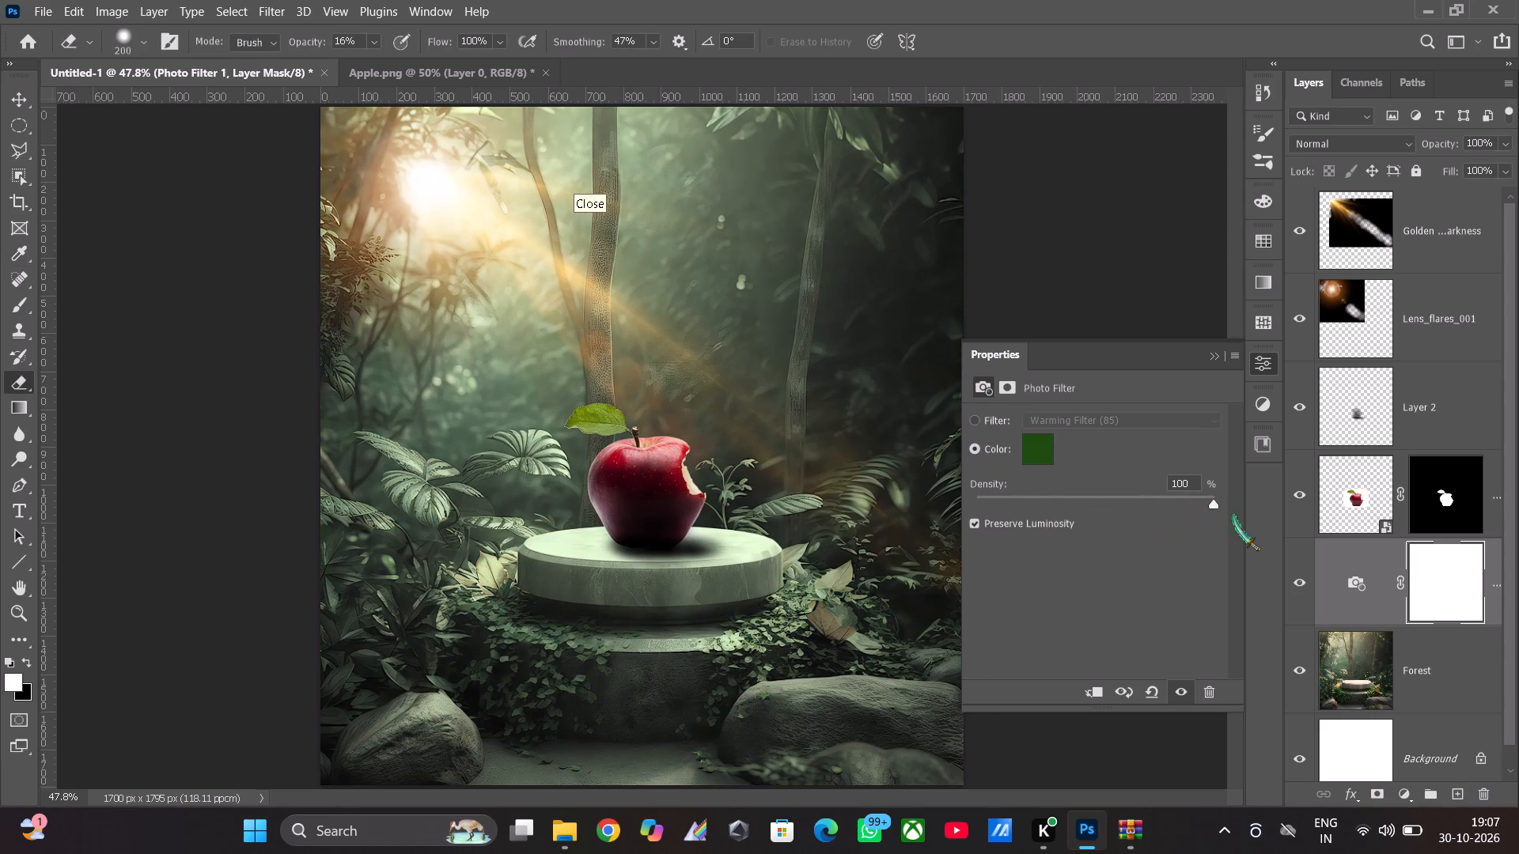
drag(1233, 516, 1010, 523)
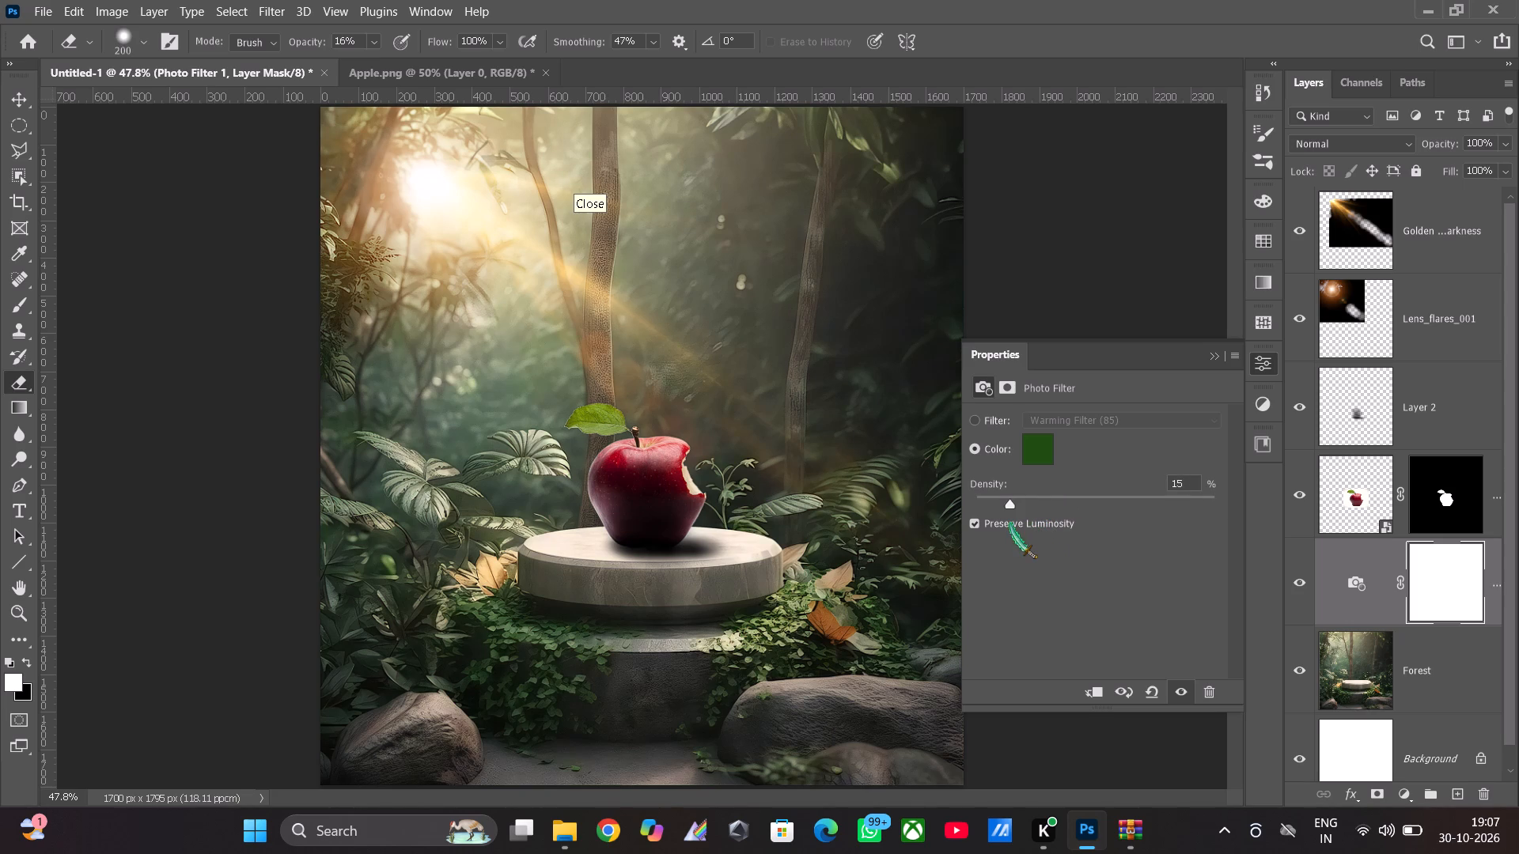
drag(1010, 523, 1008, 523)
drag(1008, 523, 1022, 523)
click(1218, 358)
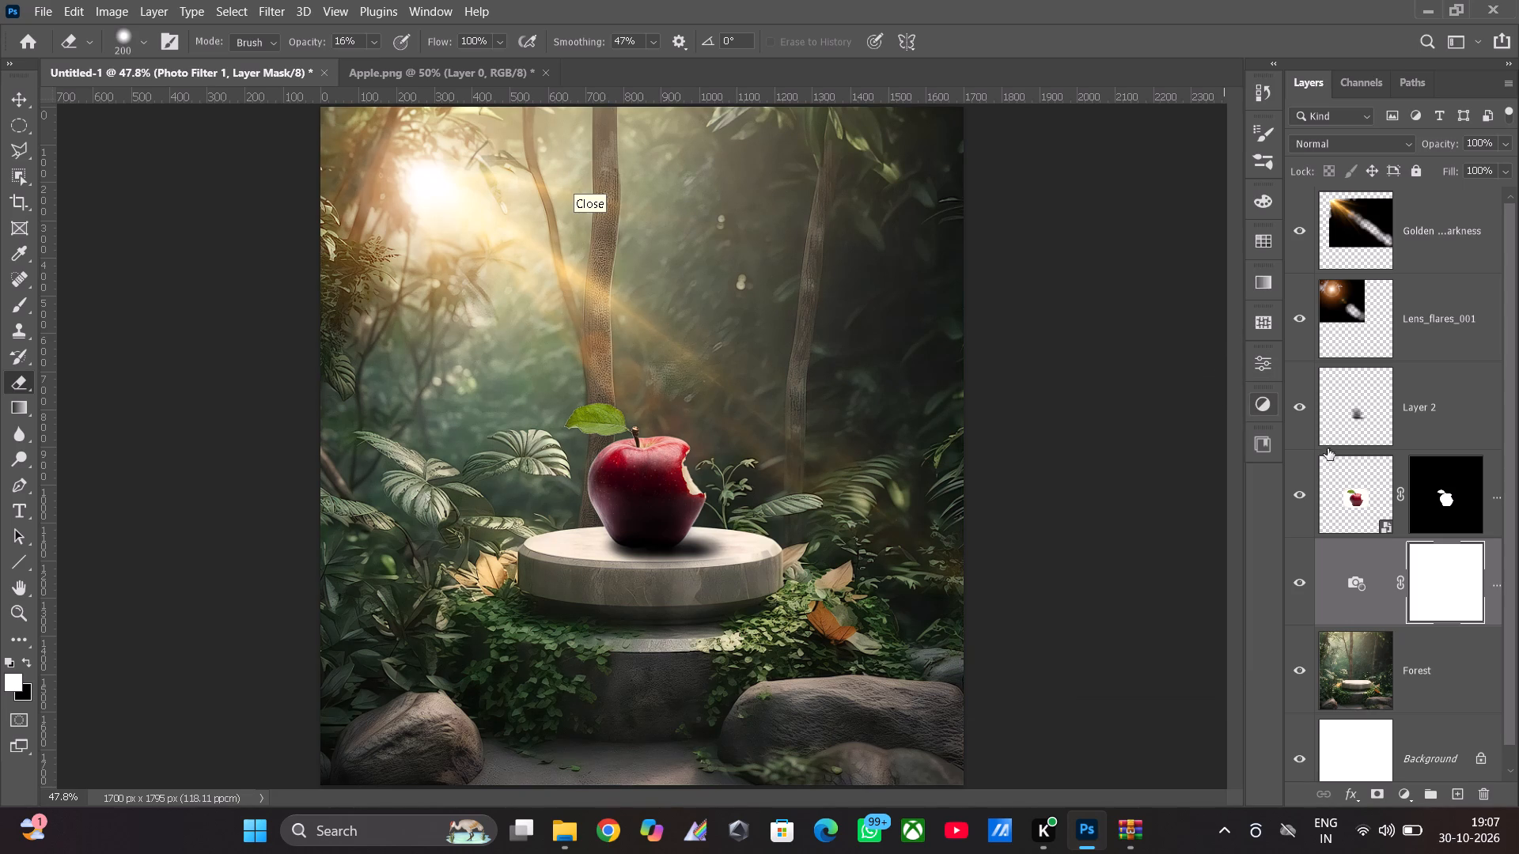
Add a second Photo Filter adjustment layer directly above the apple layer and set its colour to pure red.
click(1351, 506)
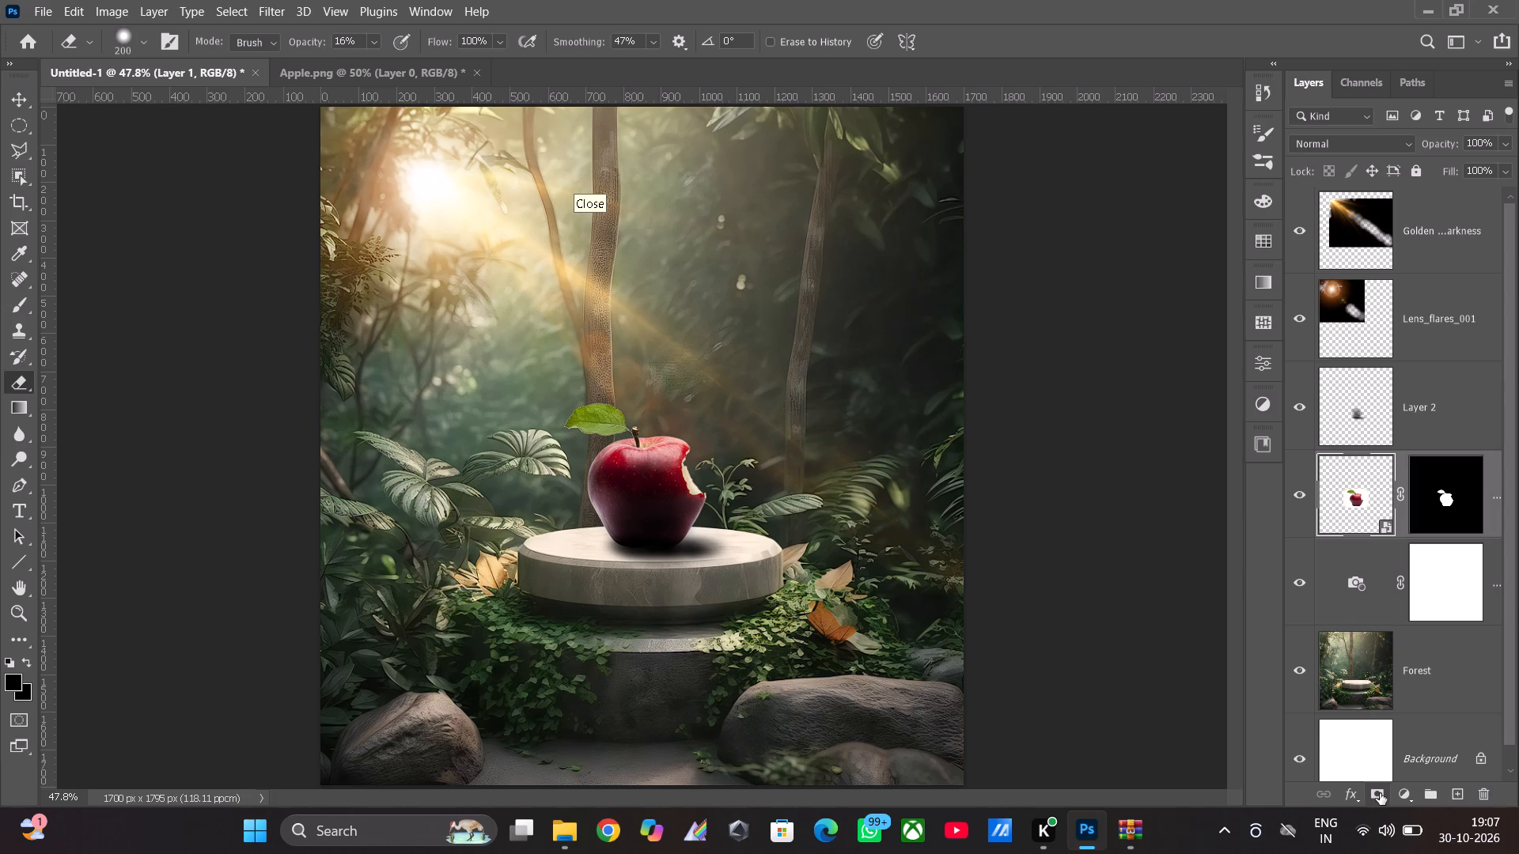
click(1394, 795)
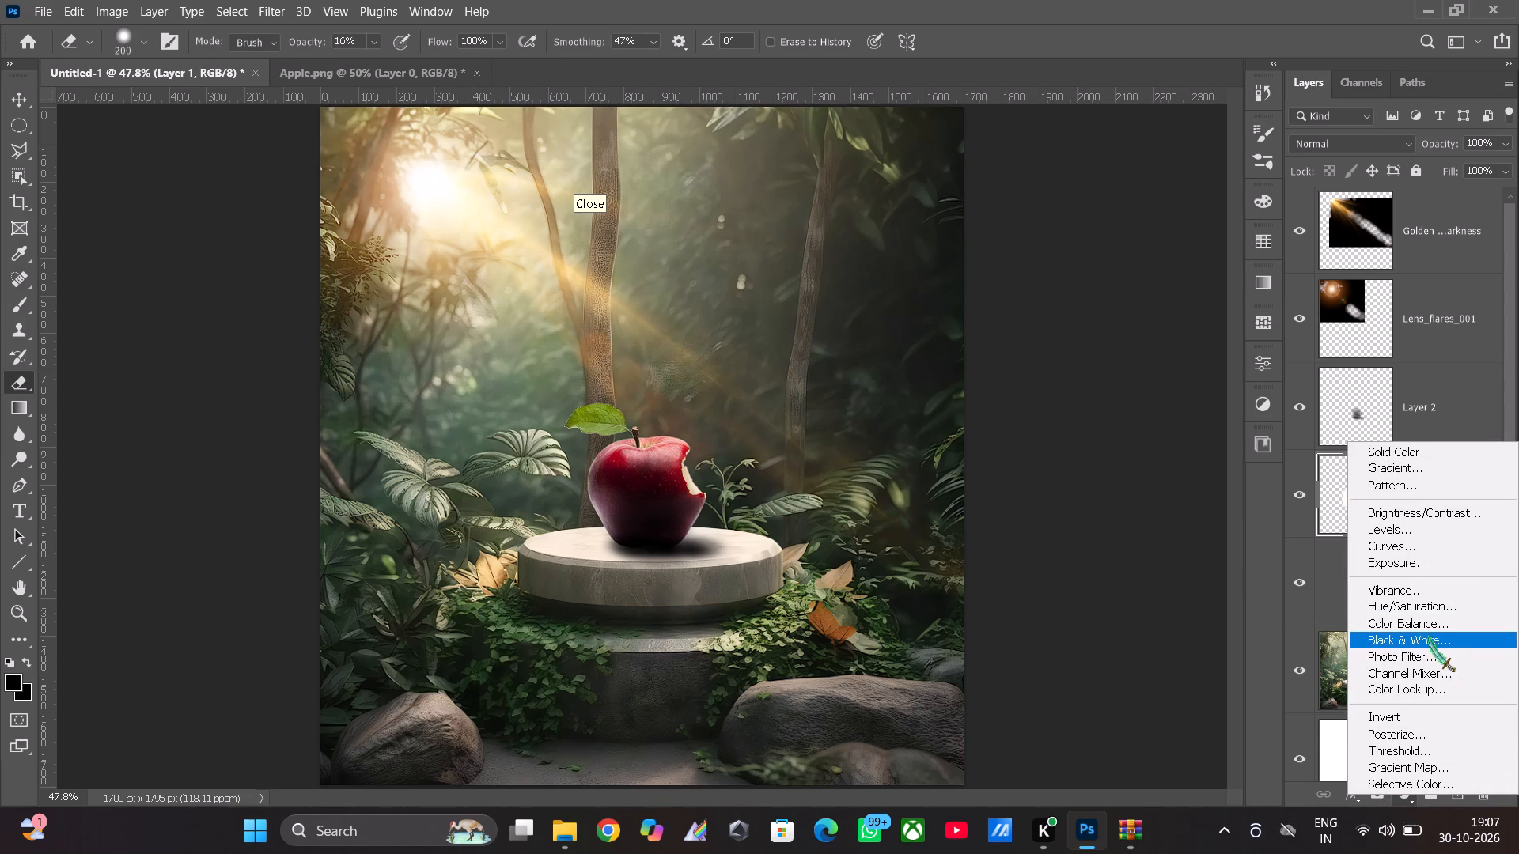
click(1434, 659)
click(1033, 448)
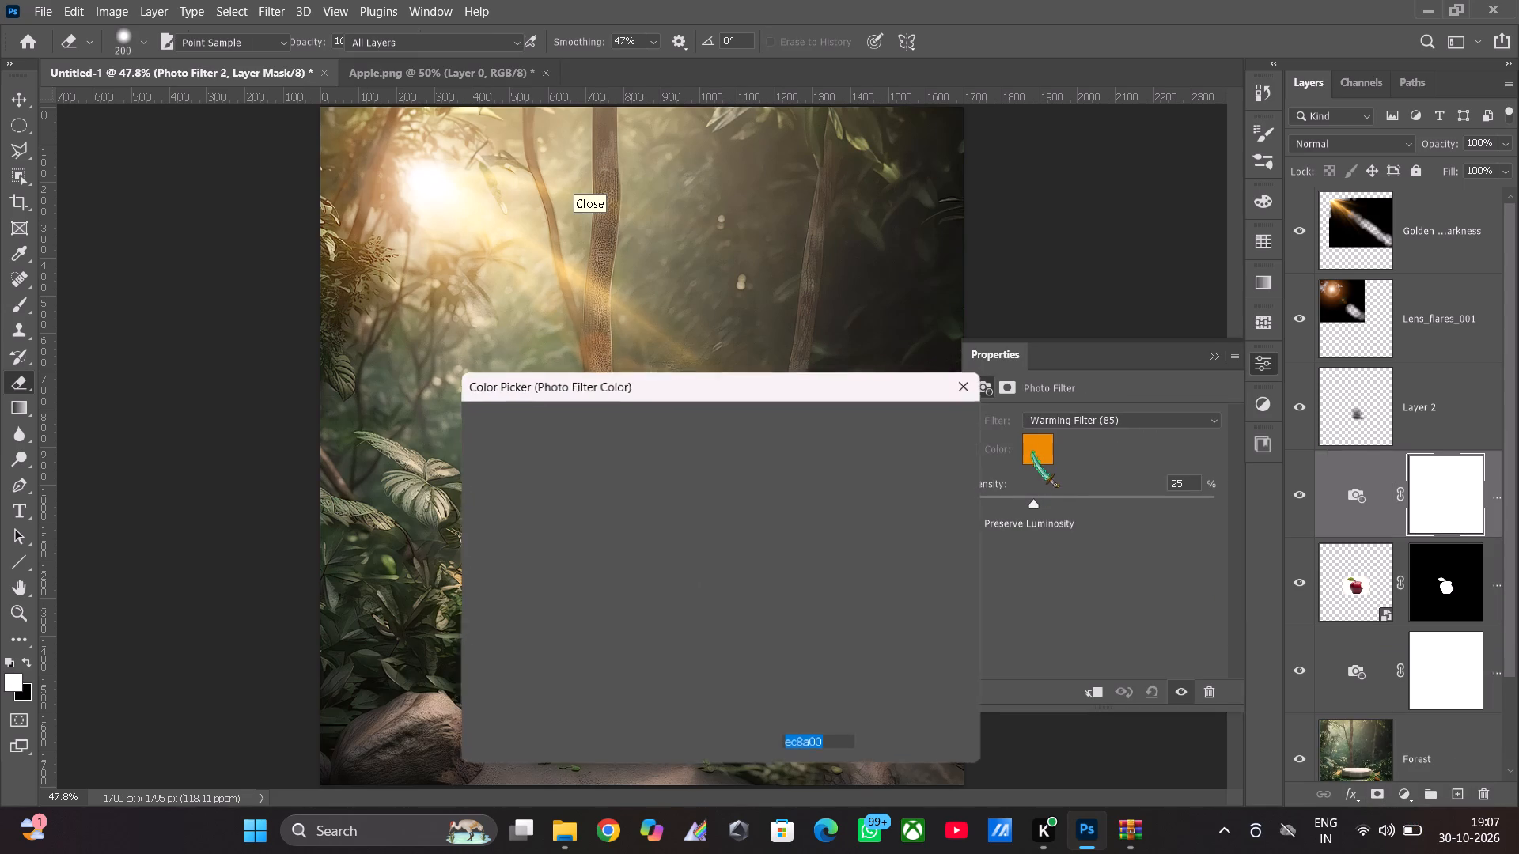
drag(749, 437, 744, 401)
drag(718, 448, 715, 408)
click(886, 423)
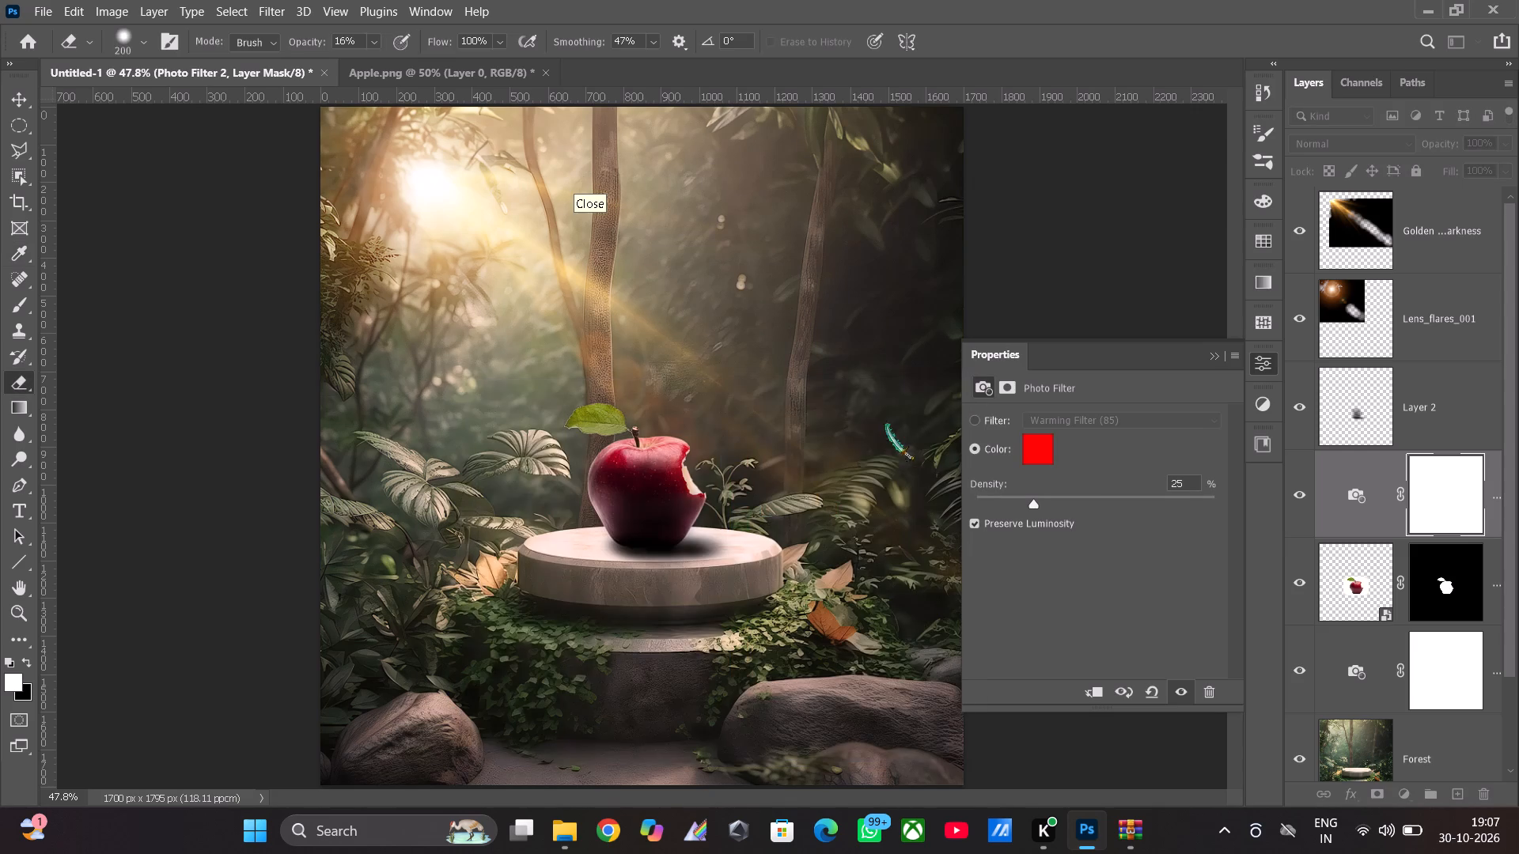
Set the red Photo Filter's density to 15%.
drag(1033, 502, 1050, 503)
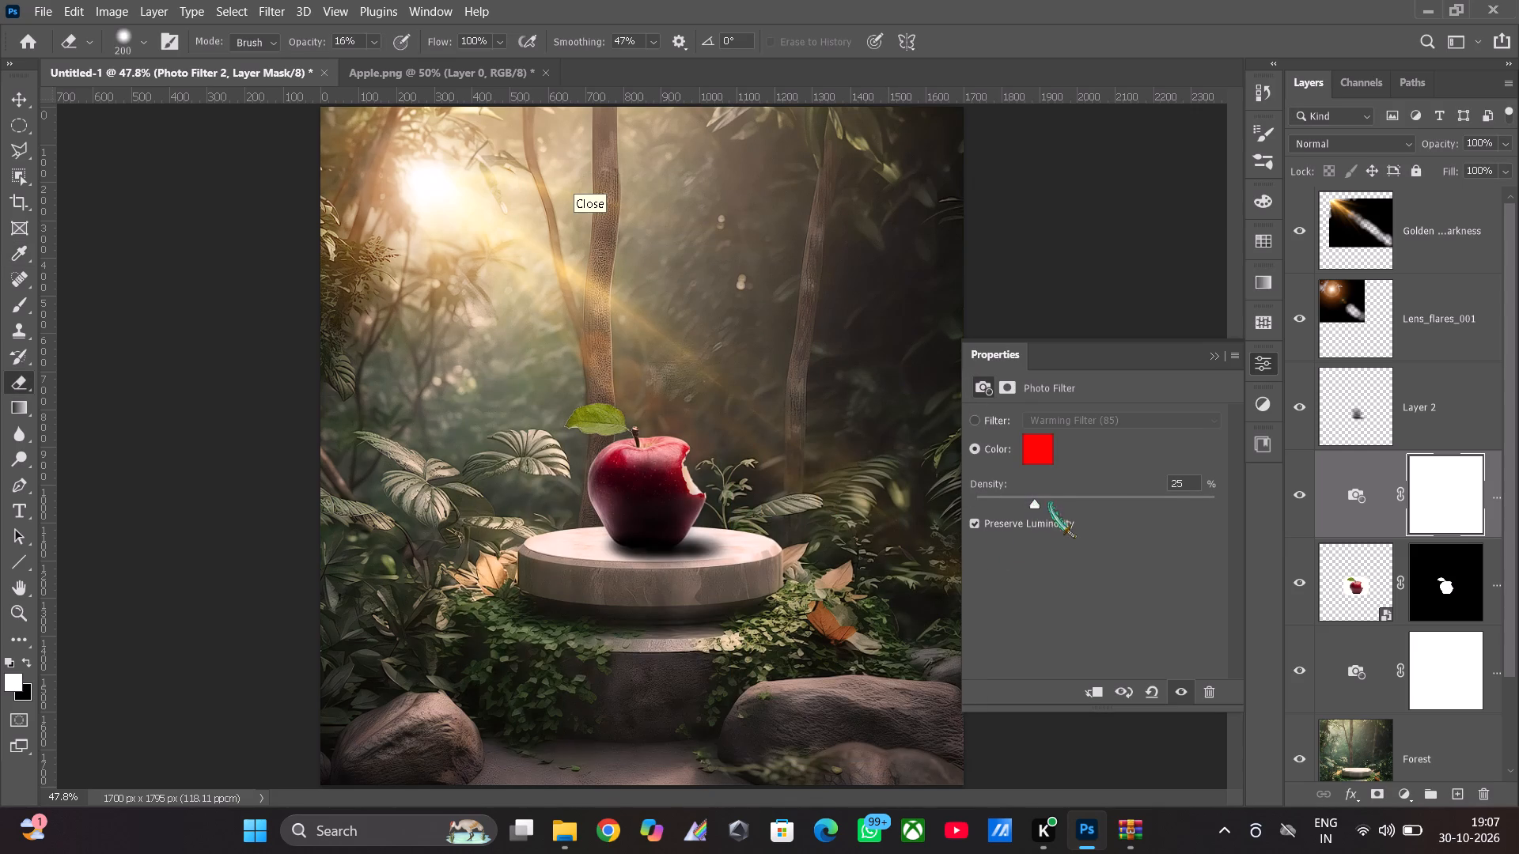
drag(1050, 503, 1047, 521)
drag(1047, 521, 1013, 525)
drag(1013, 525, 1010, 525)
click(1218, 357)
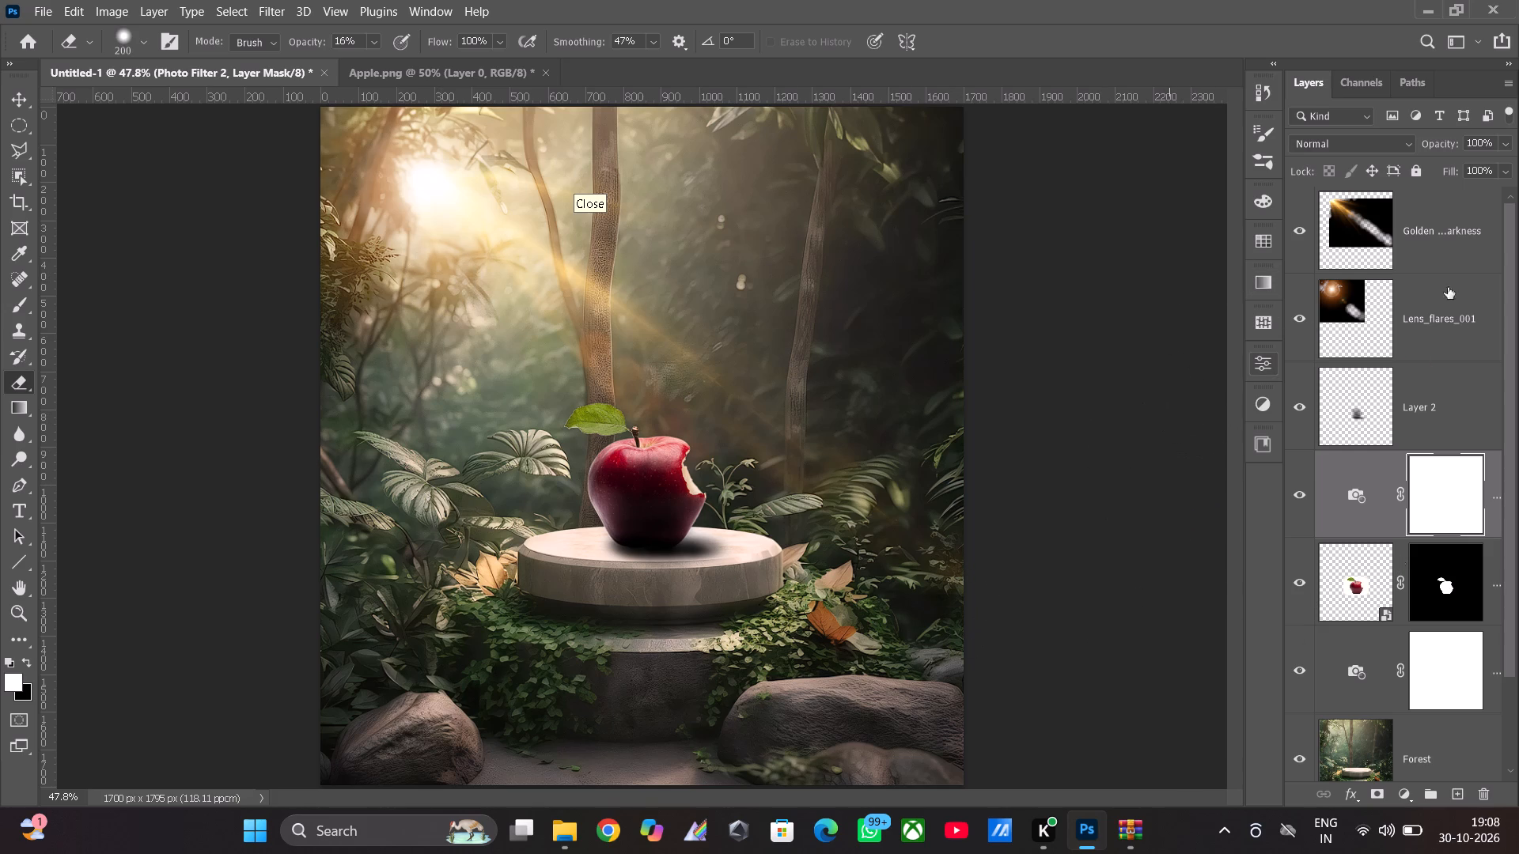
Apply a Vibrance adjustment to the Lens_flares_001 layer with vibrance +10 and saturation +7.
click(1392, 310)
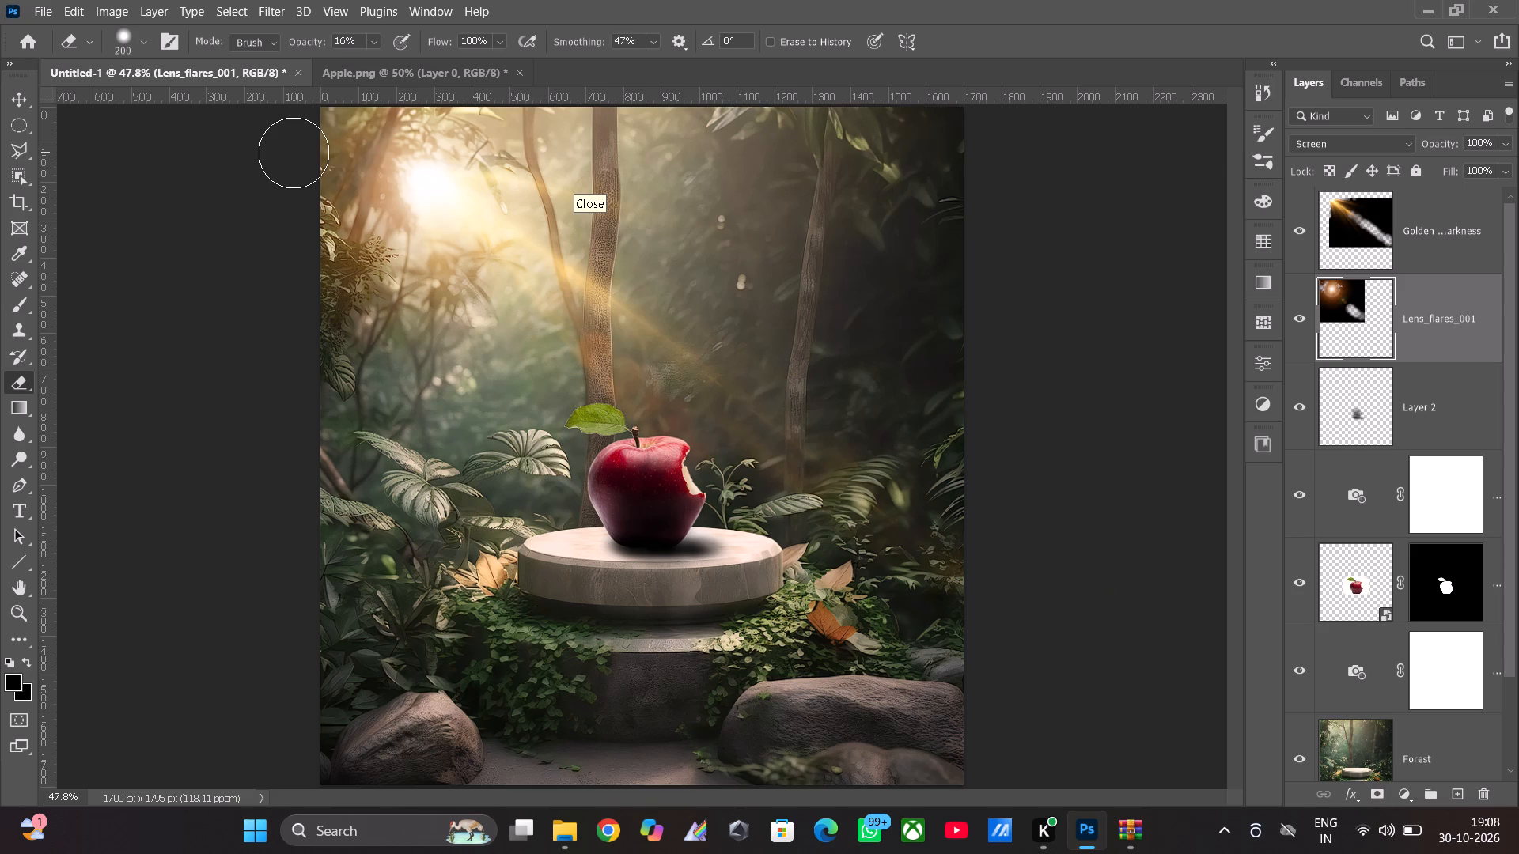
click(107, 5)
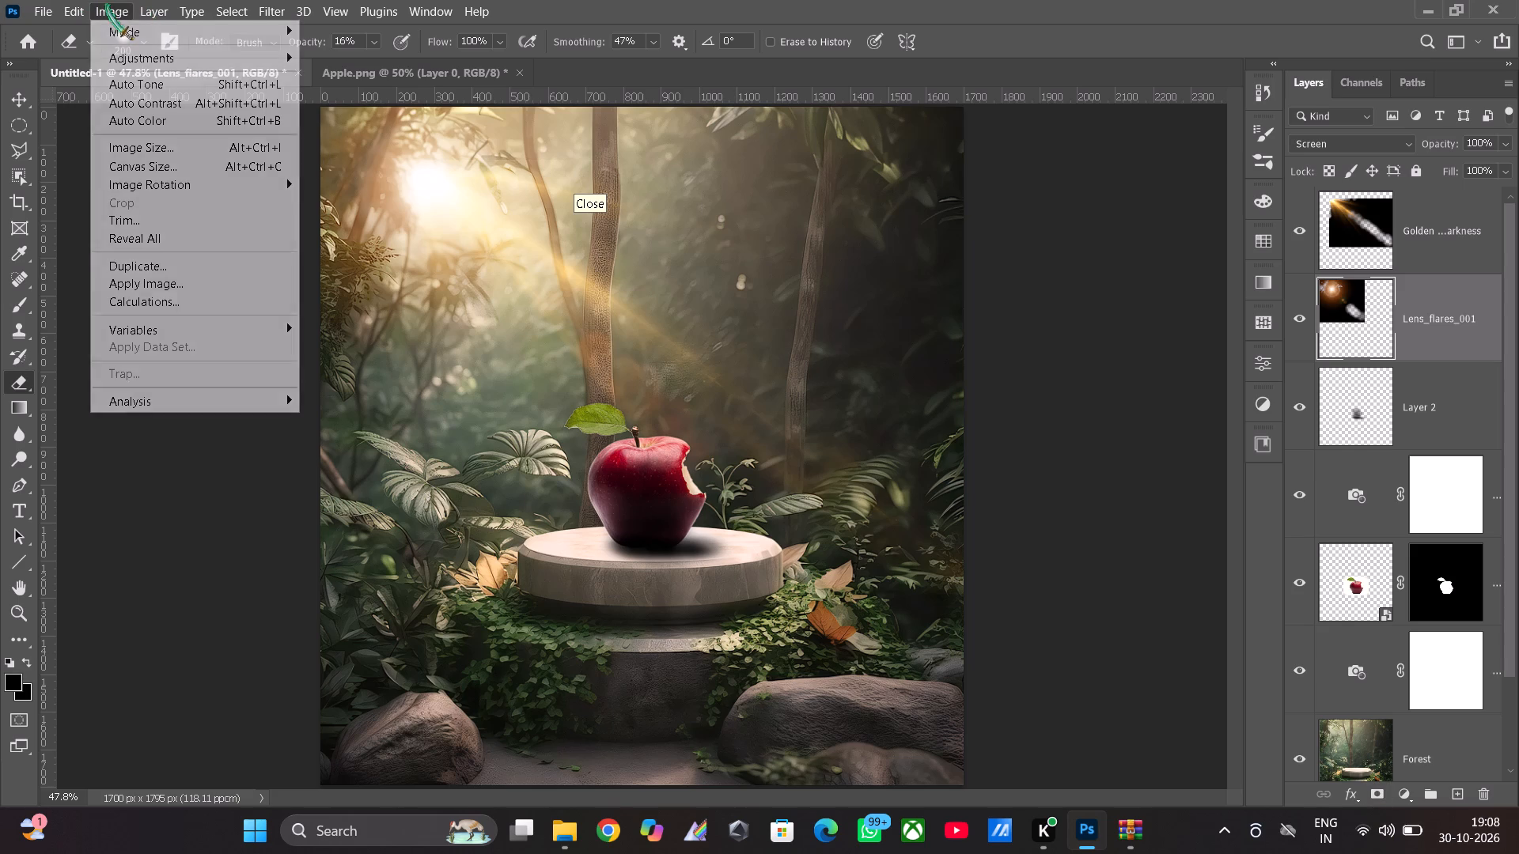
click(139, 62)
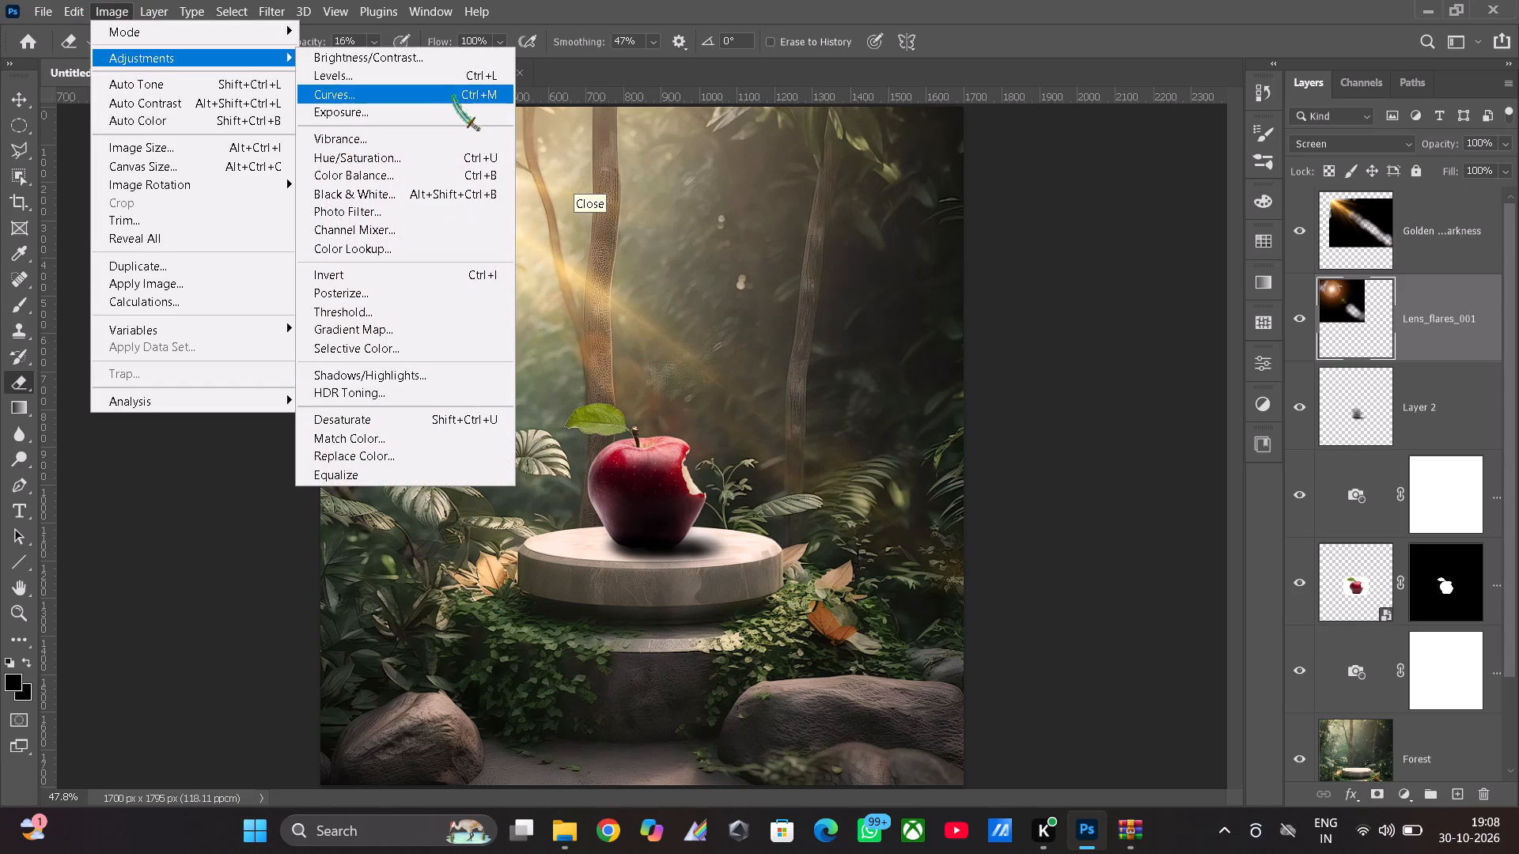
click(412, 136)
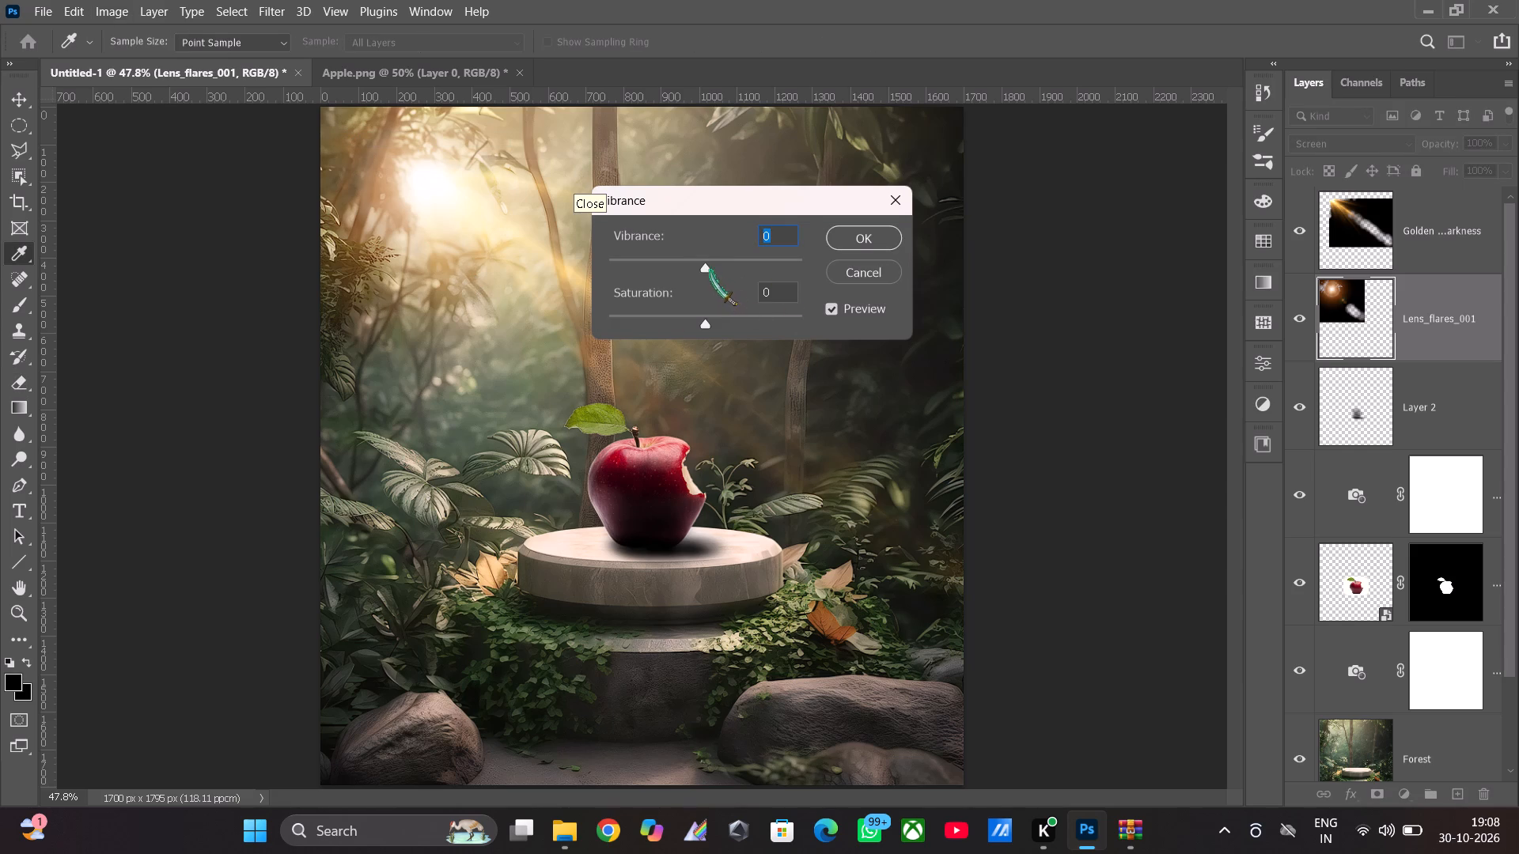
drag(710, 270, 817, 304)
drag(817, 304, 851, 304)
drag(851, 304, 749, 294)
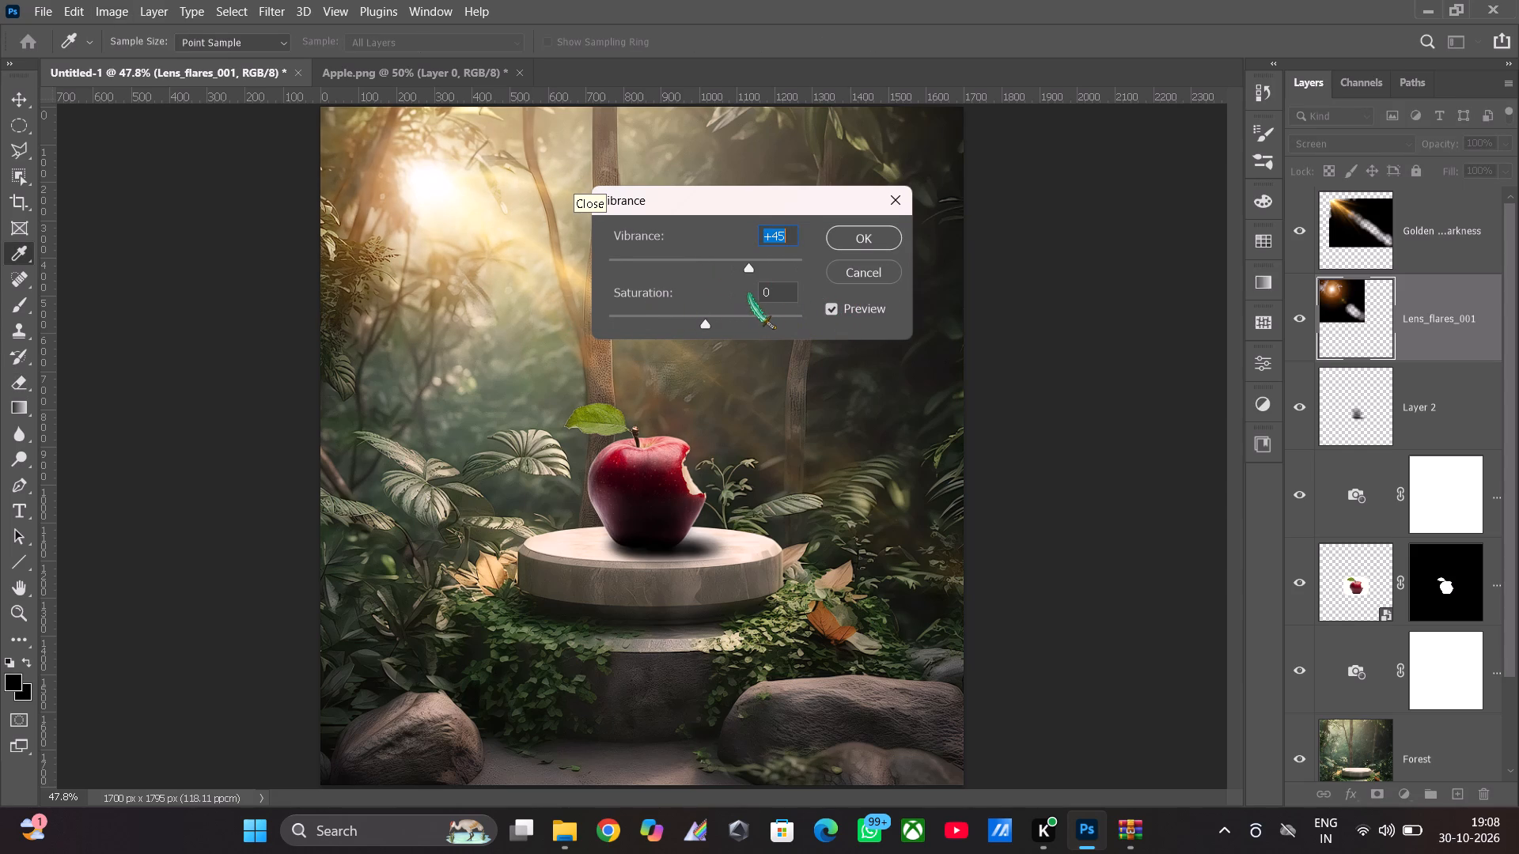
click(725, 319)
drag(725, 319, 749, 328)
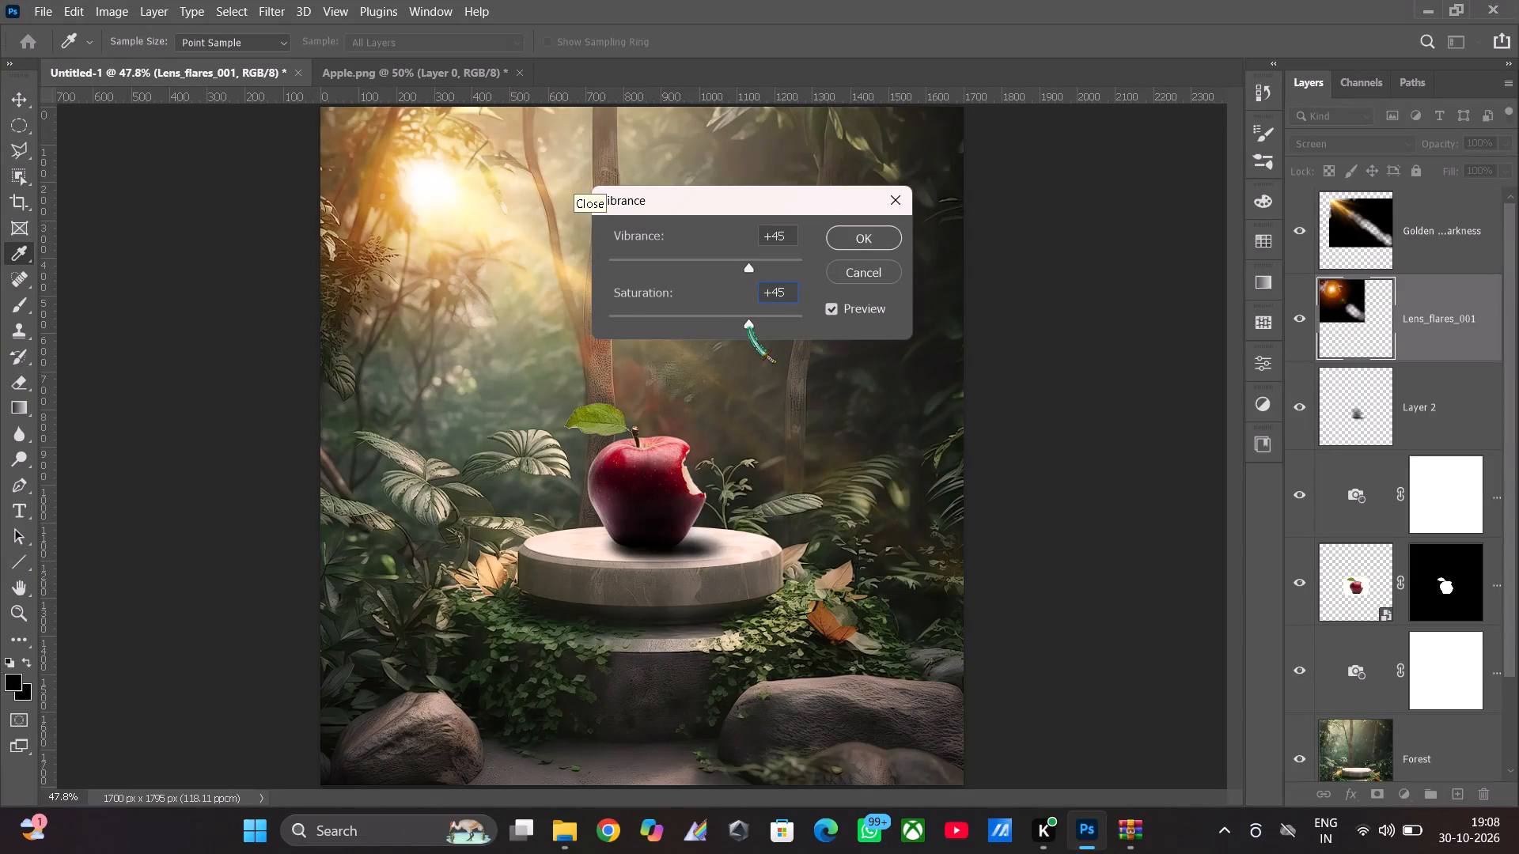
drag(749, 328, 738, 331)
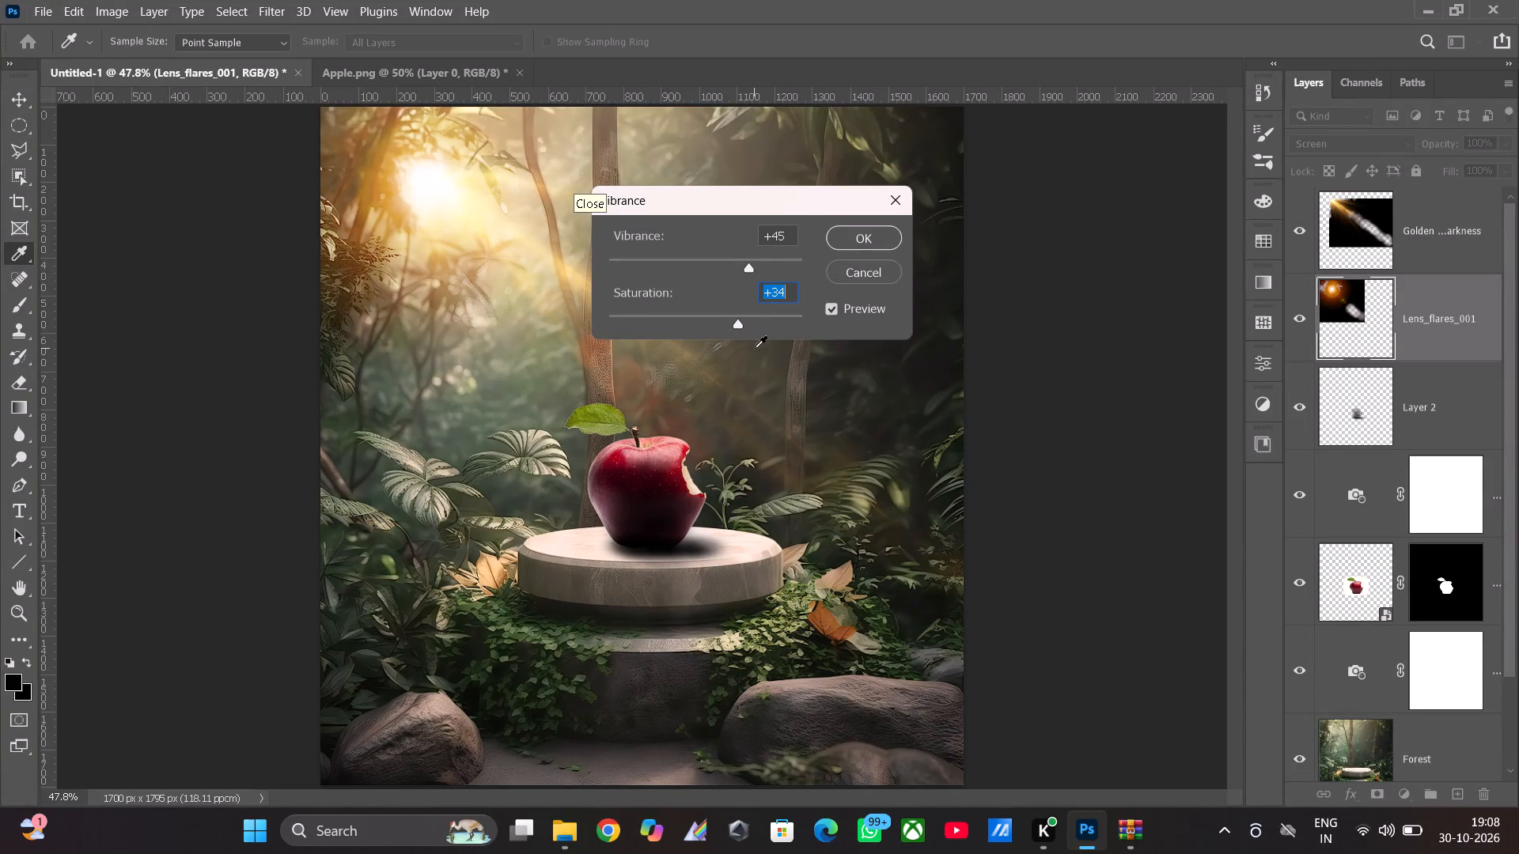
click(713, 321)
click(726, 261)
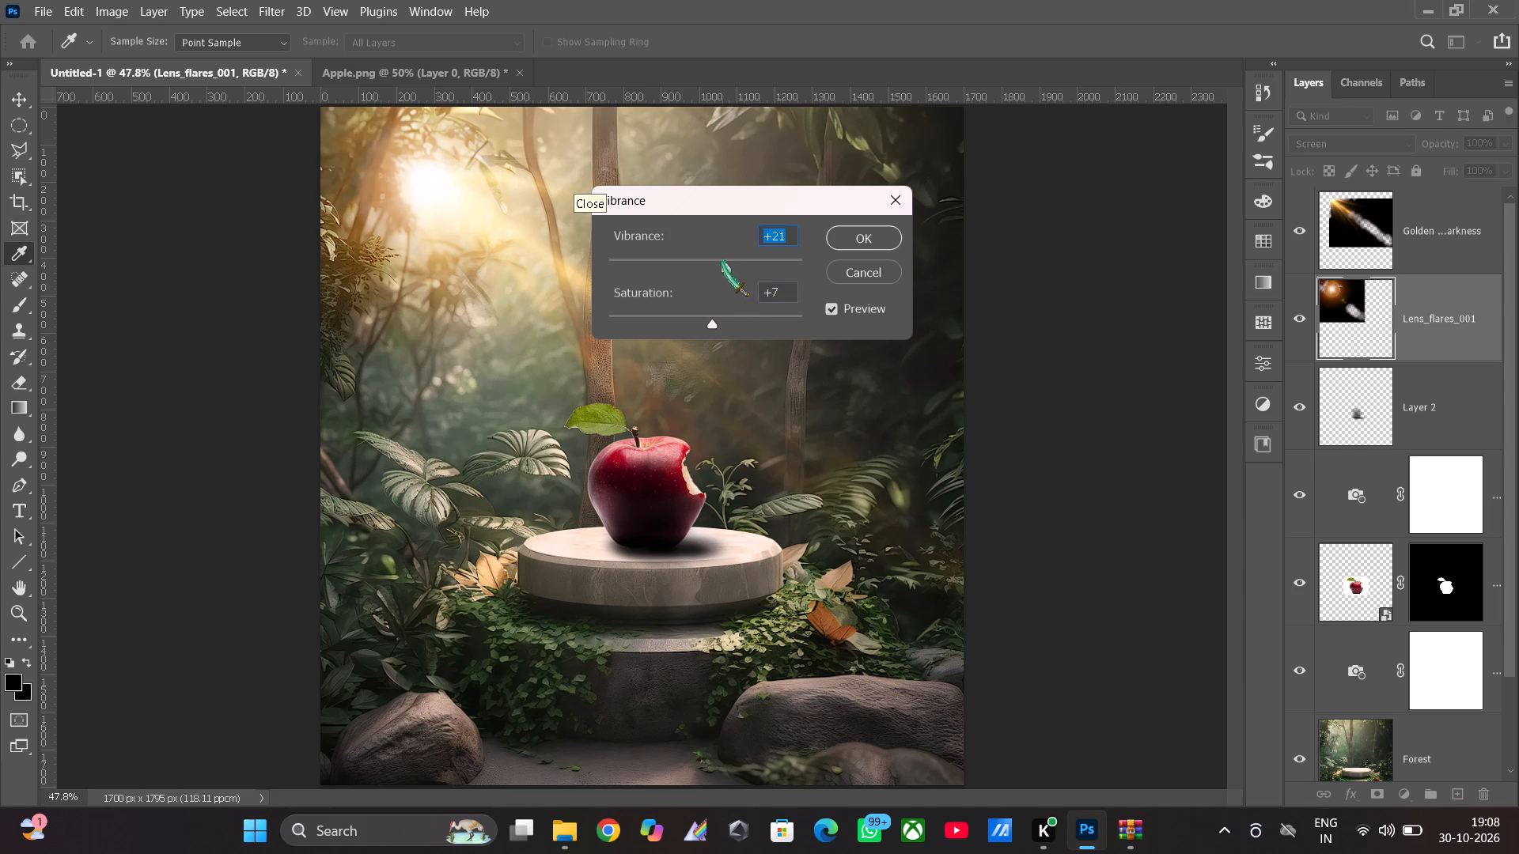
click(716, 260)
click(710, 263)
click(871, 242)
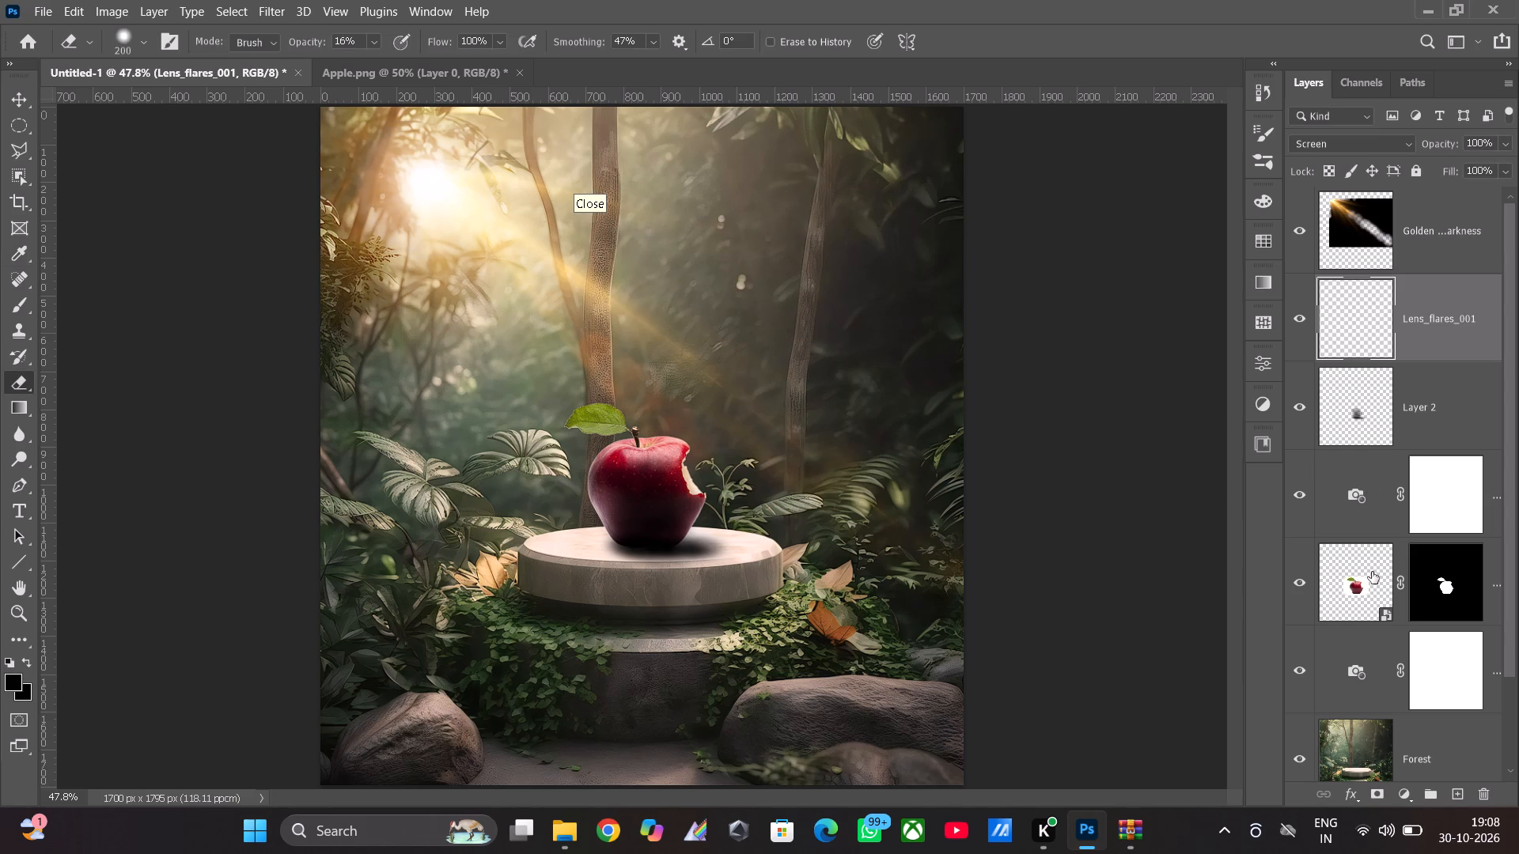
Apply a Vibrance adjustment to the apple smart object layer with vibrance +1 and saturation +9.
click(1368, 599)
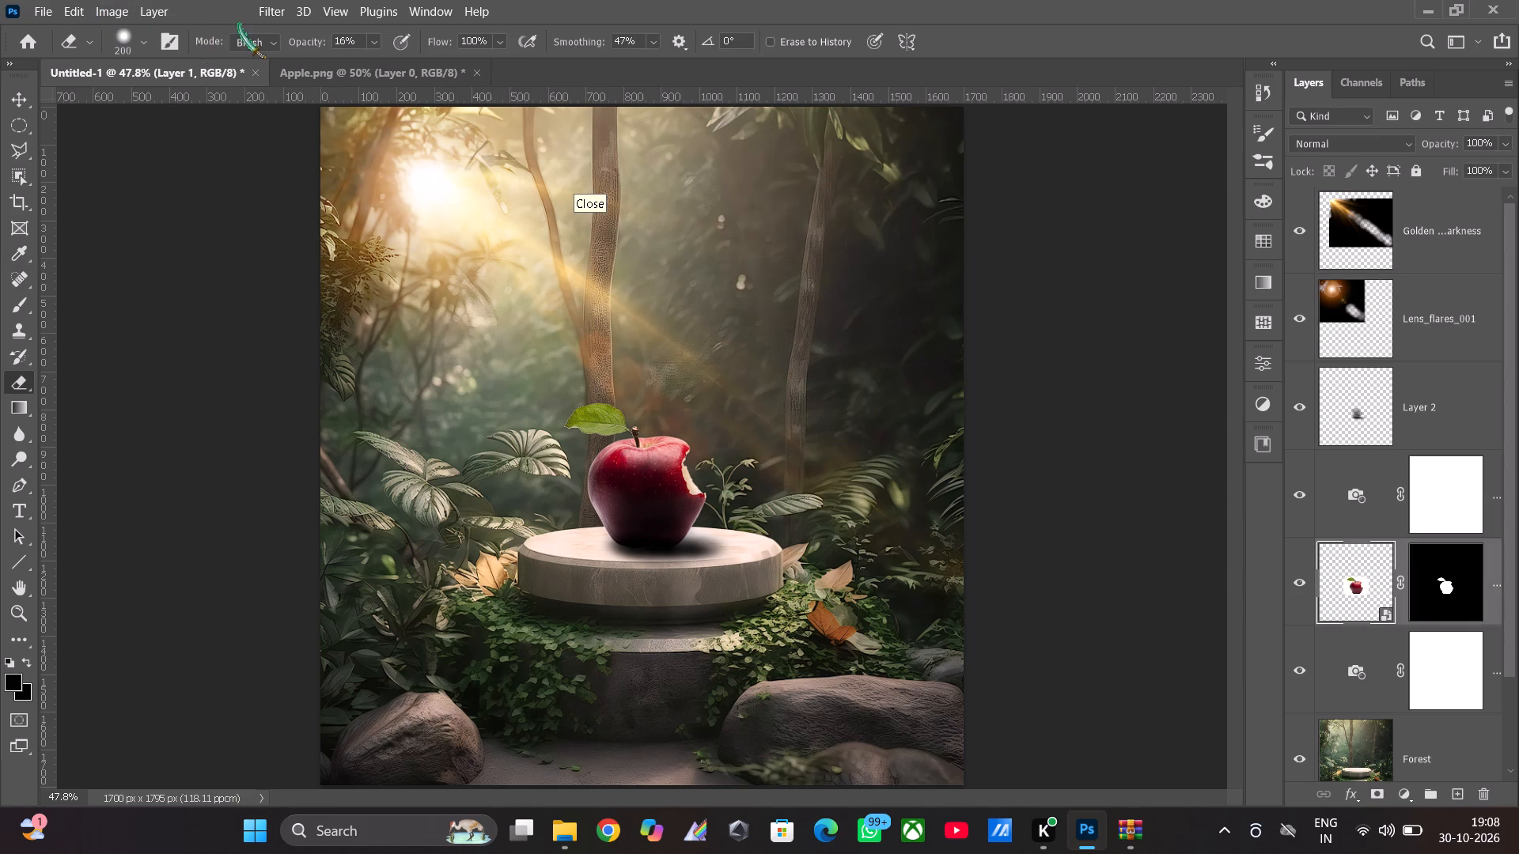
click(119, 11)
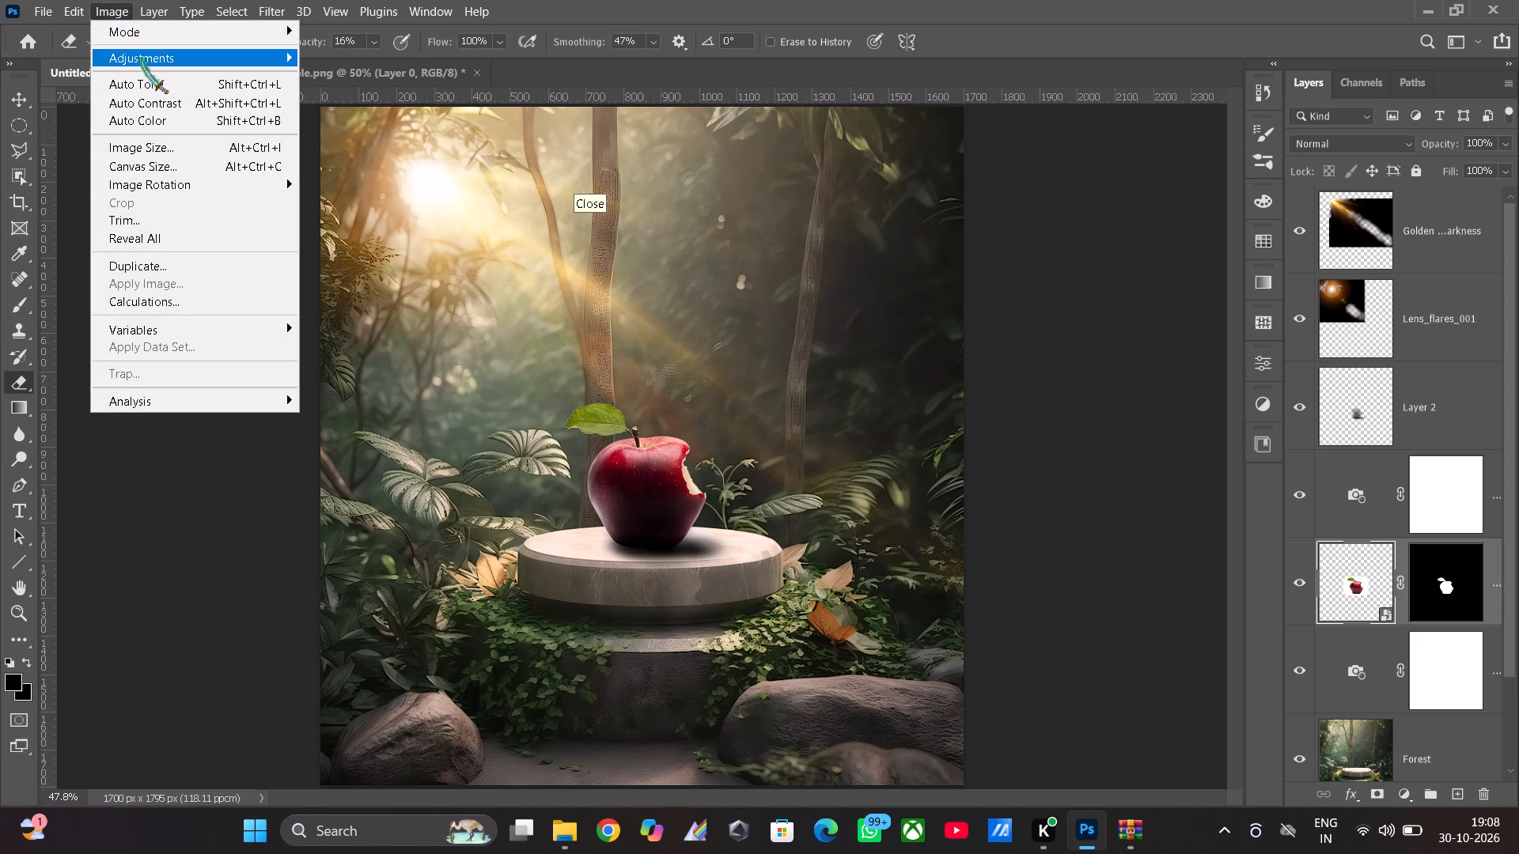
click(142, 57)
click(350, 141)
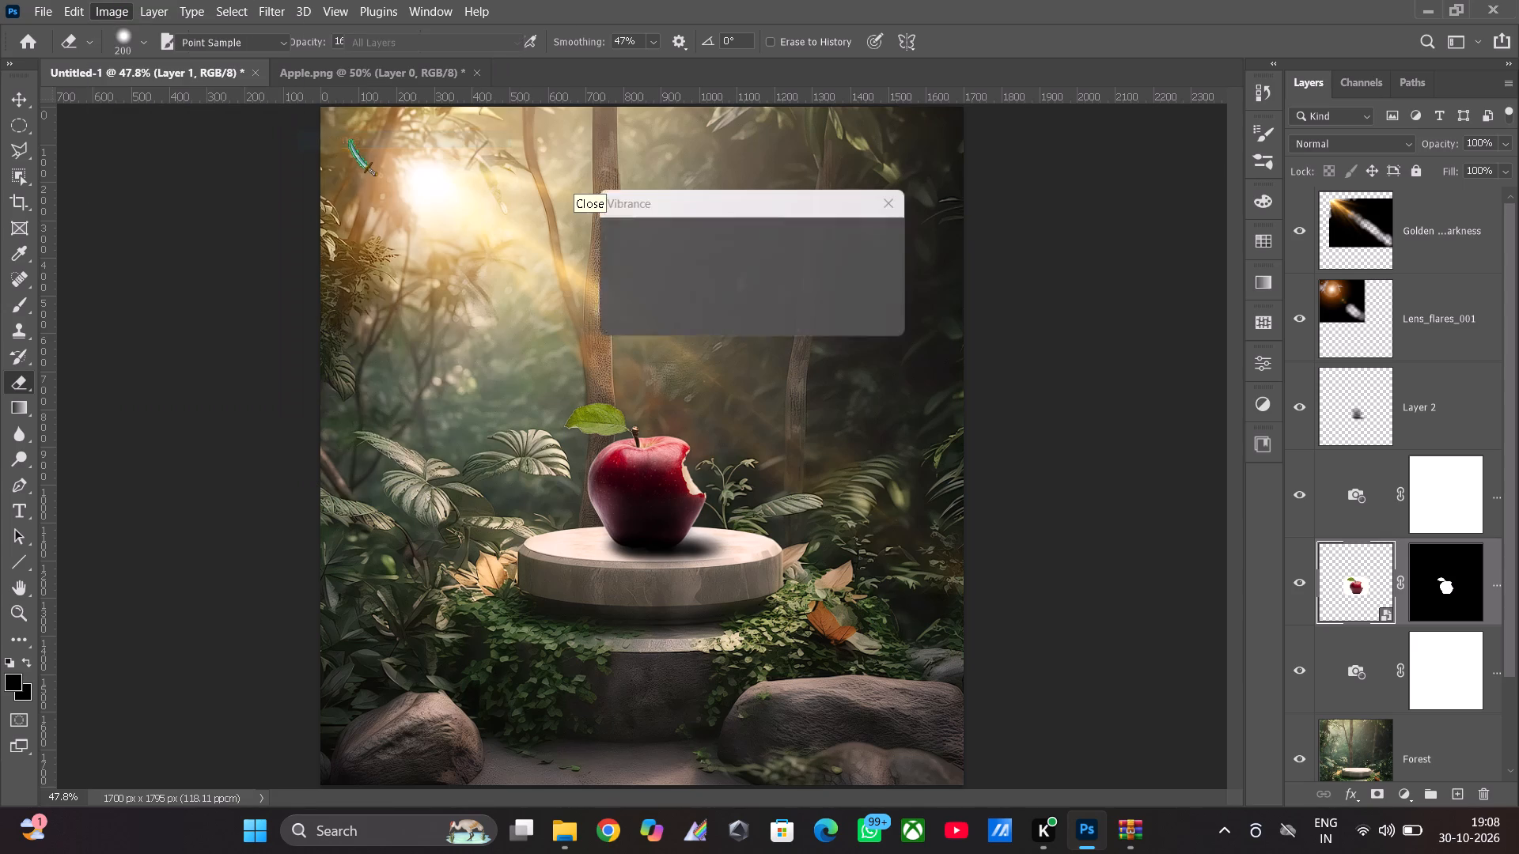
click(715, 263)
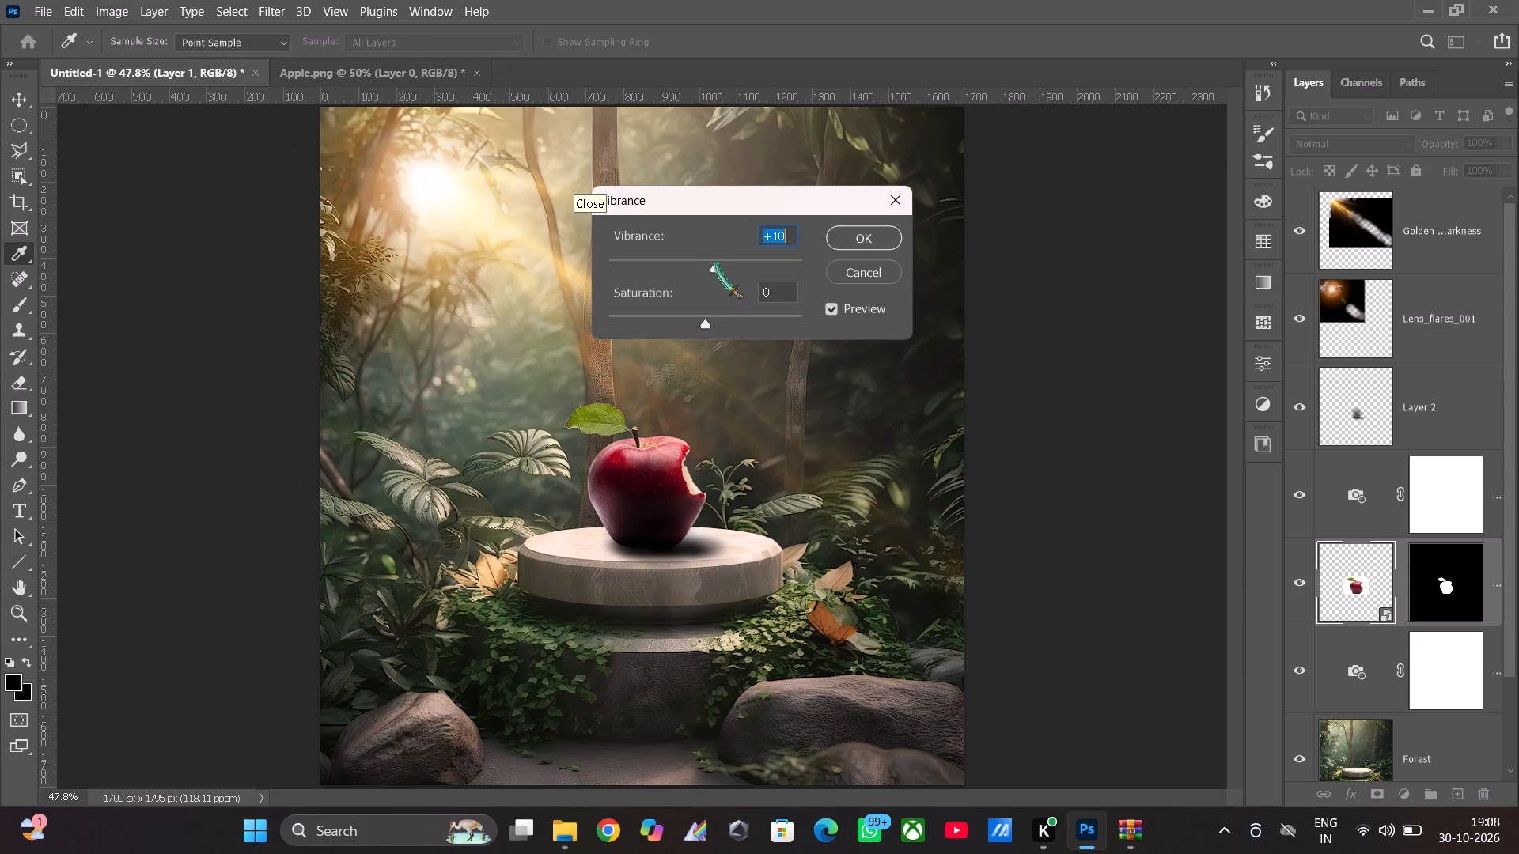
double_click(717, 321)
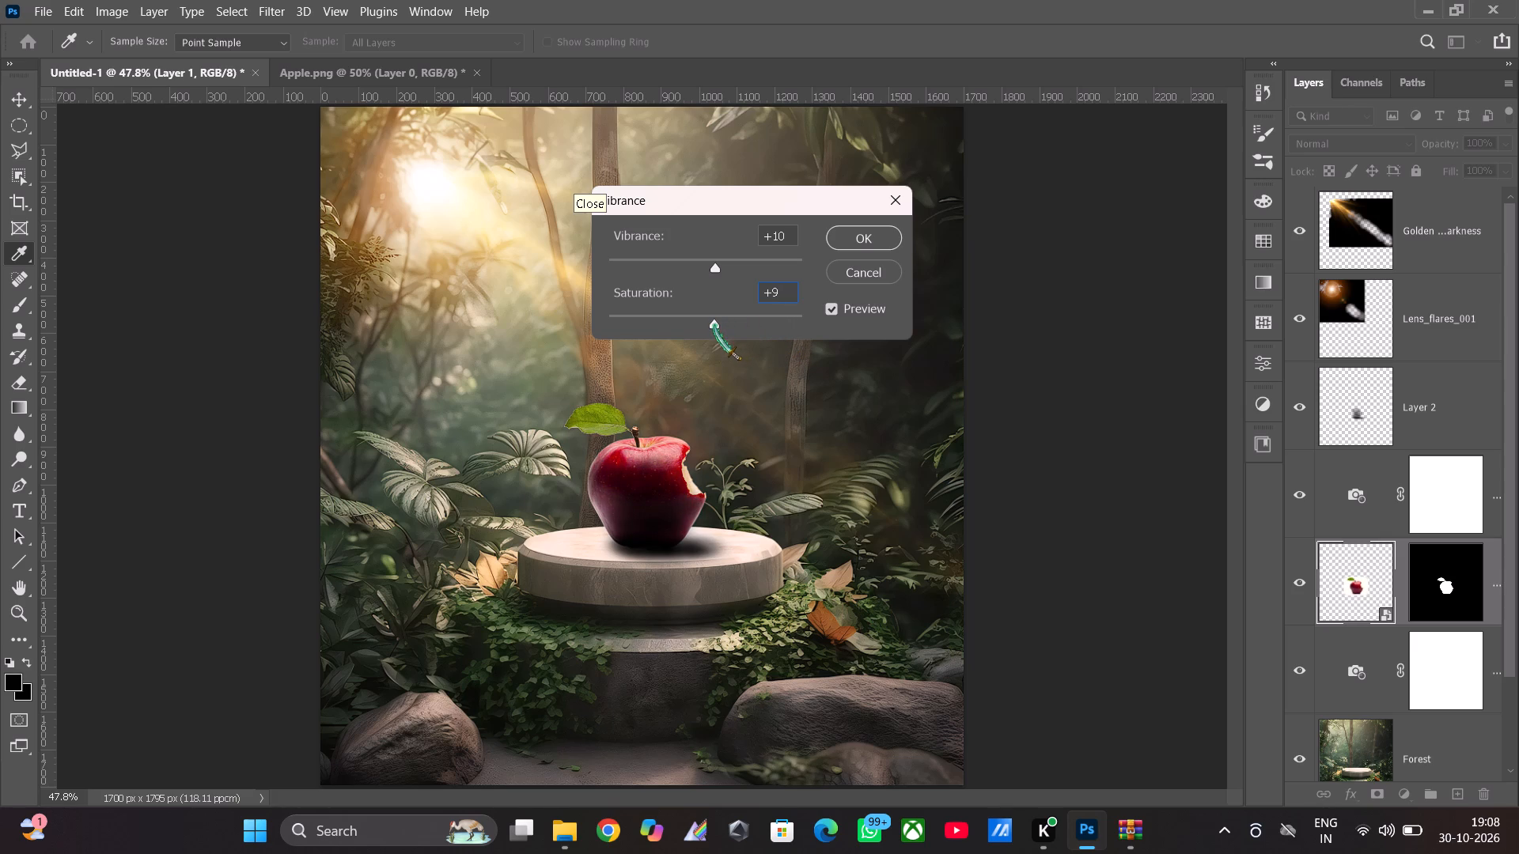
click(707, 260)
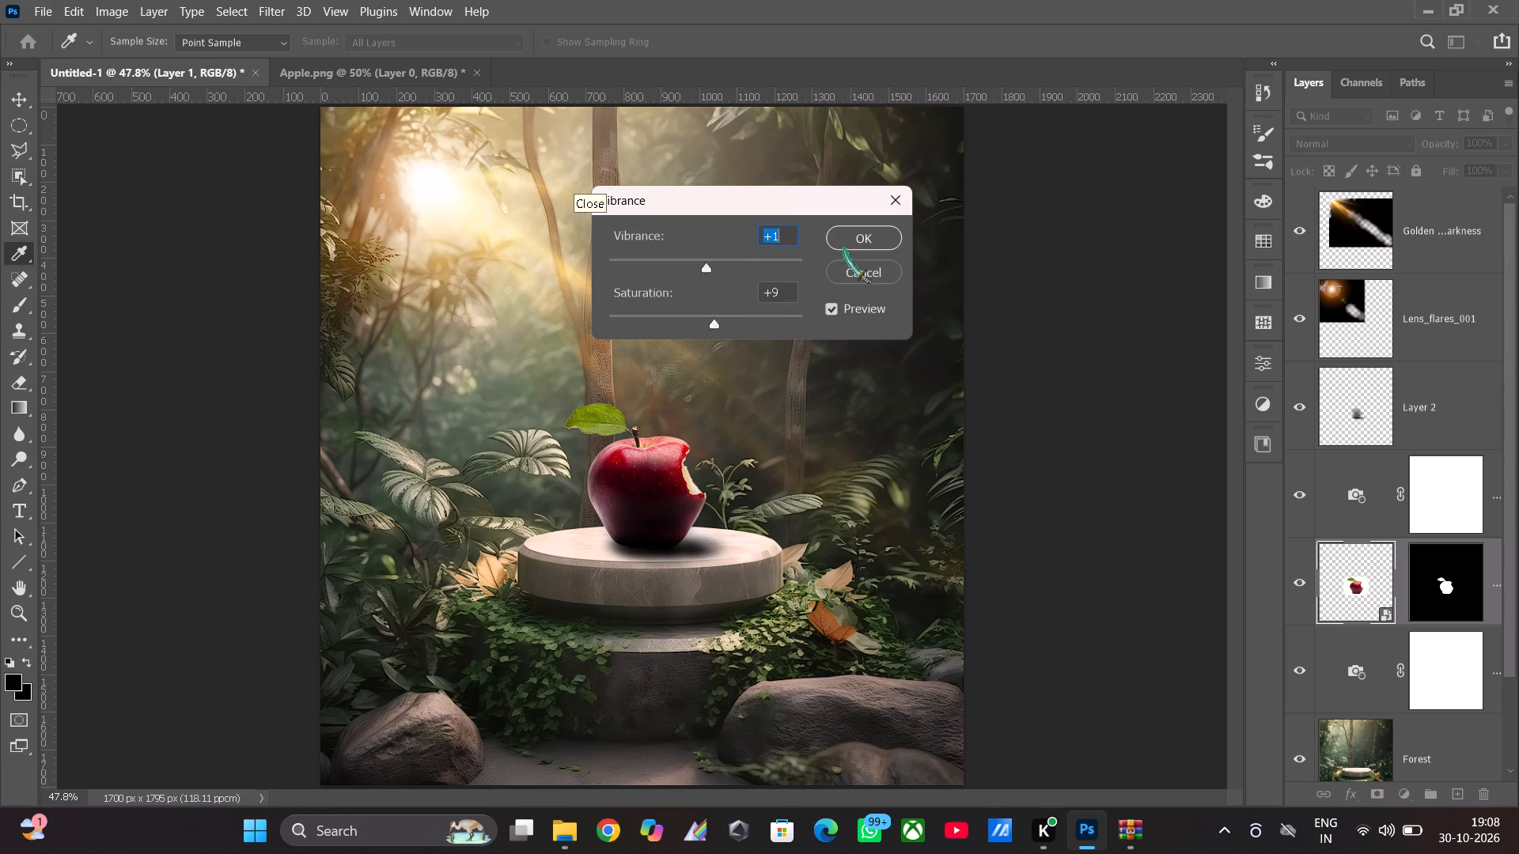
click(861, 236)
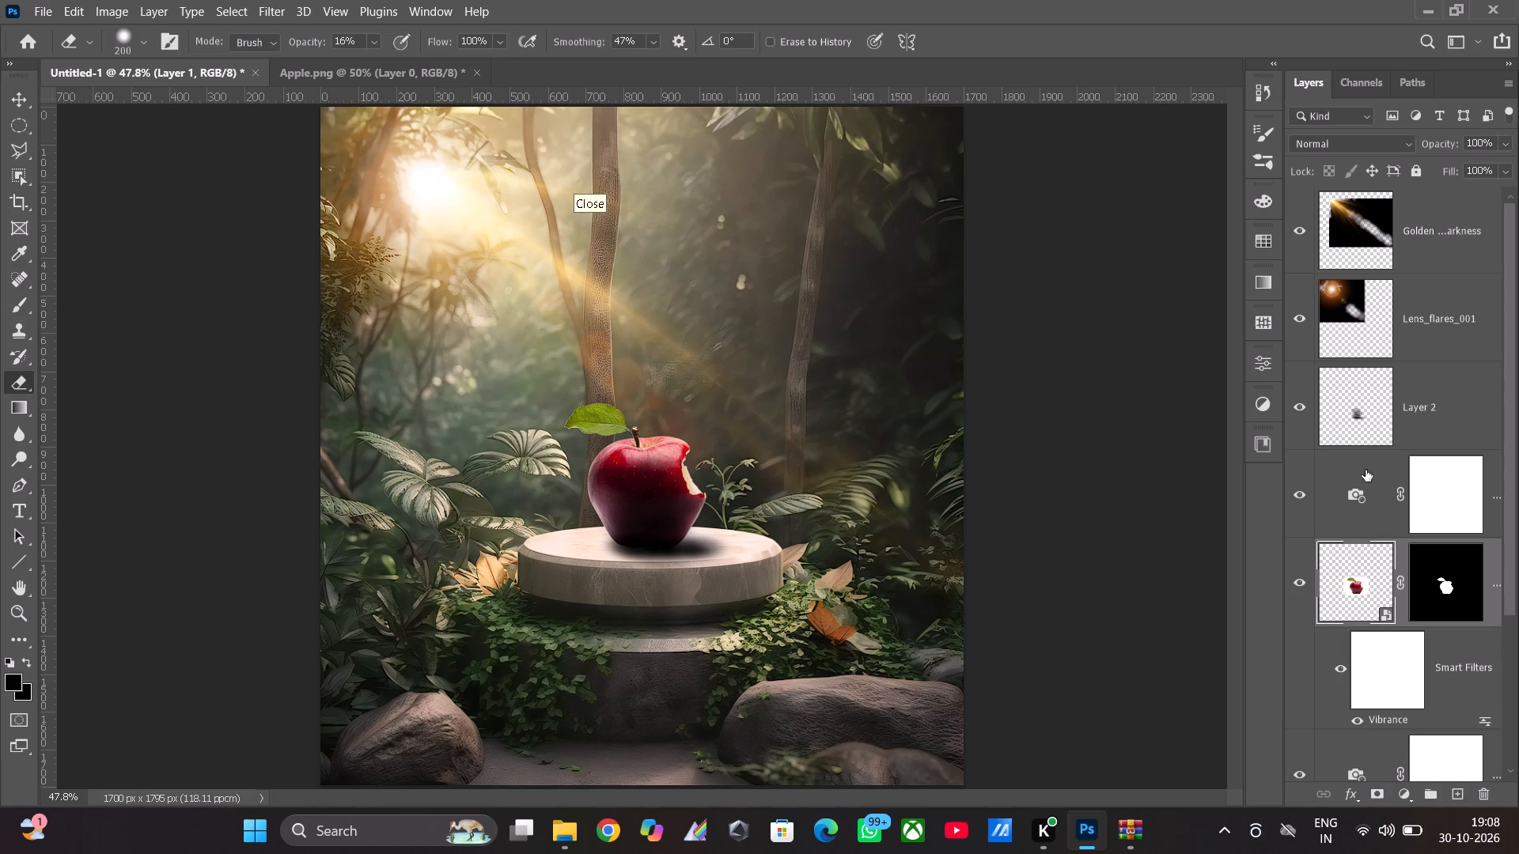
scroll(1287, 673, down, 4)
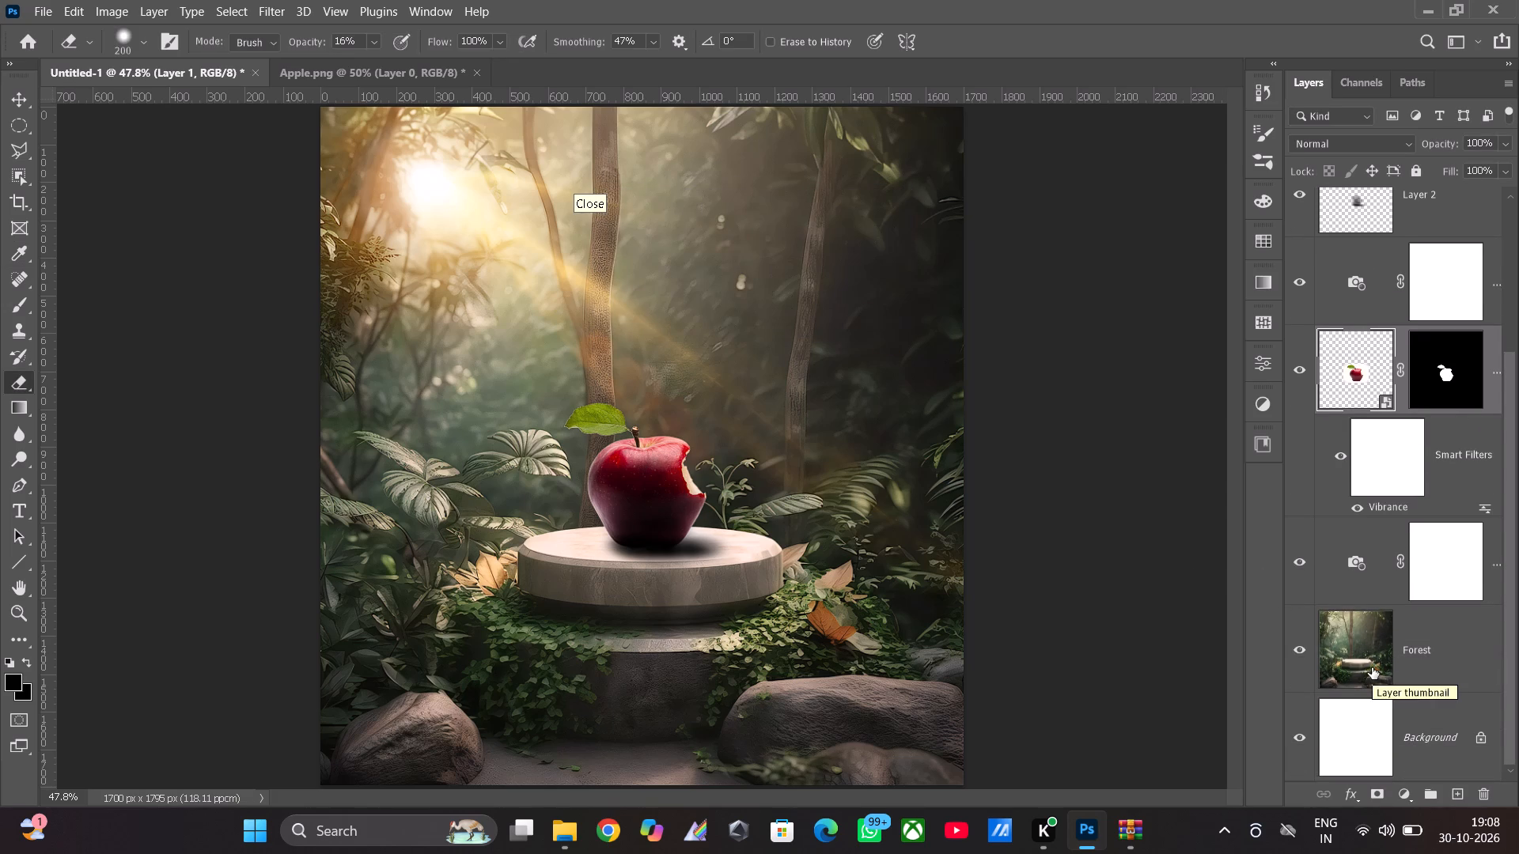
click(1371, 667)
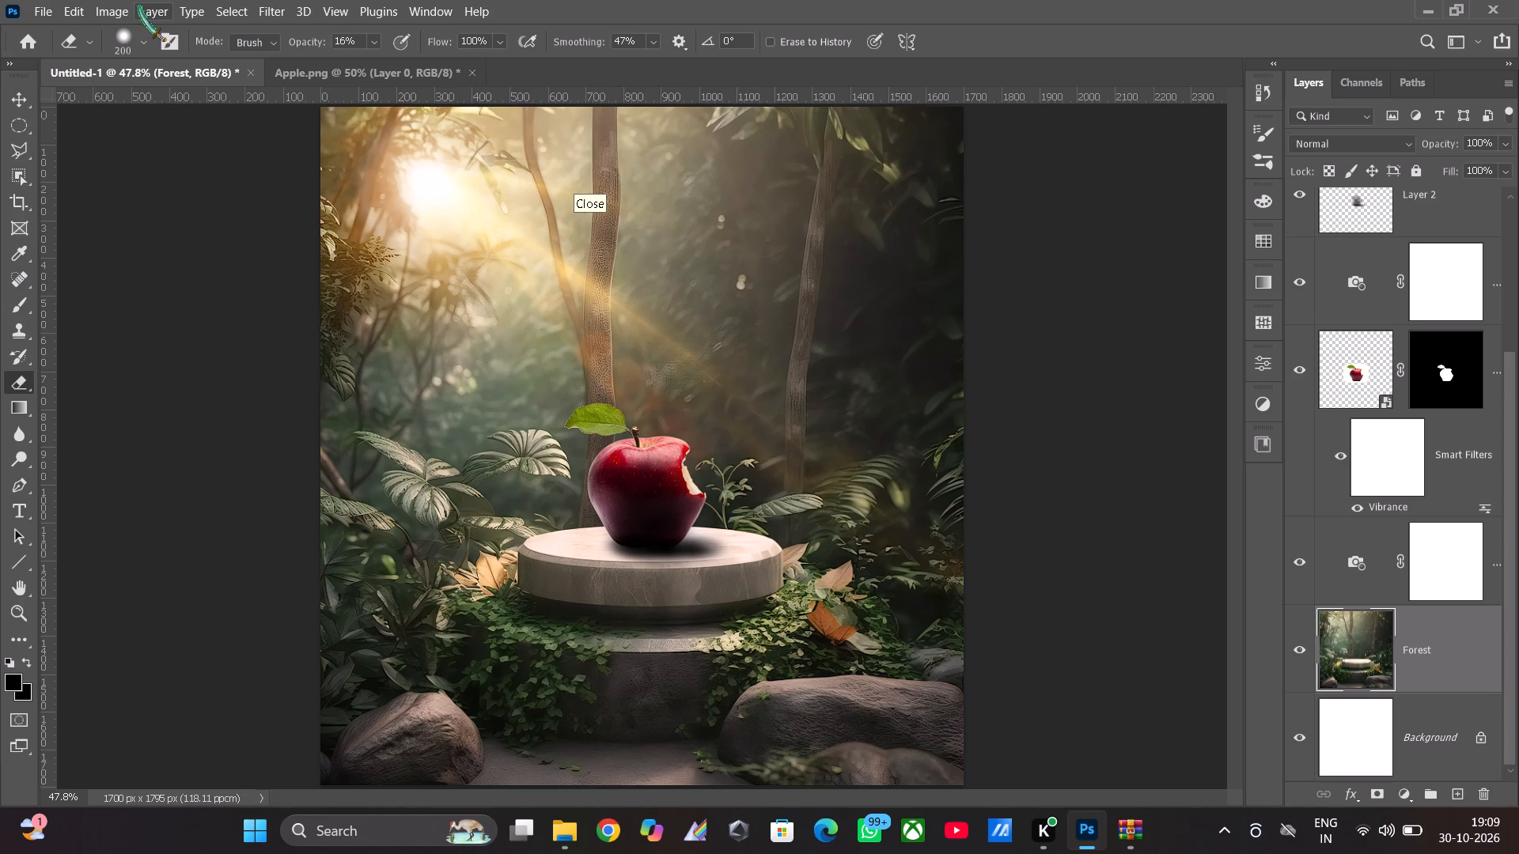
Start a Color Balance adjustment on the Golden Sunbeams in Darkness layer and set the midtones to red +19 and blue -14.
scroll(1282, 459, up, 5)
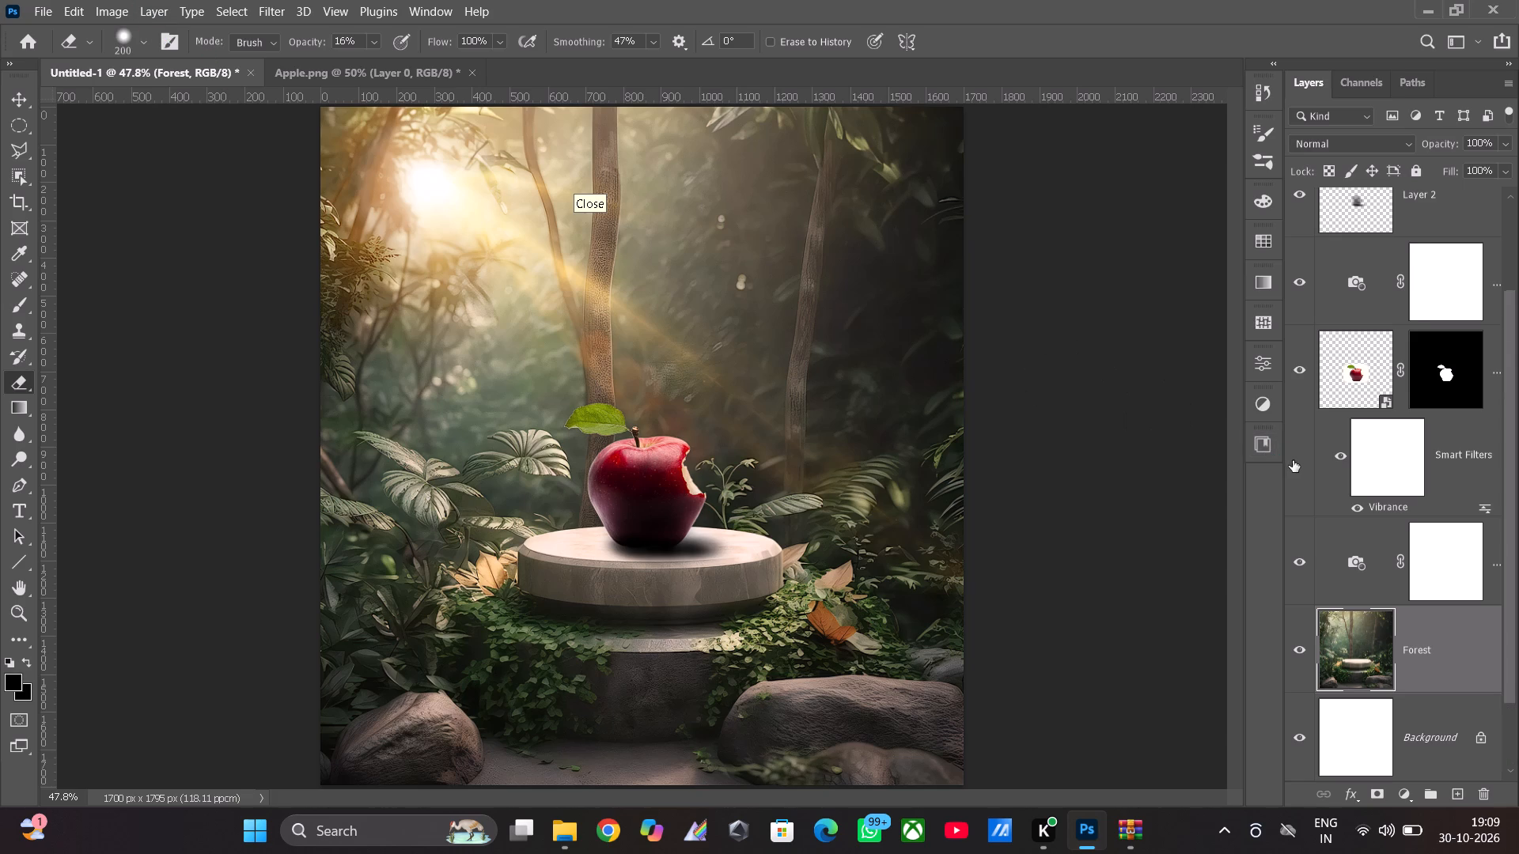
scroll(1293, 460, up, 4)
scroll(1295, 458, down, 1)
scroll(1295, 458, up, 2)
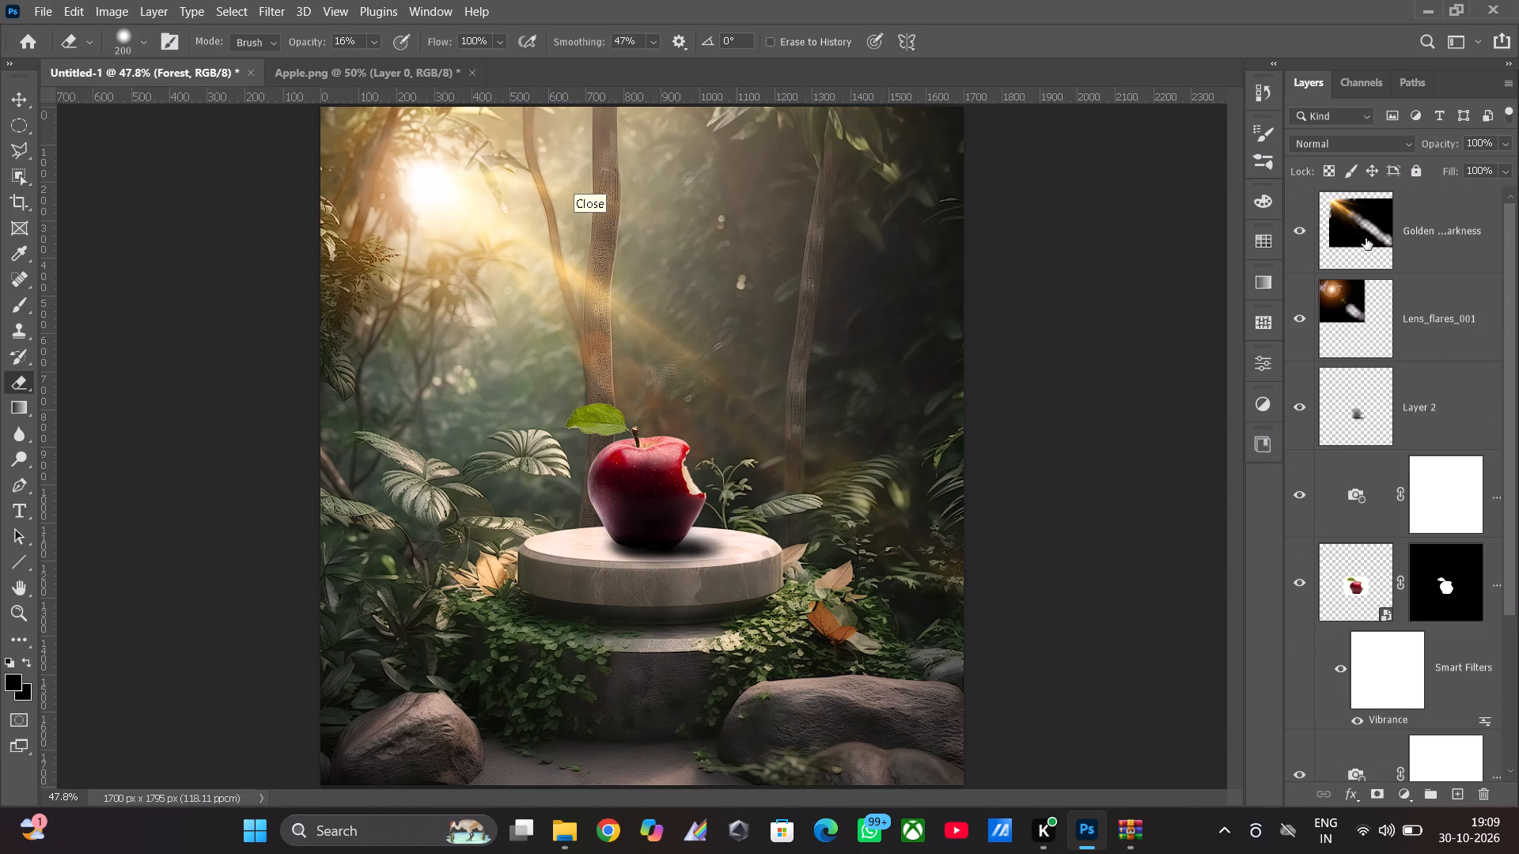
click(1362, 232)
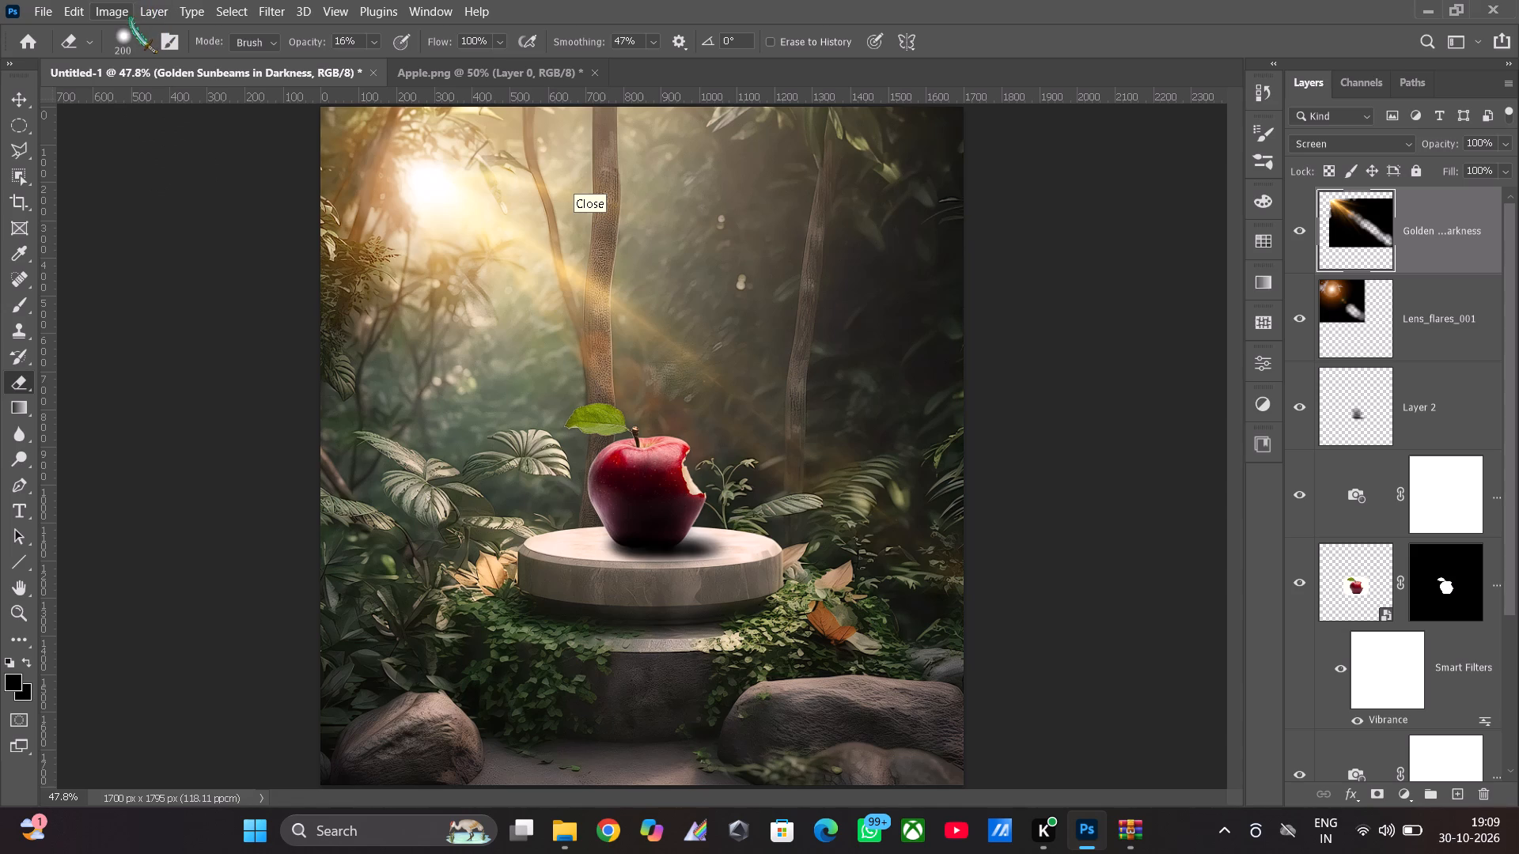
click(129, 13)
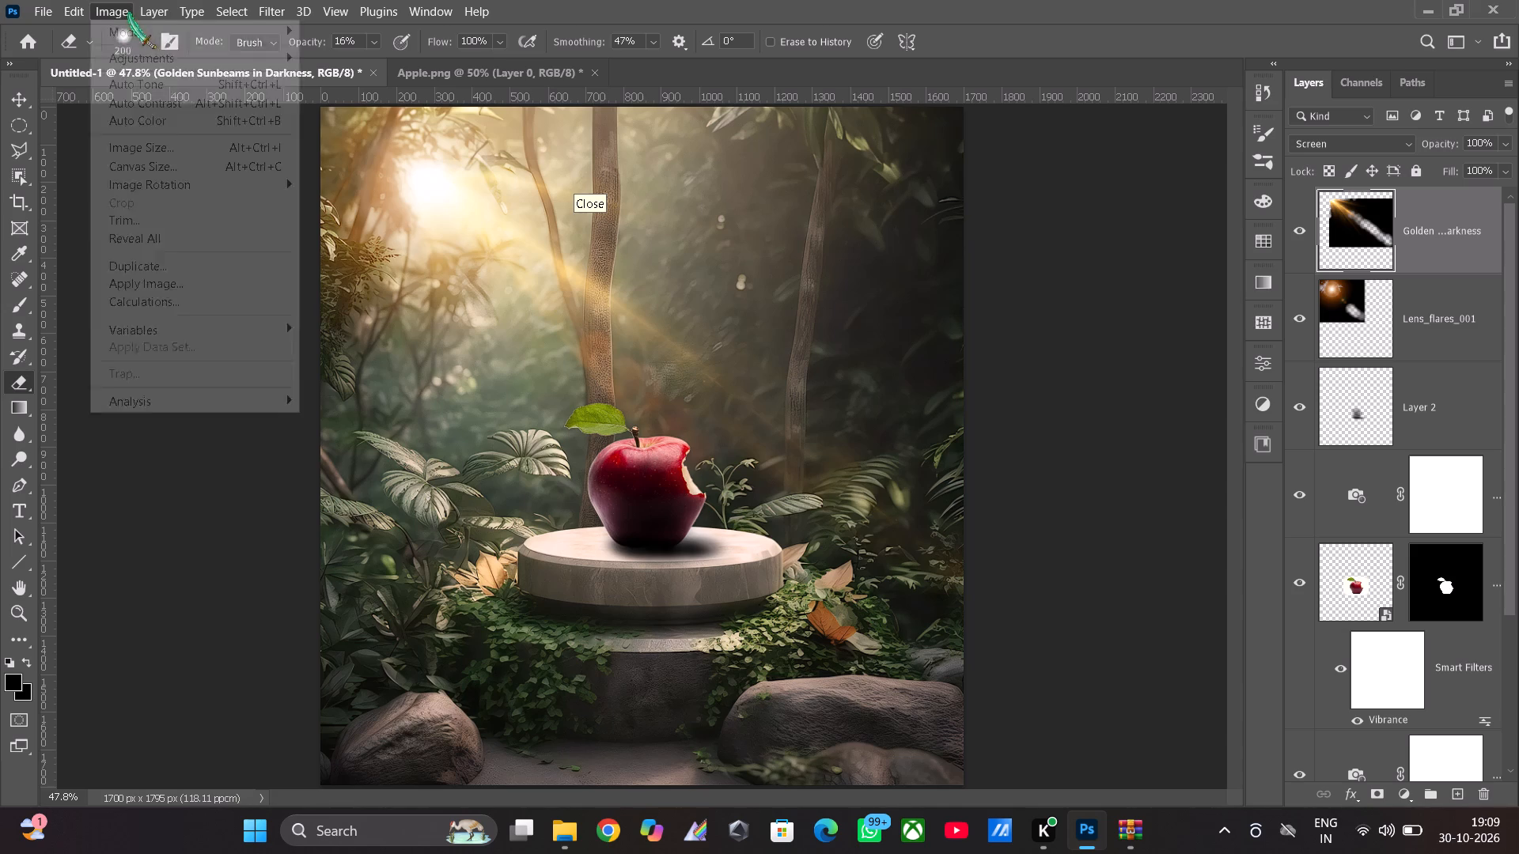
click(162, 57)
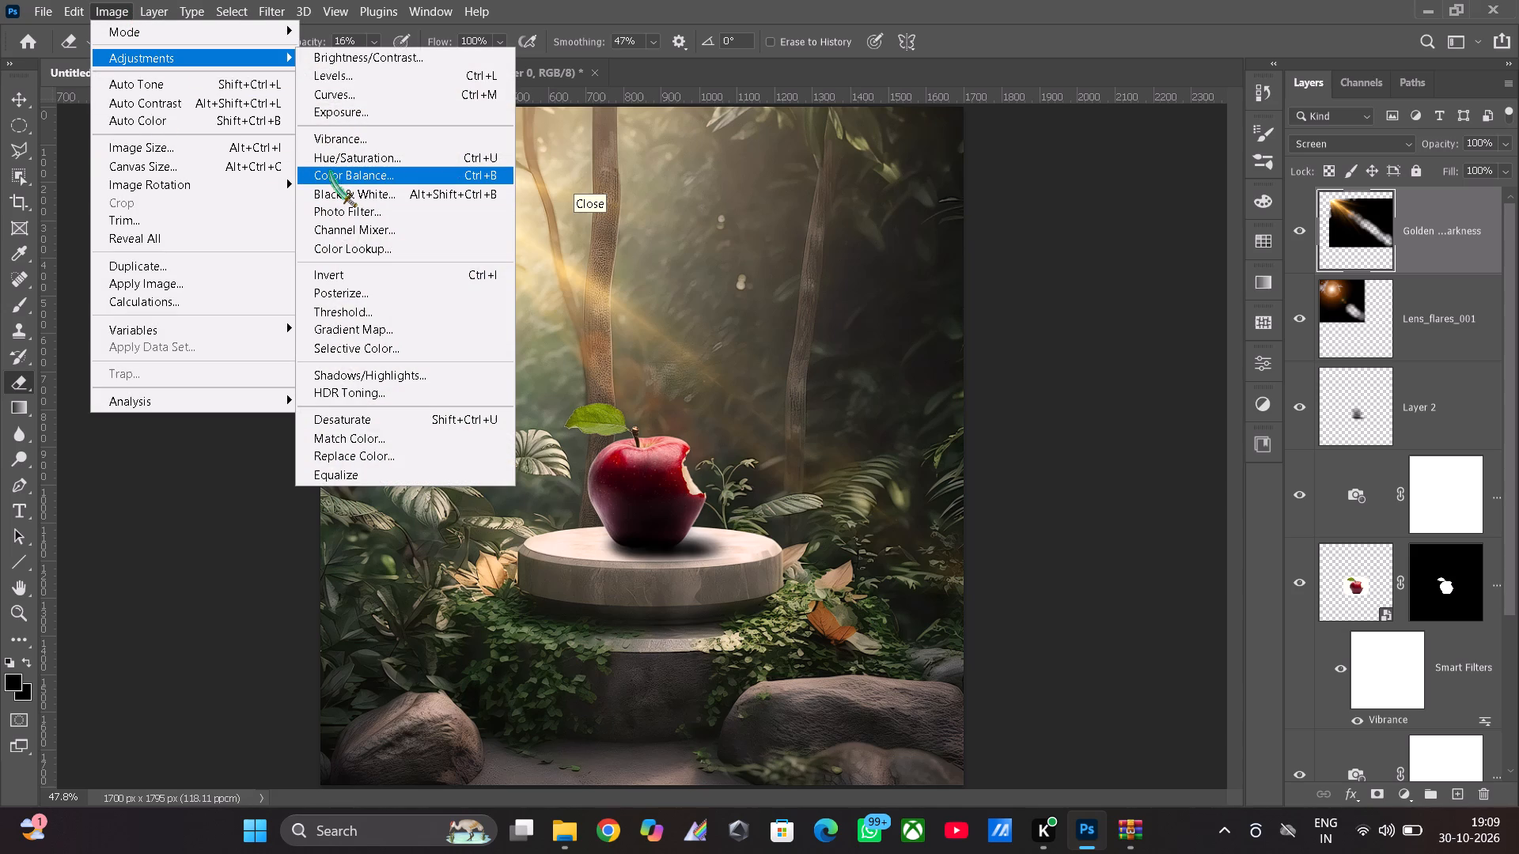
click(331, 171)
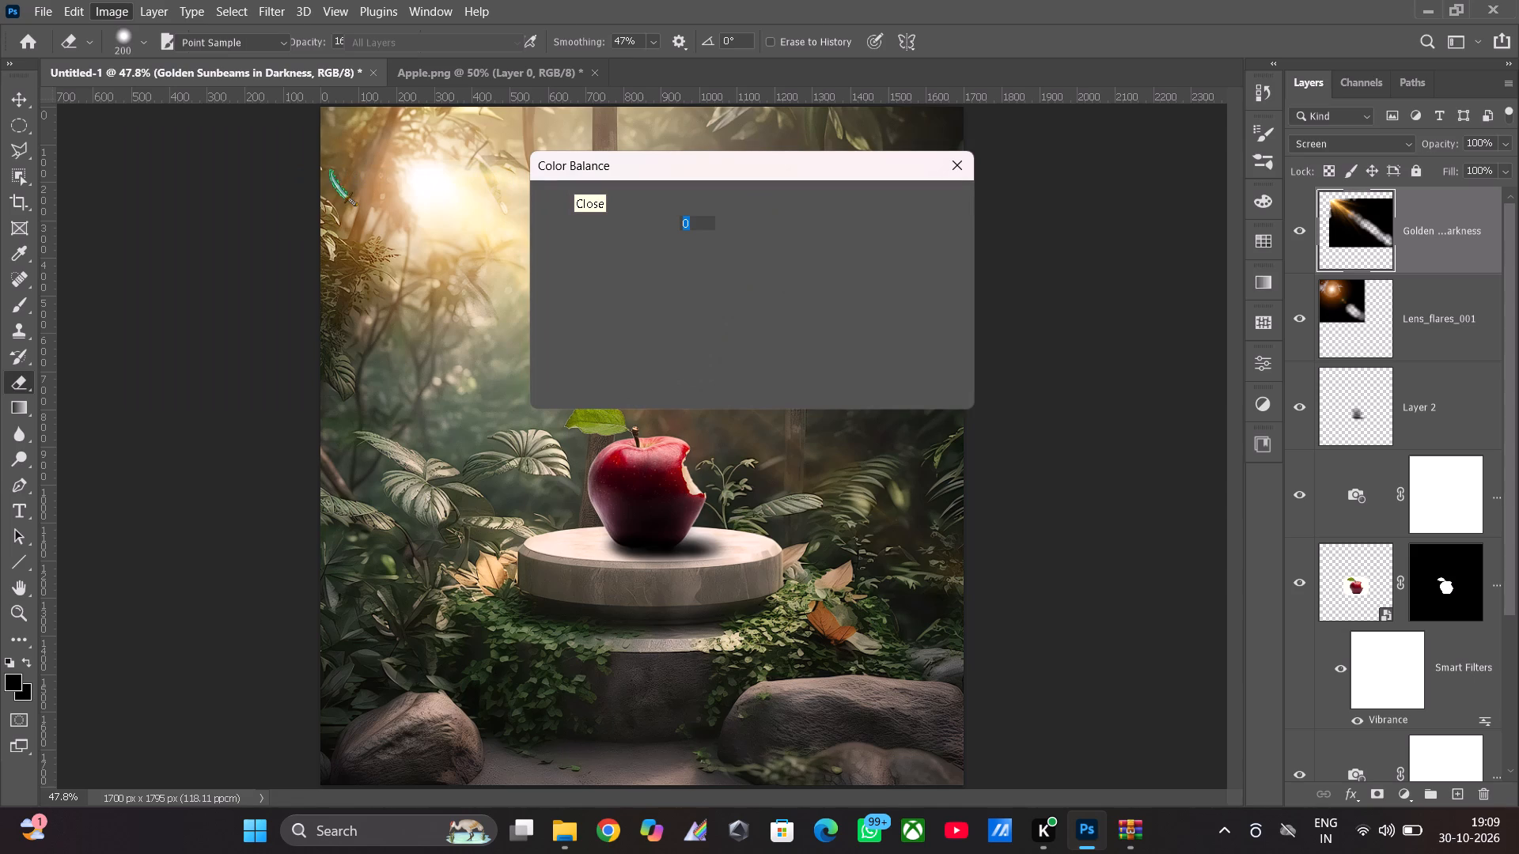
drag(713, 258, 740, 259)
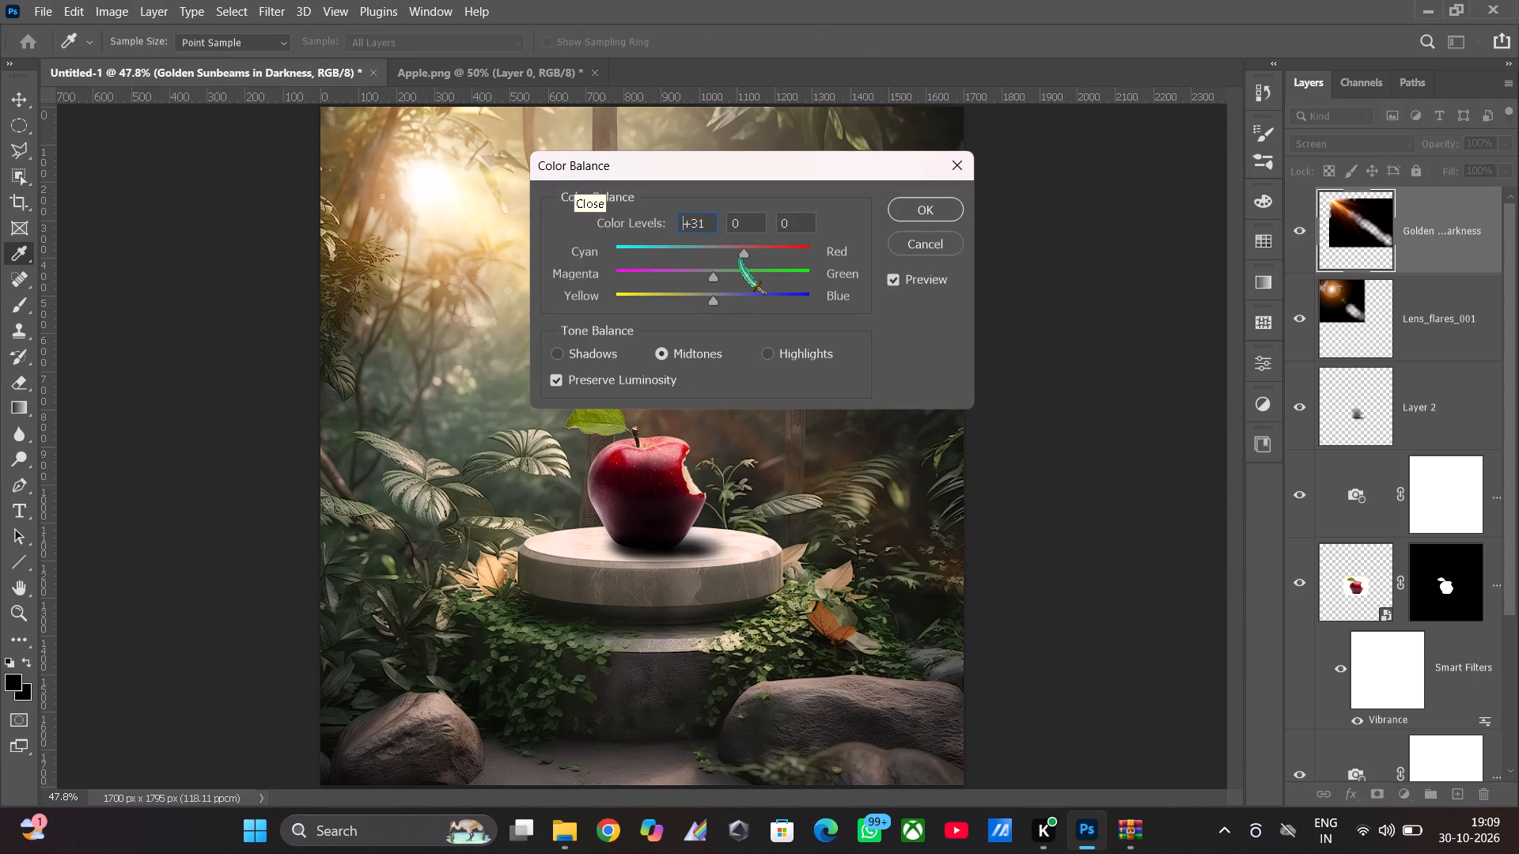
drag(740, 259, 733, 261)
click(699, 294)
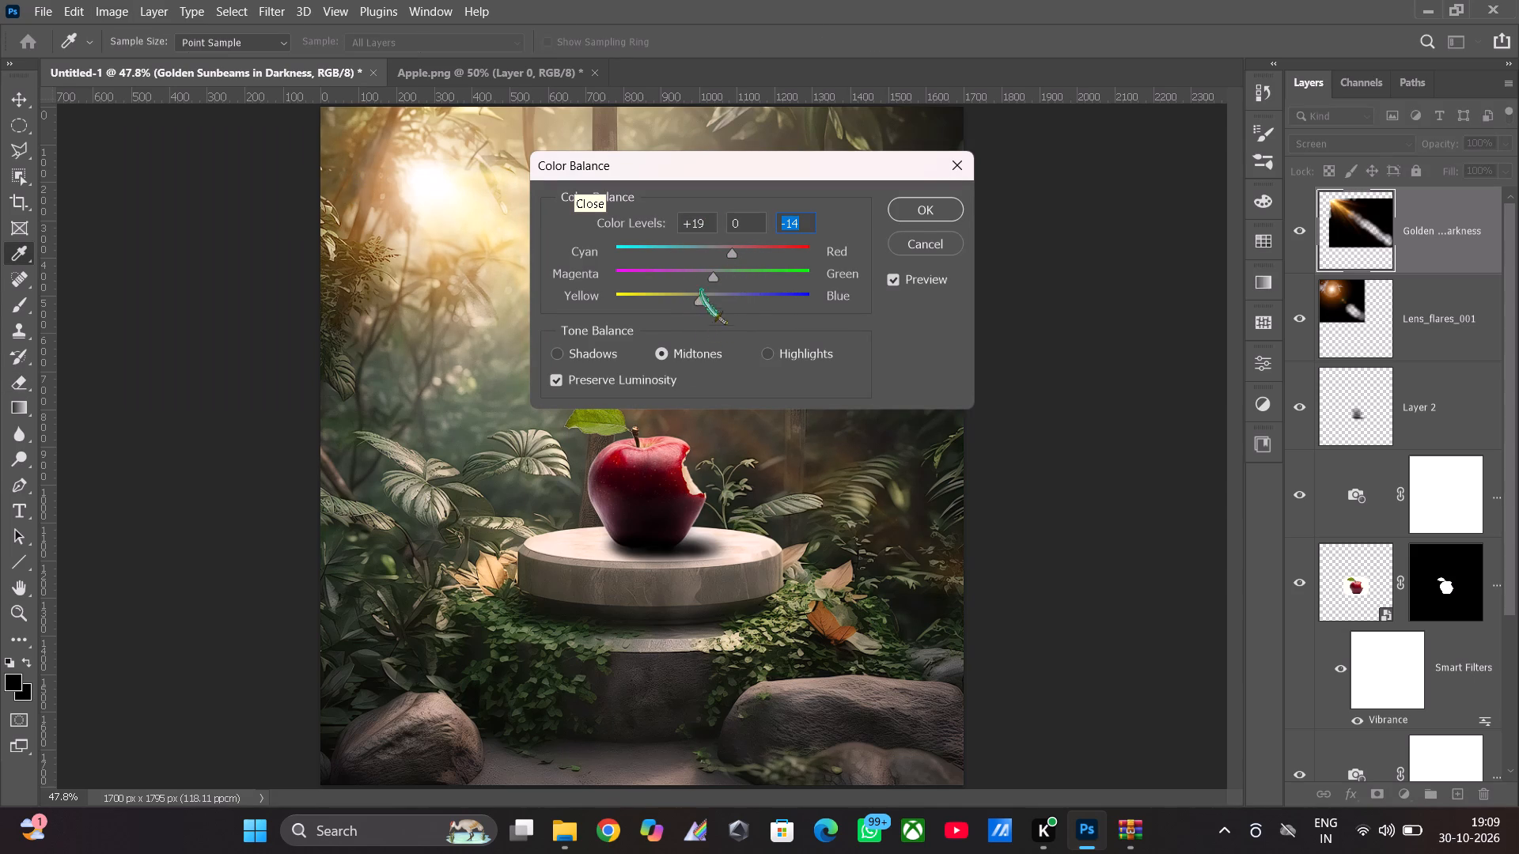
Set the Color Balance shadows to red +7, blue -17 and the highlights to red +9, blue -12, then apply the adjustment.
click(561, 353)
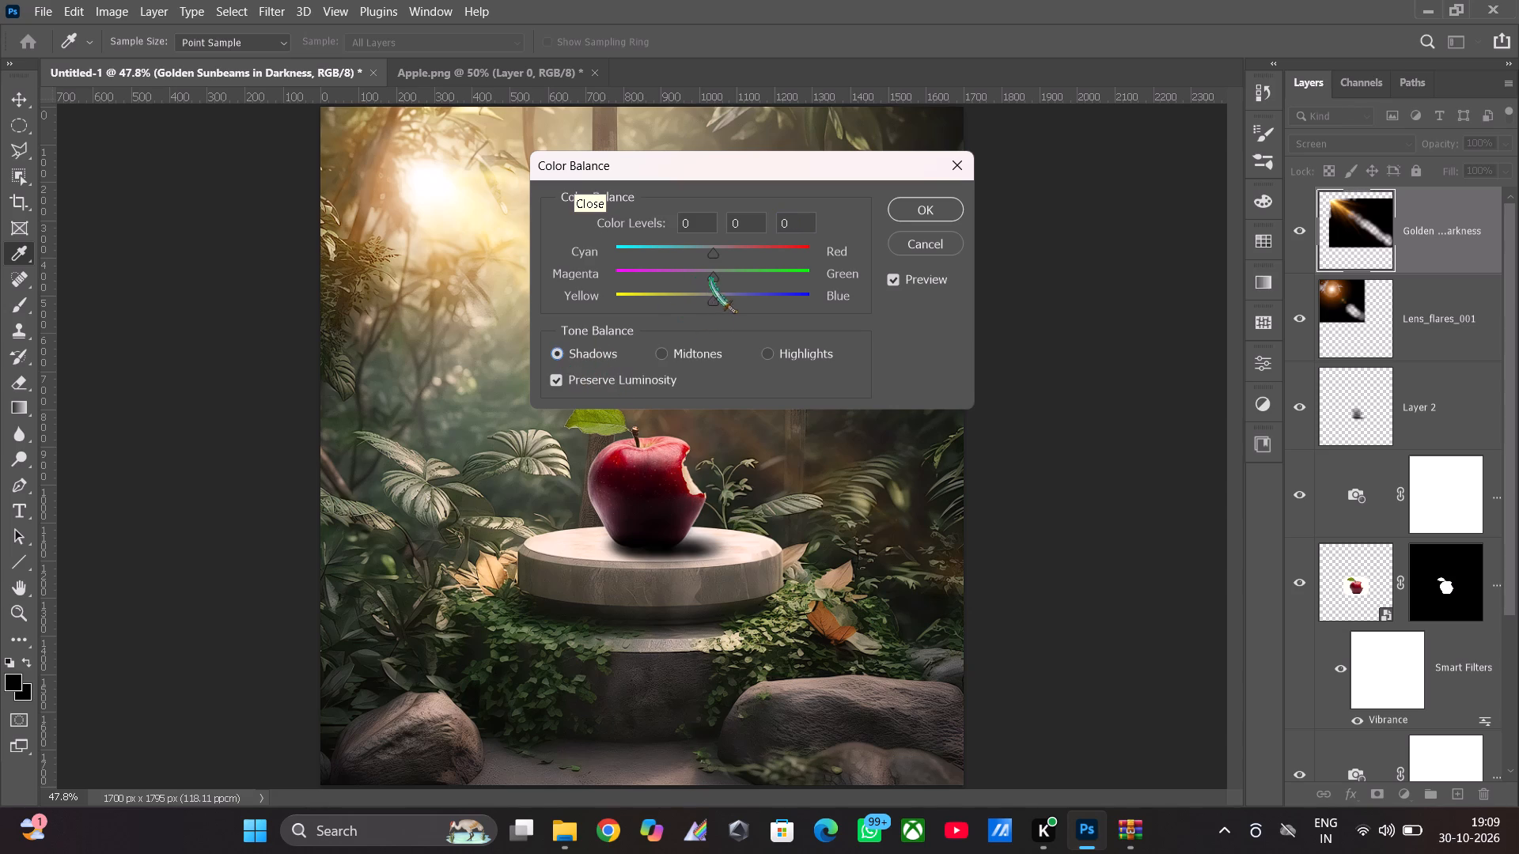
click(720, 251)
click(697, 292)
click(765, 349)
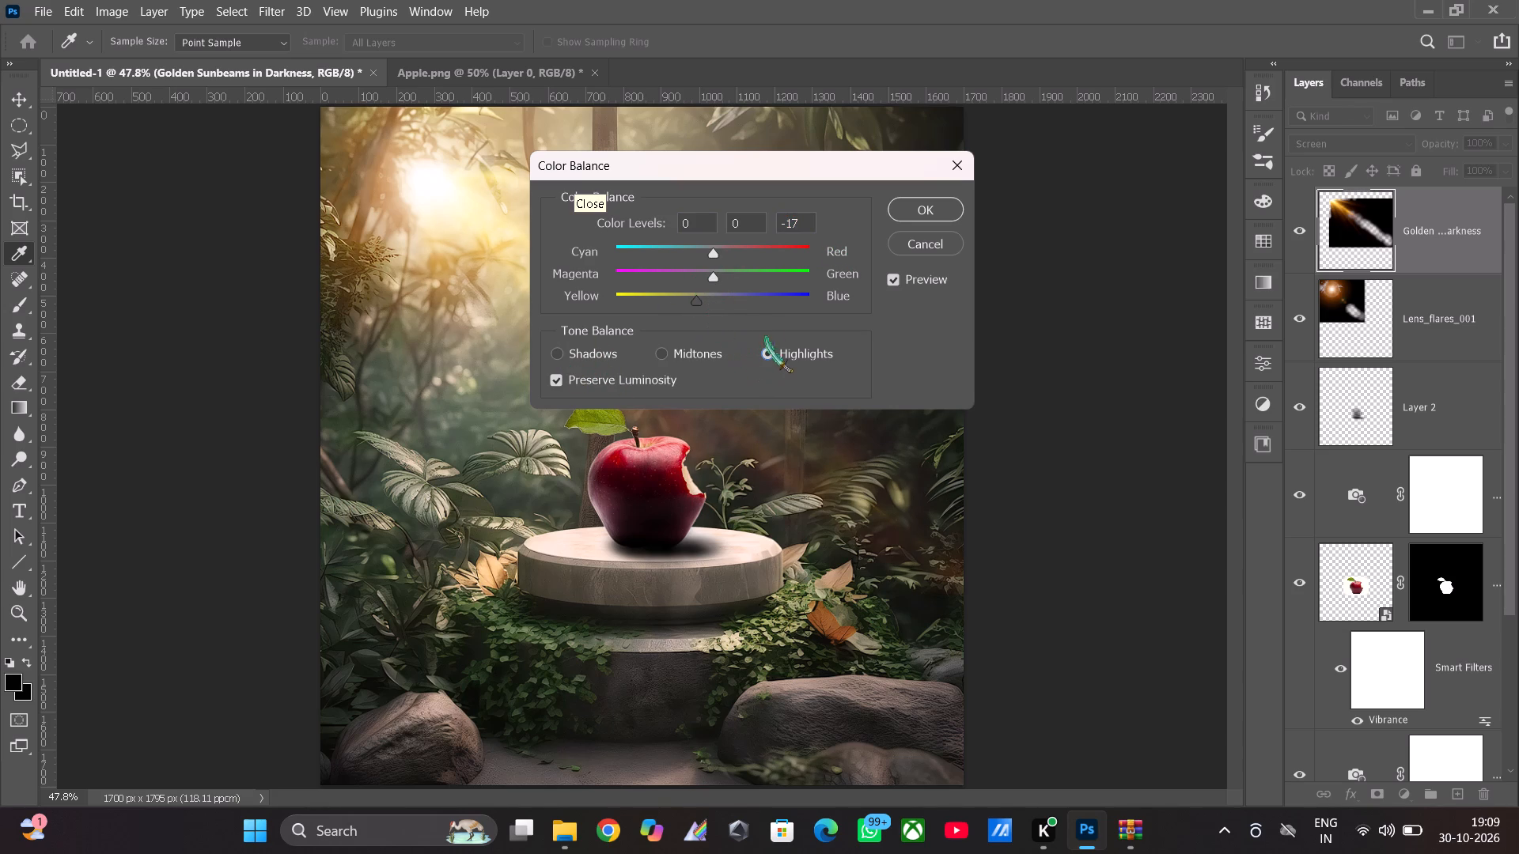
click(722, 248)
click(701, 297)
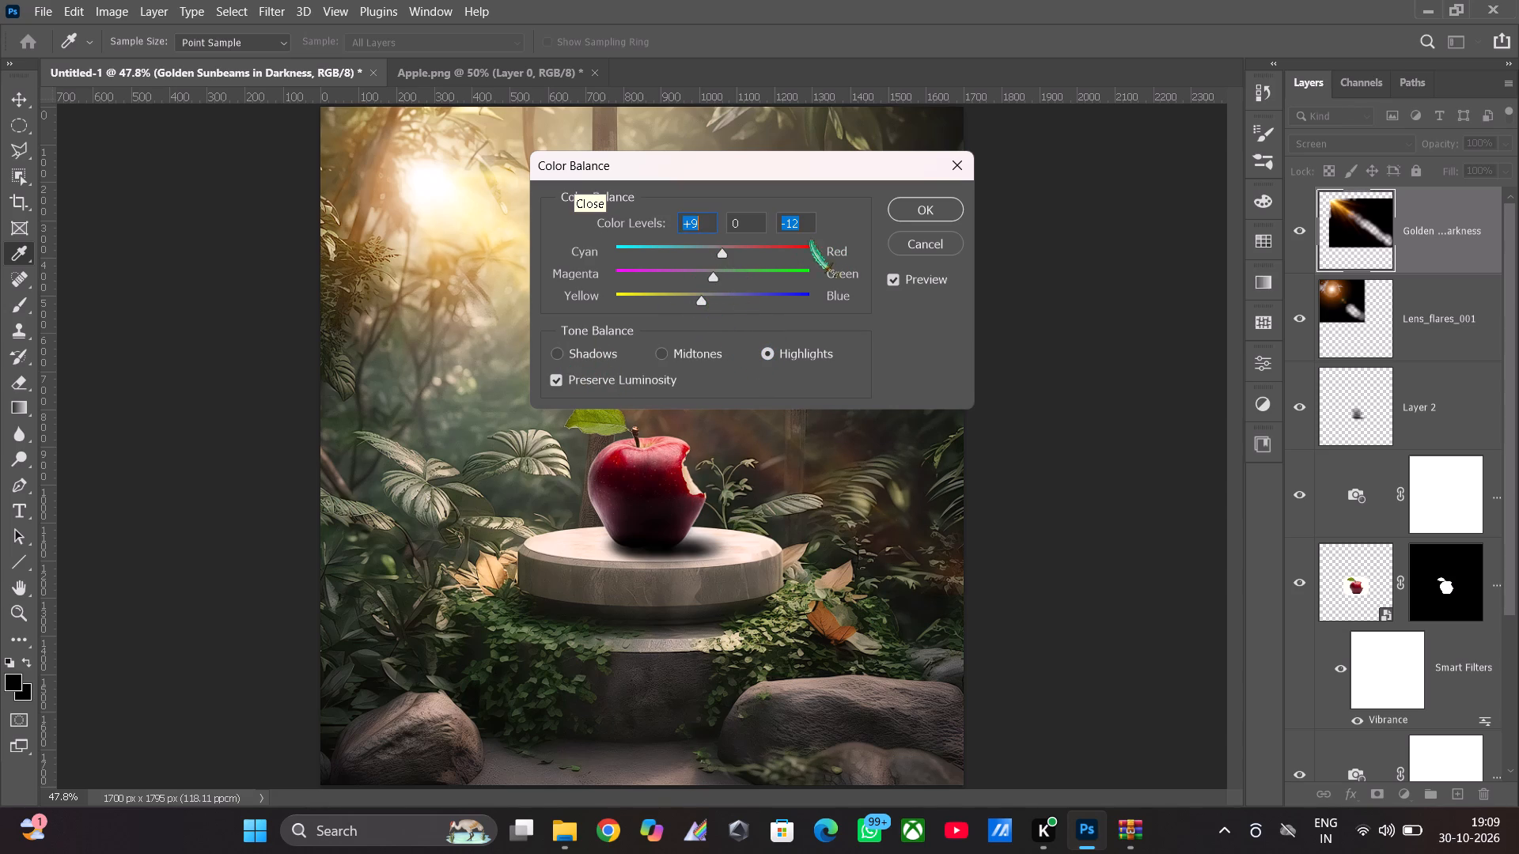
click(909, 206)
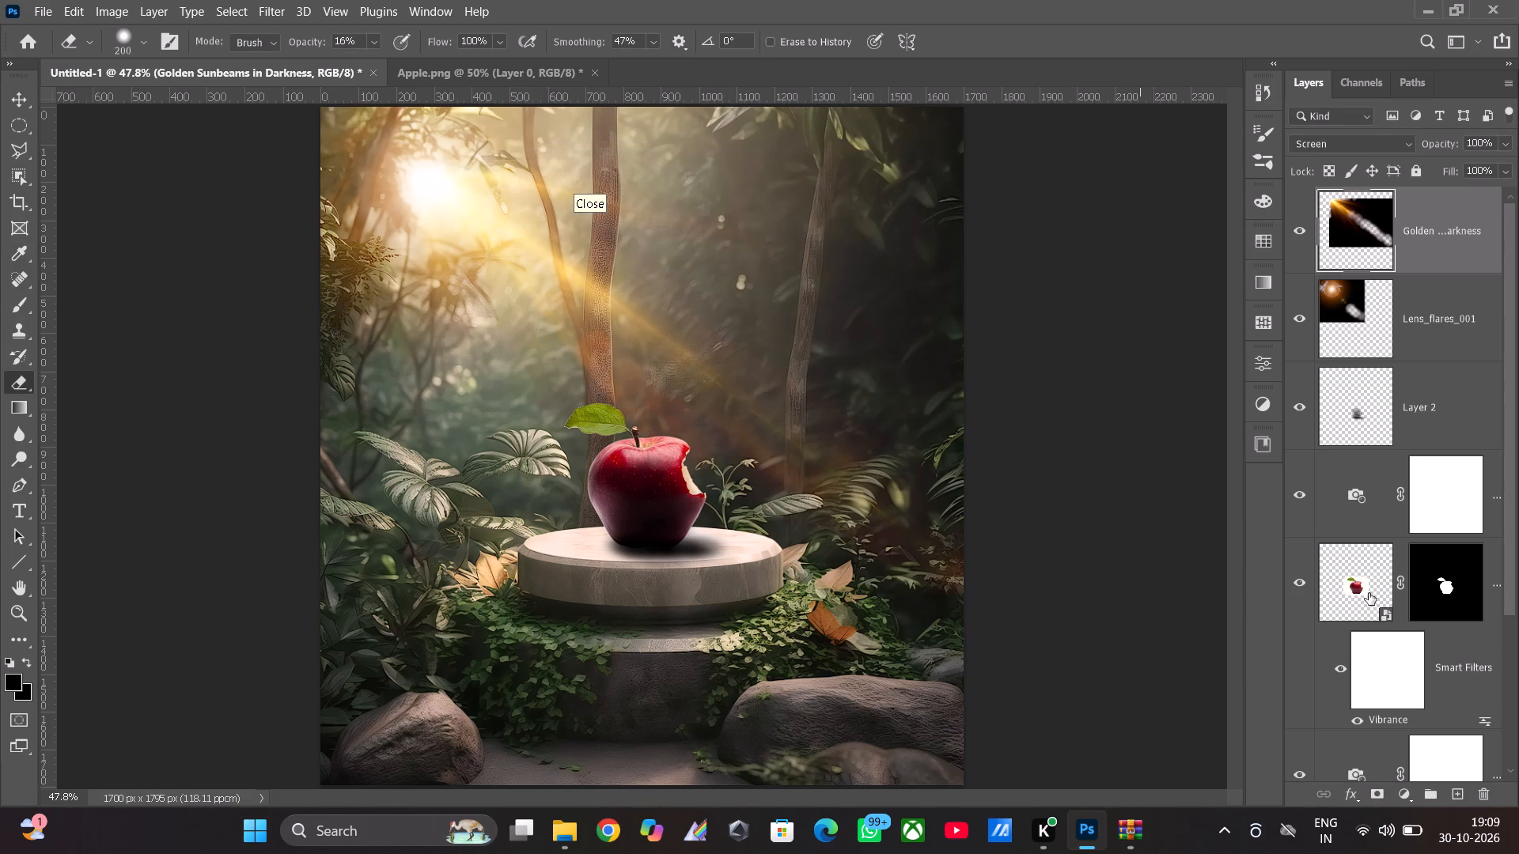
Apply a Brightness/Contrast adjustment to the Forest layer with brightness 6 and contrast 15.
scroll(1383, 595, down, 2)
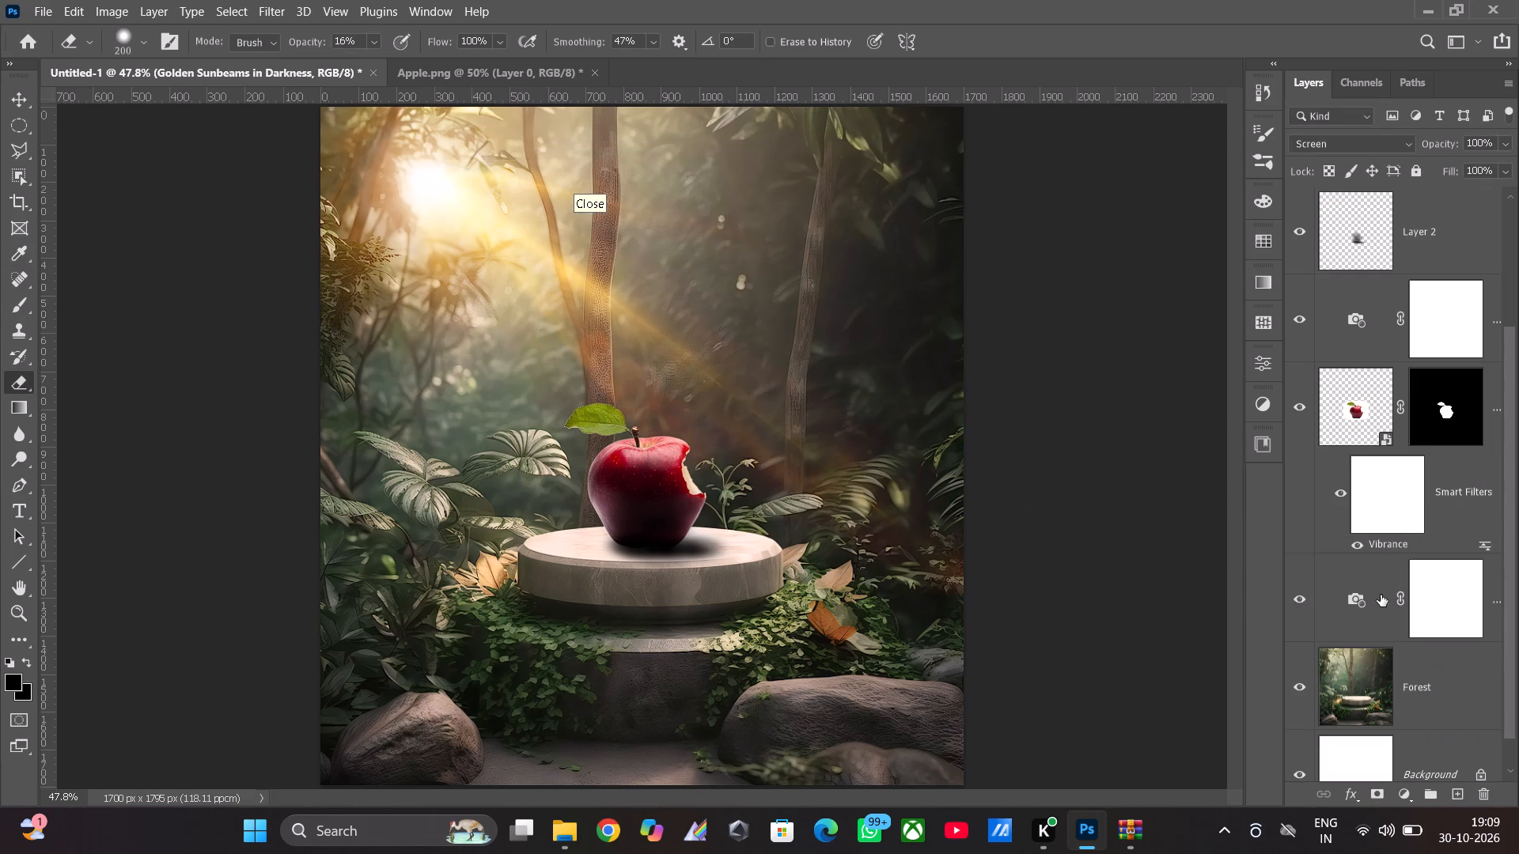
scroll(1377, 589, down, 1)
click(1362, 656)
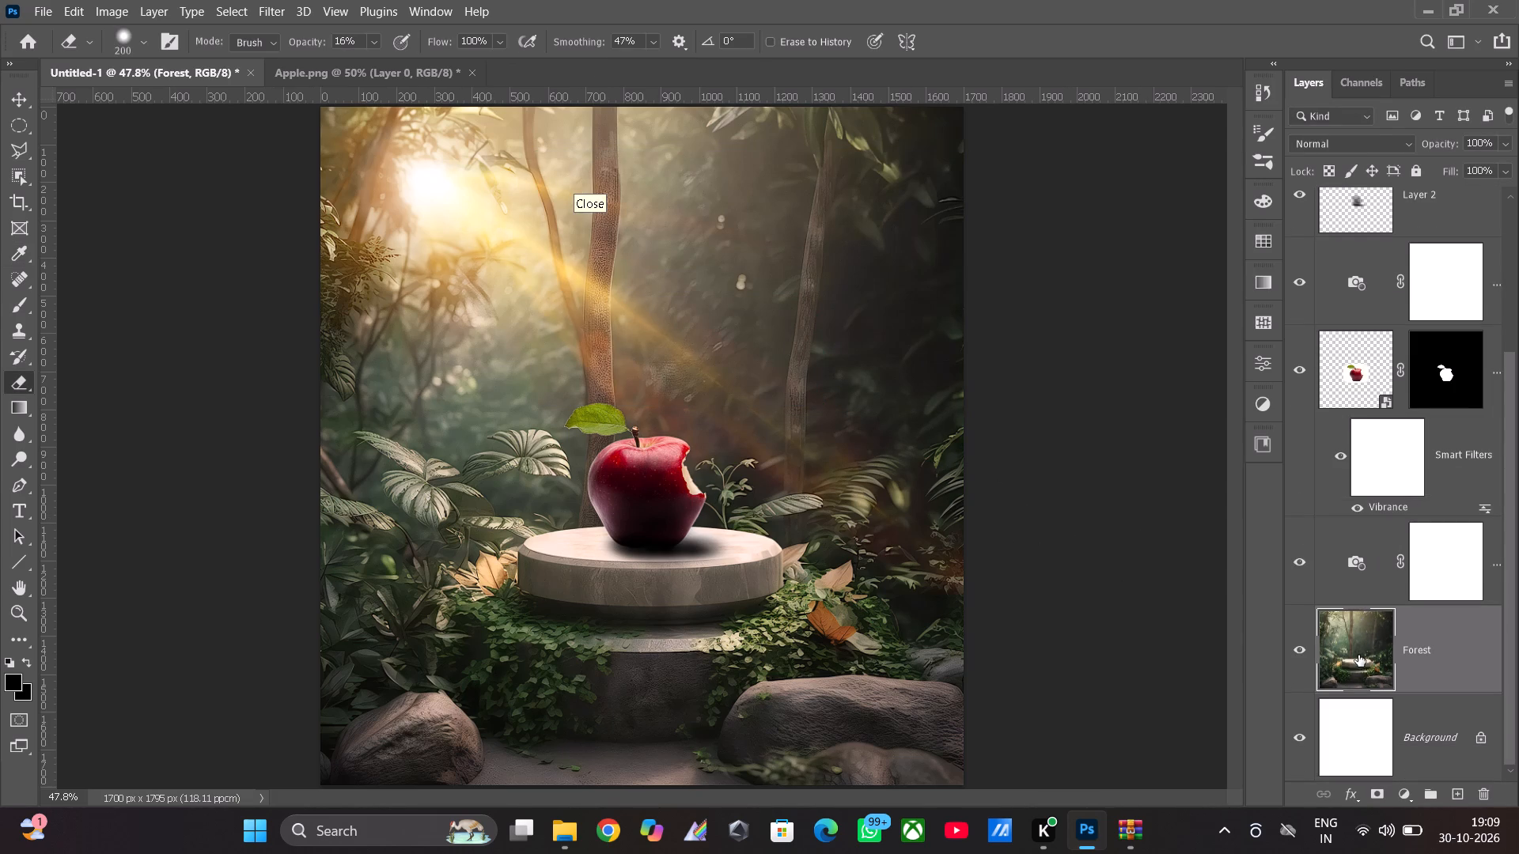
click(127, 6)
click(154, 56)
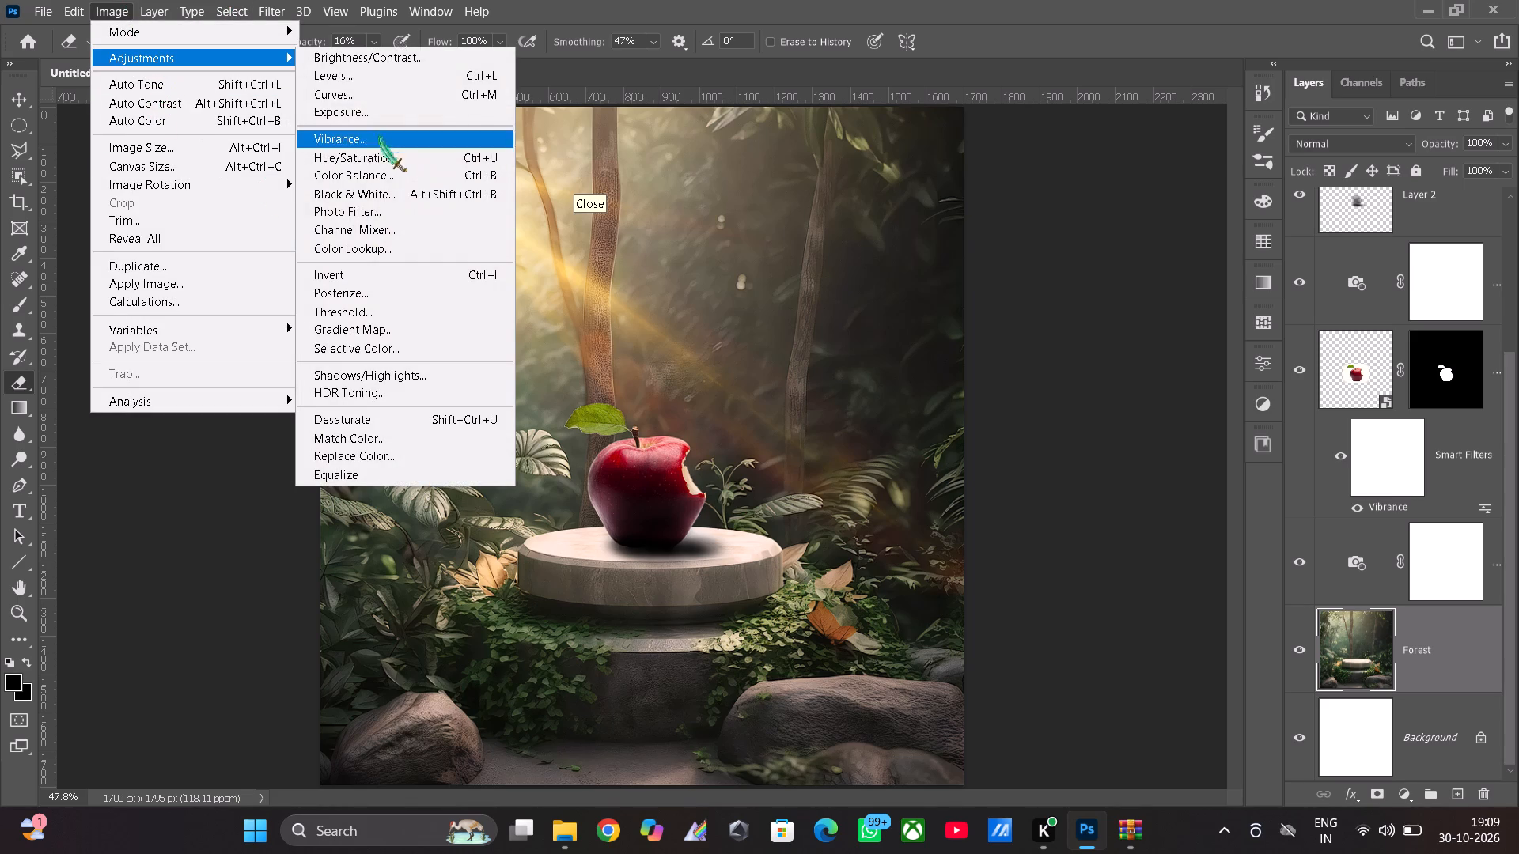
click(377, 62)
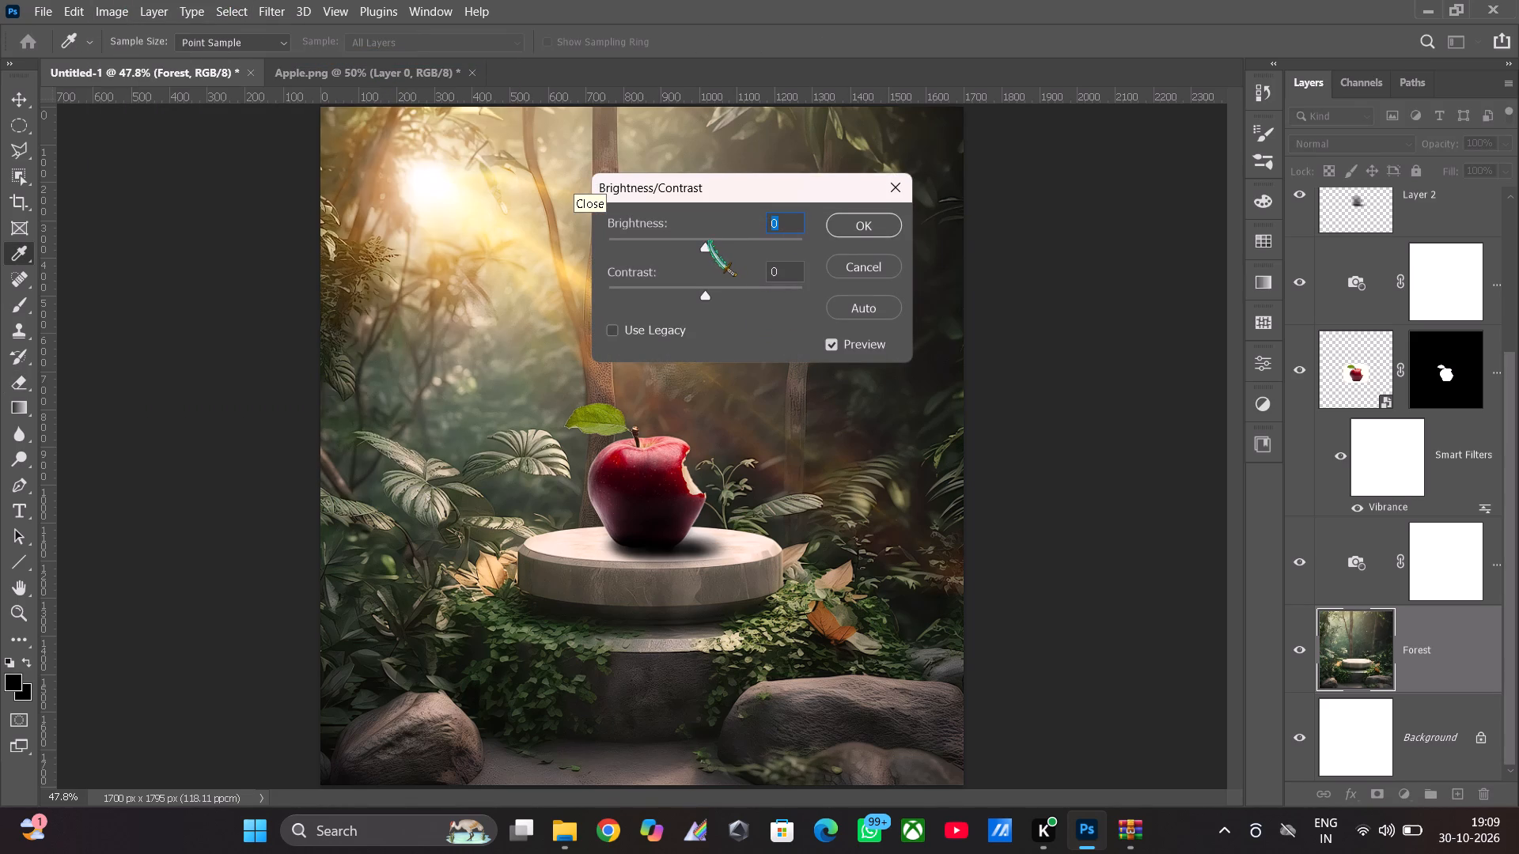
click(710, 241)
click(722, 293)
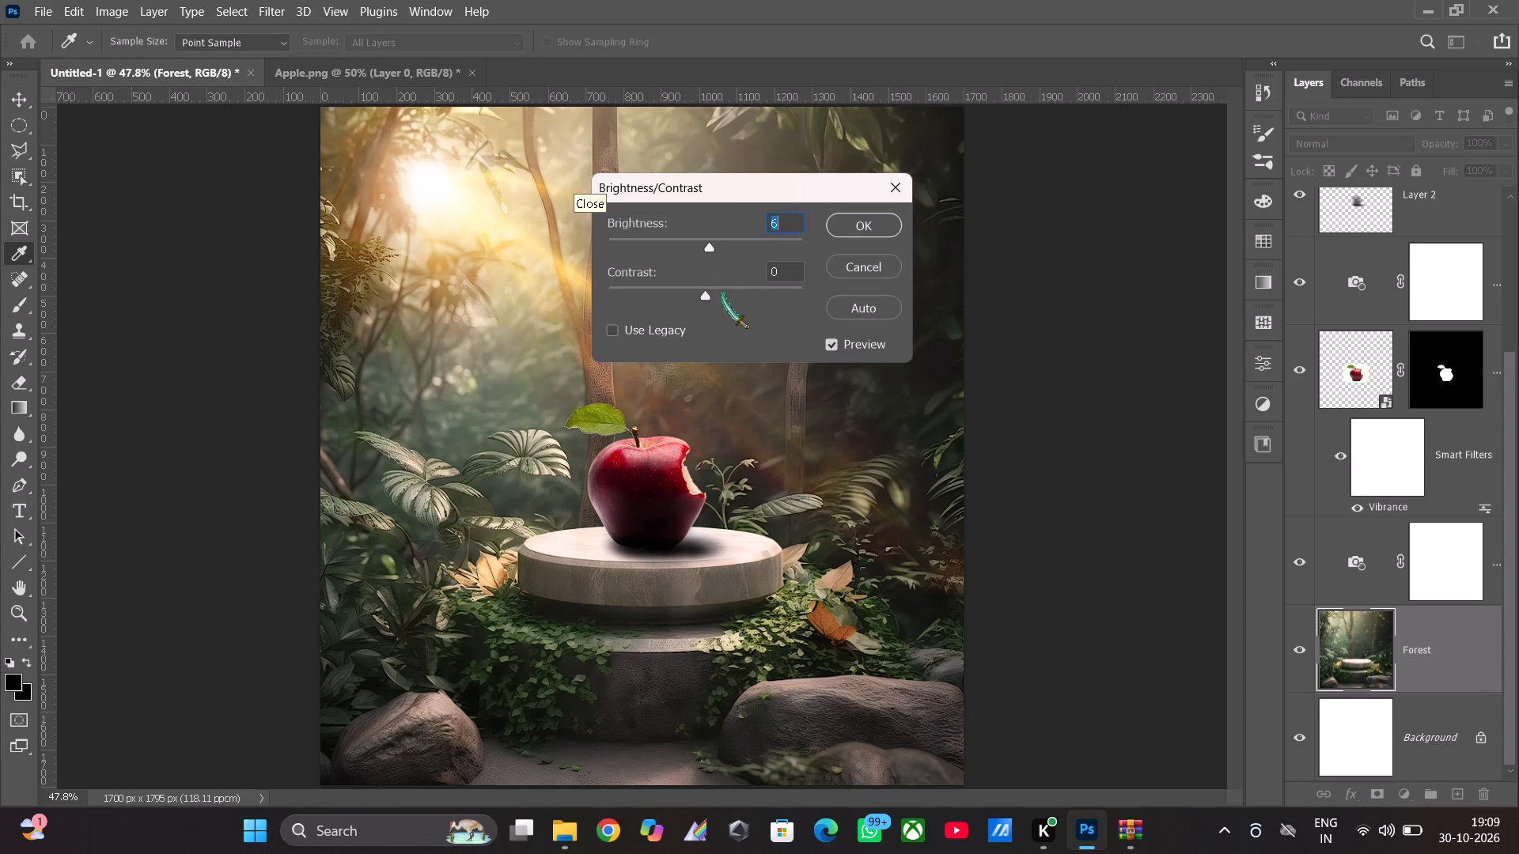
click(730, 293)
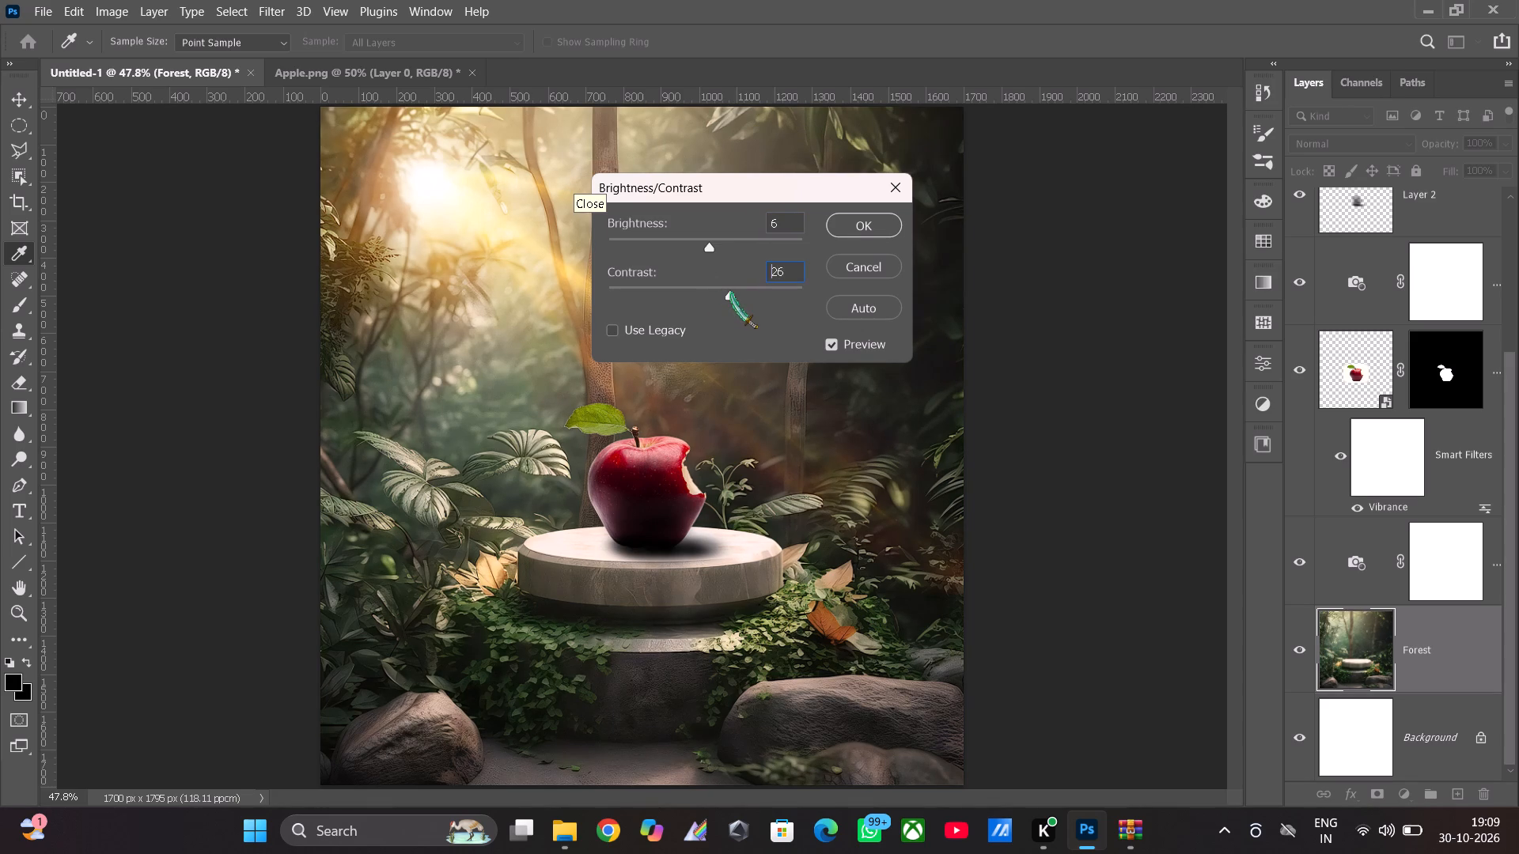
click(722, 294)
click(721, 294)
click(879, 224)
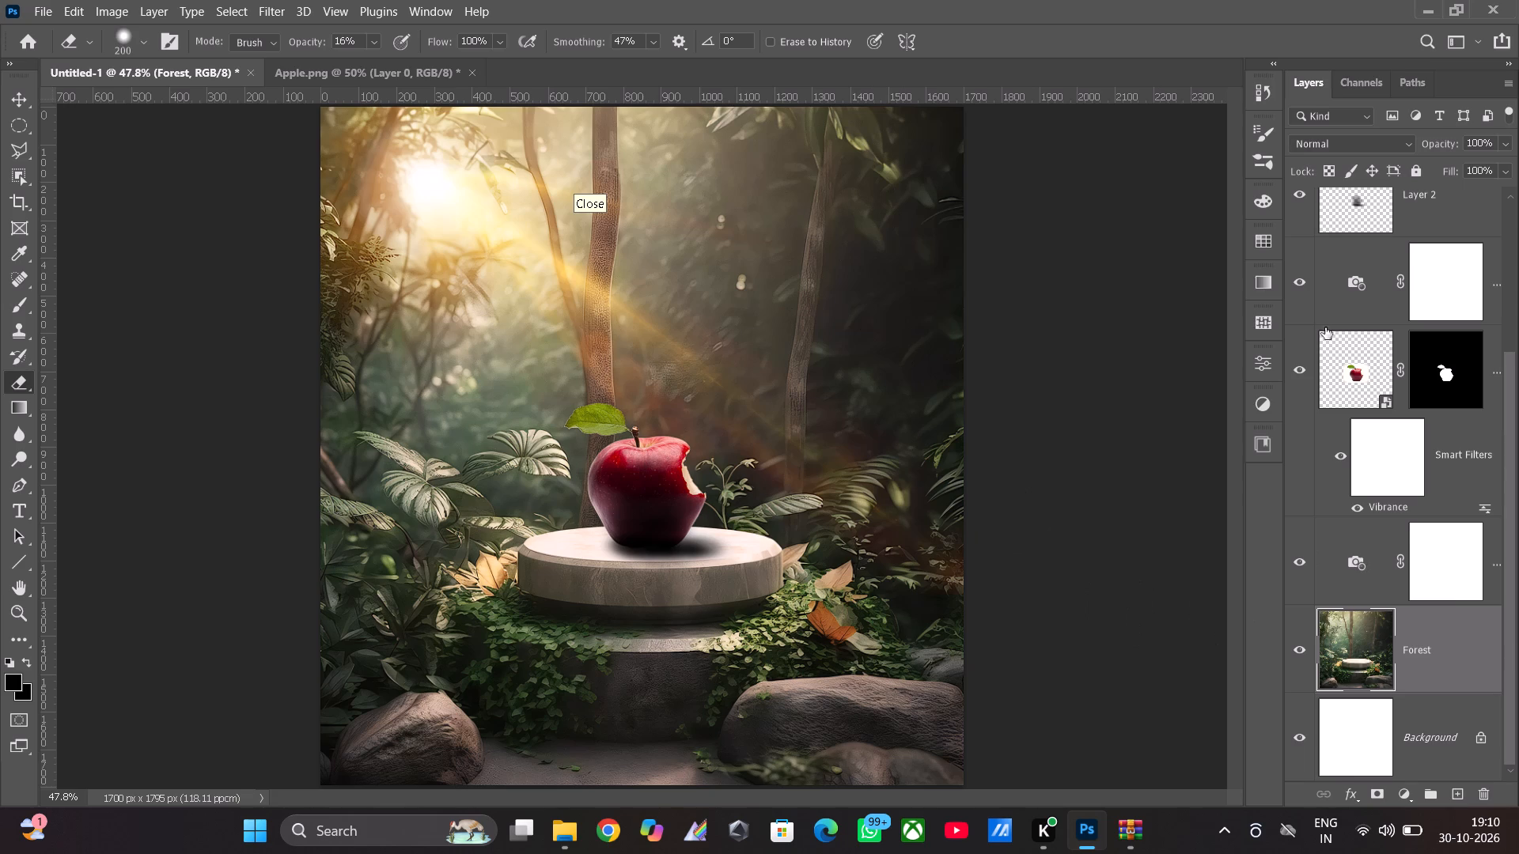
Add a new empty layer above the Golden Sunbeams in Darkness layer at the top of the stack.
scroll(1312, 322, up, 6)
click(1425, 172)
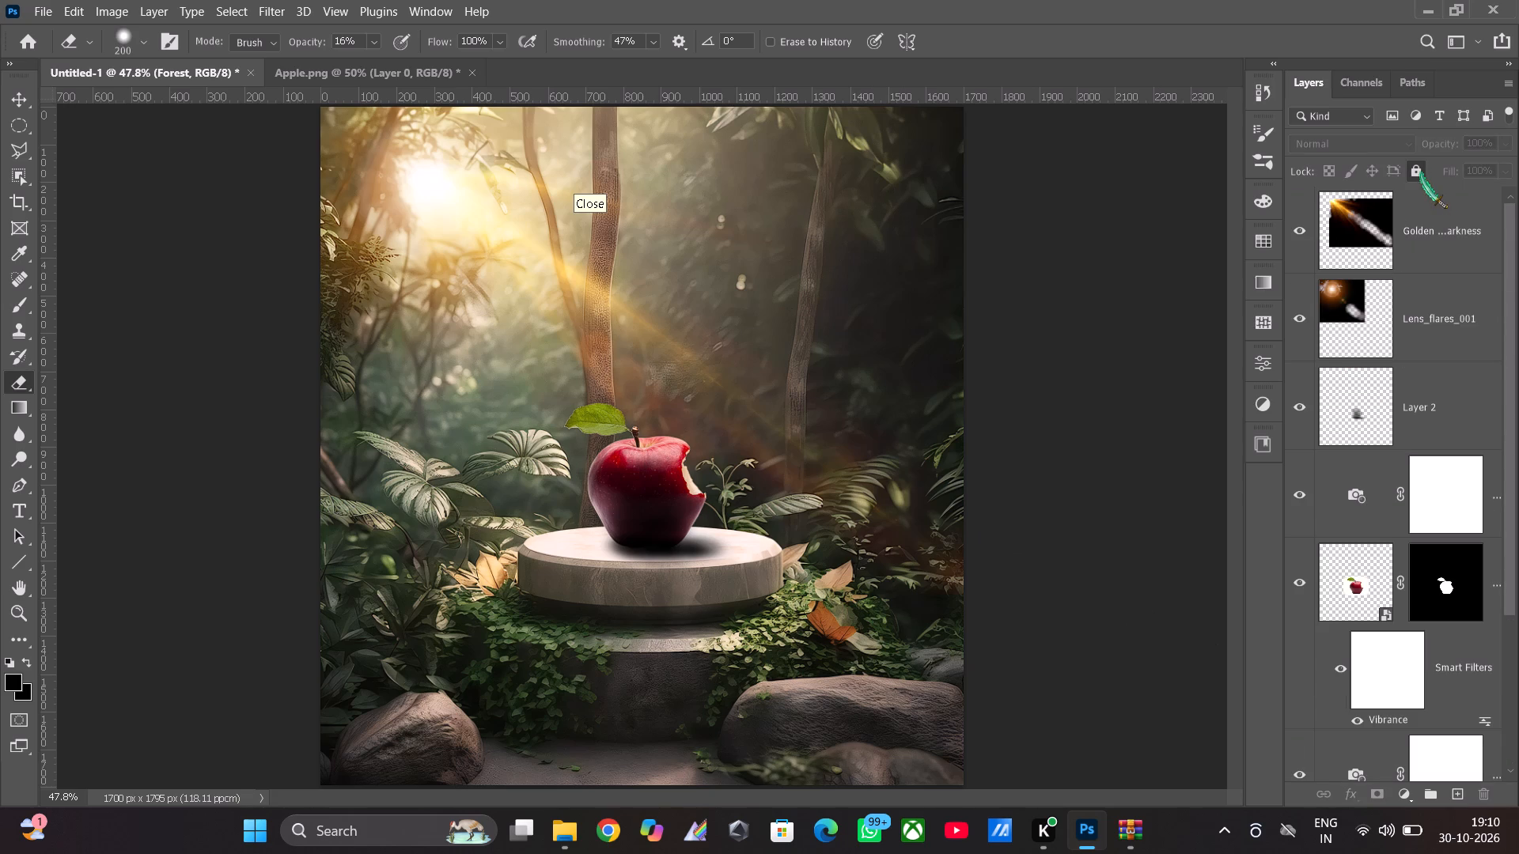
click(1421, 173)
click(1441, 229)
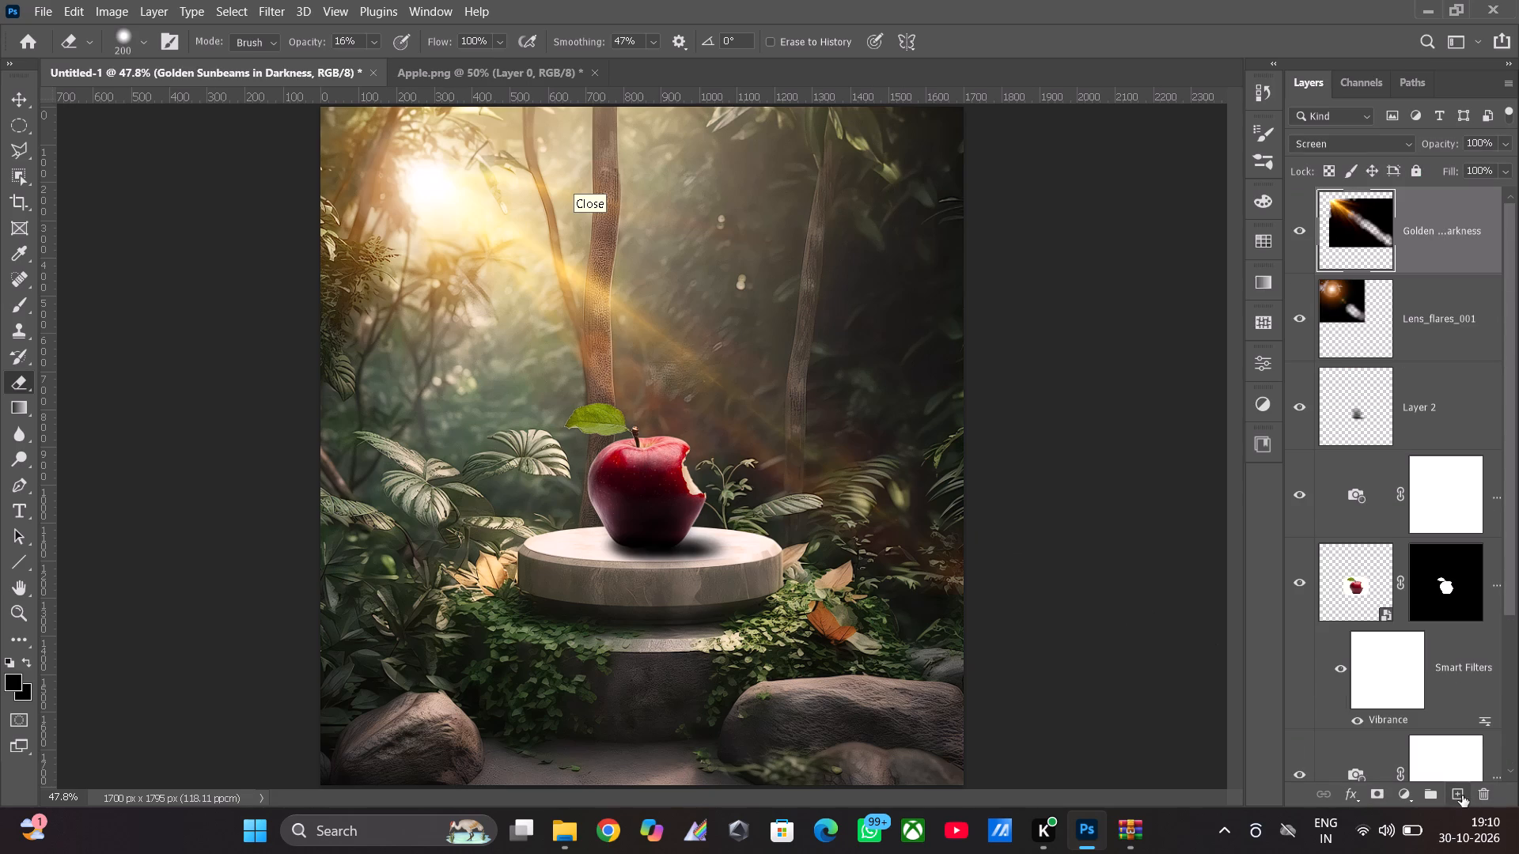
click(1462, 795)
Use Apply Image to fill the new top layer with the merged RGB composite, using Multiply blending at 100% opacity.
click(77, 16)
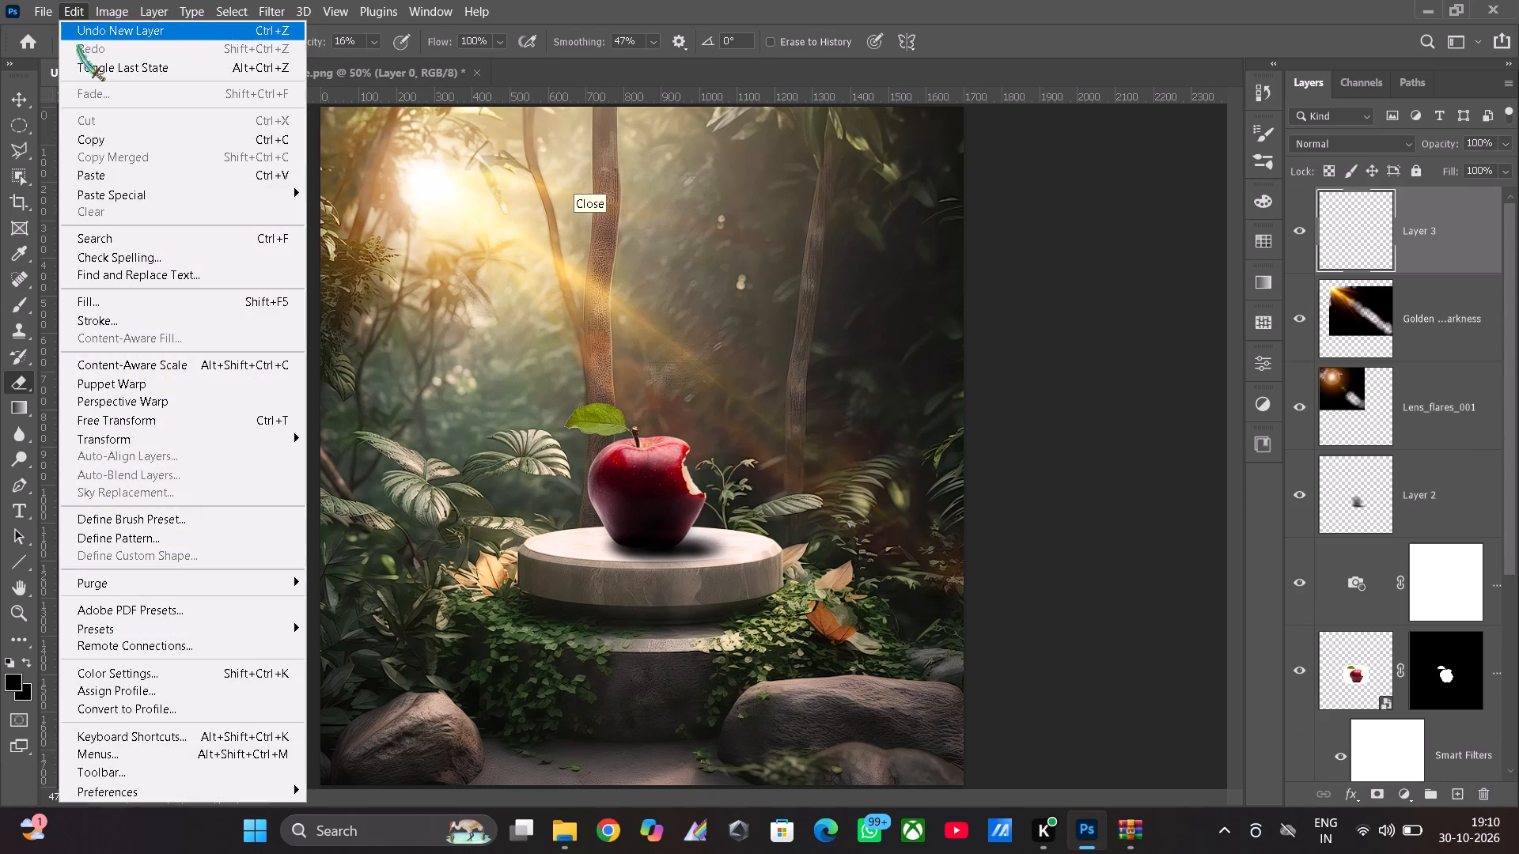
click(112, 10)
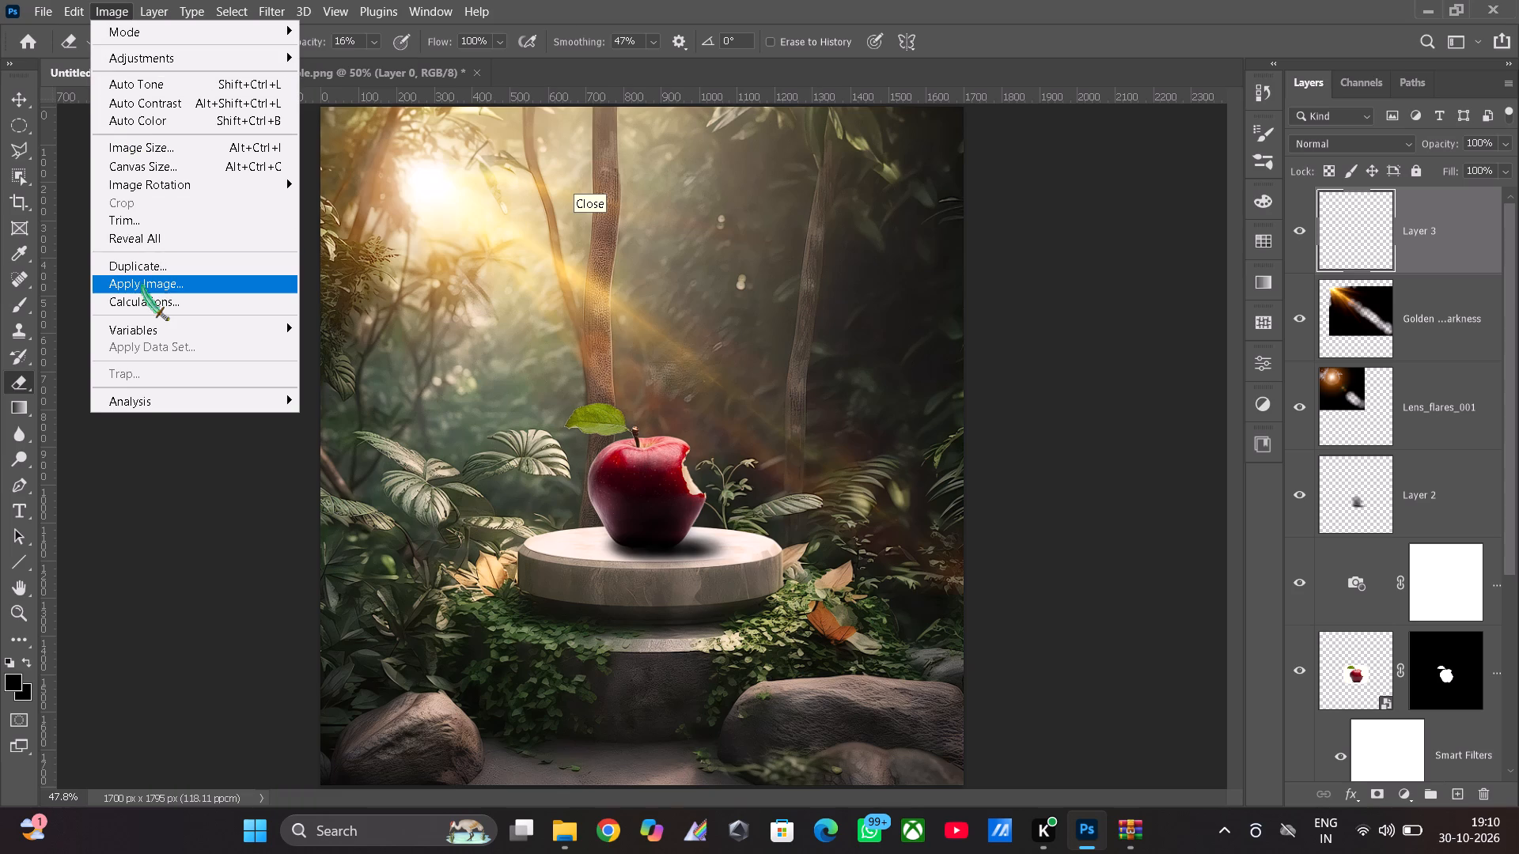
click(146, 286)
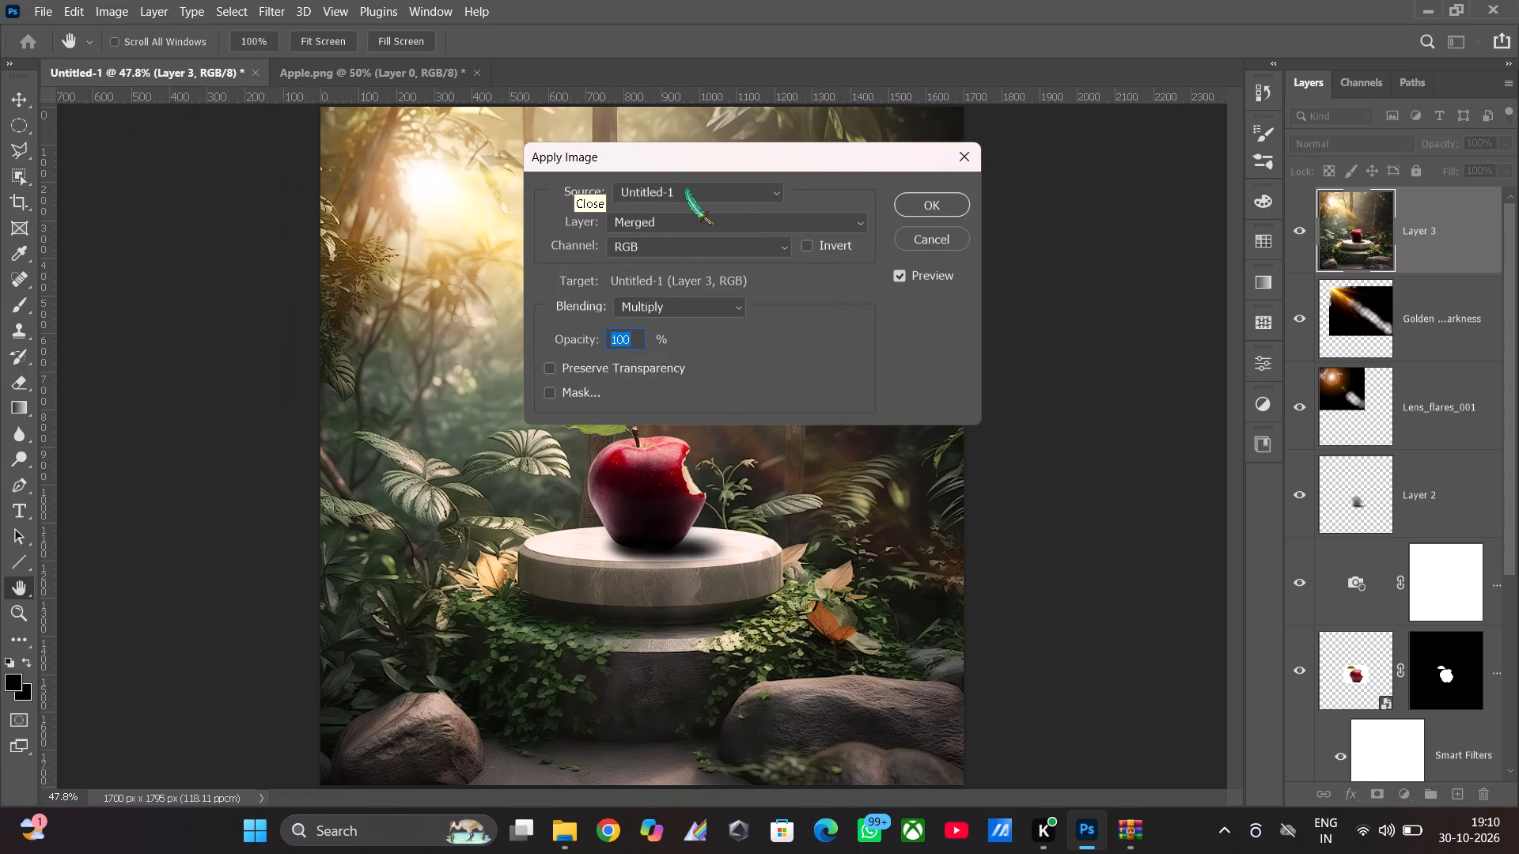
click(907, 203)
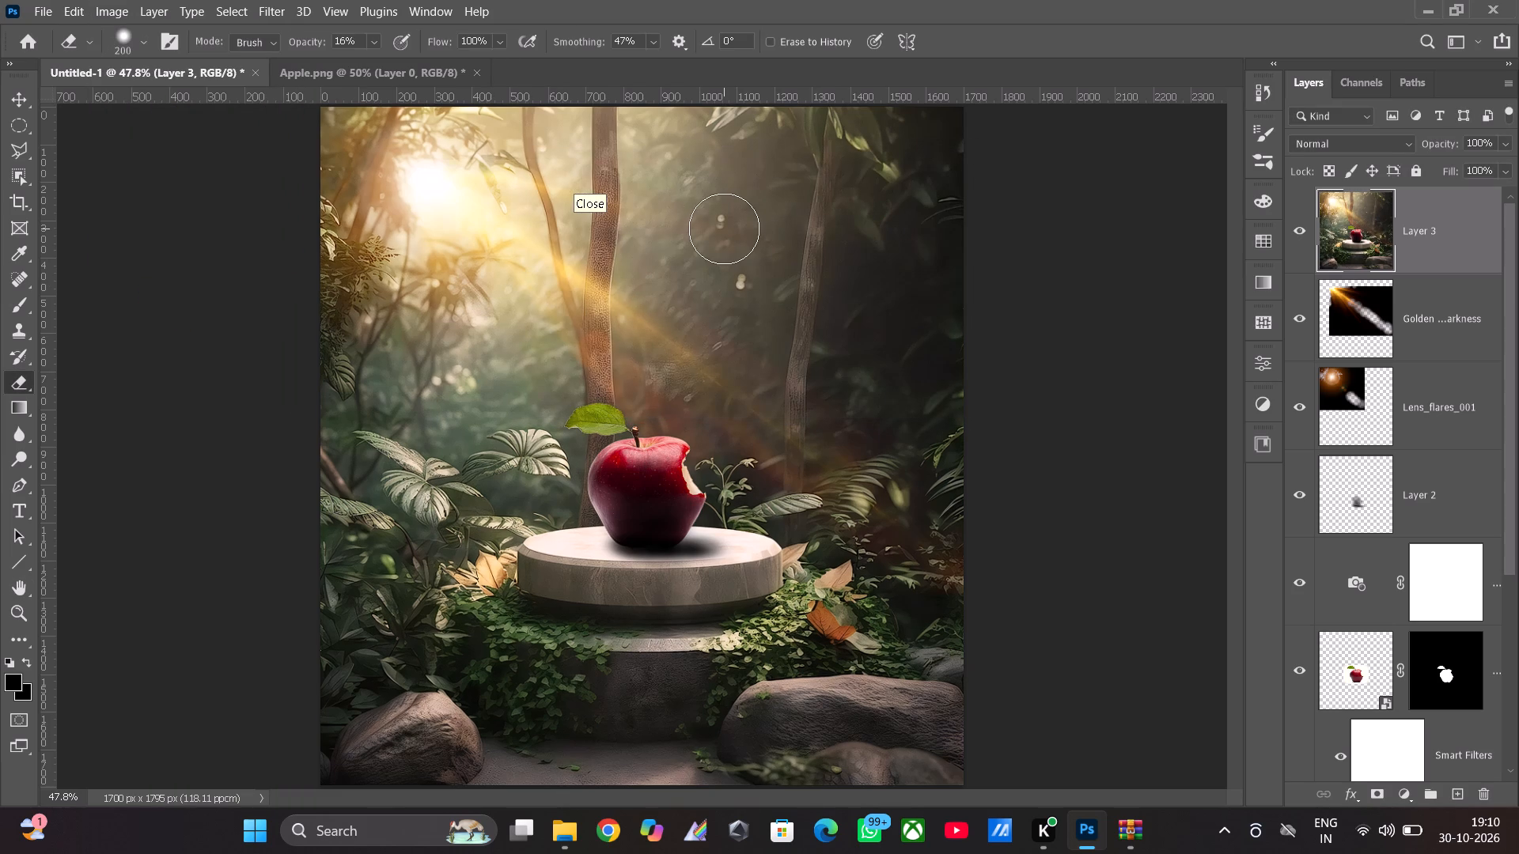
Apply a Brightness/Contrast adjustment to the merged top layer with brightness 9 and contrast 26.
click(126, 0)
click(126, 58)
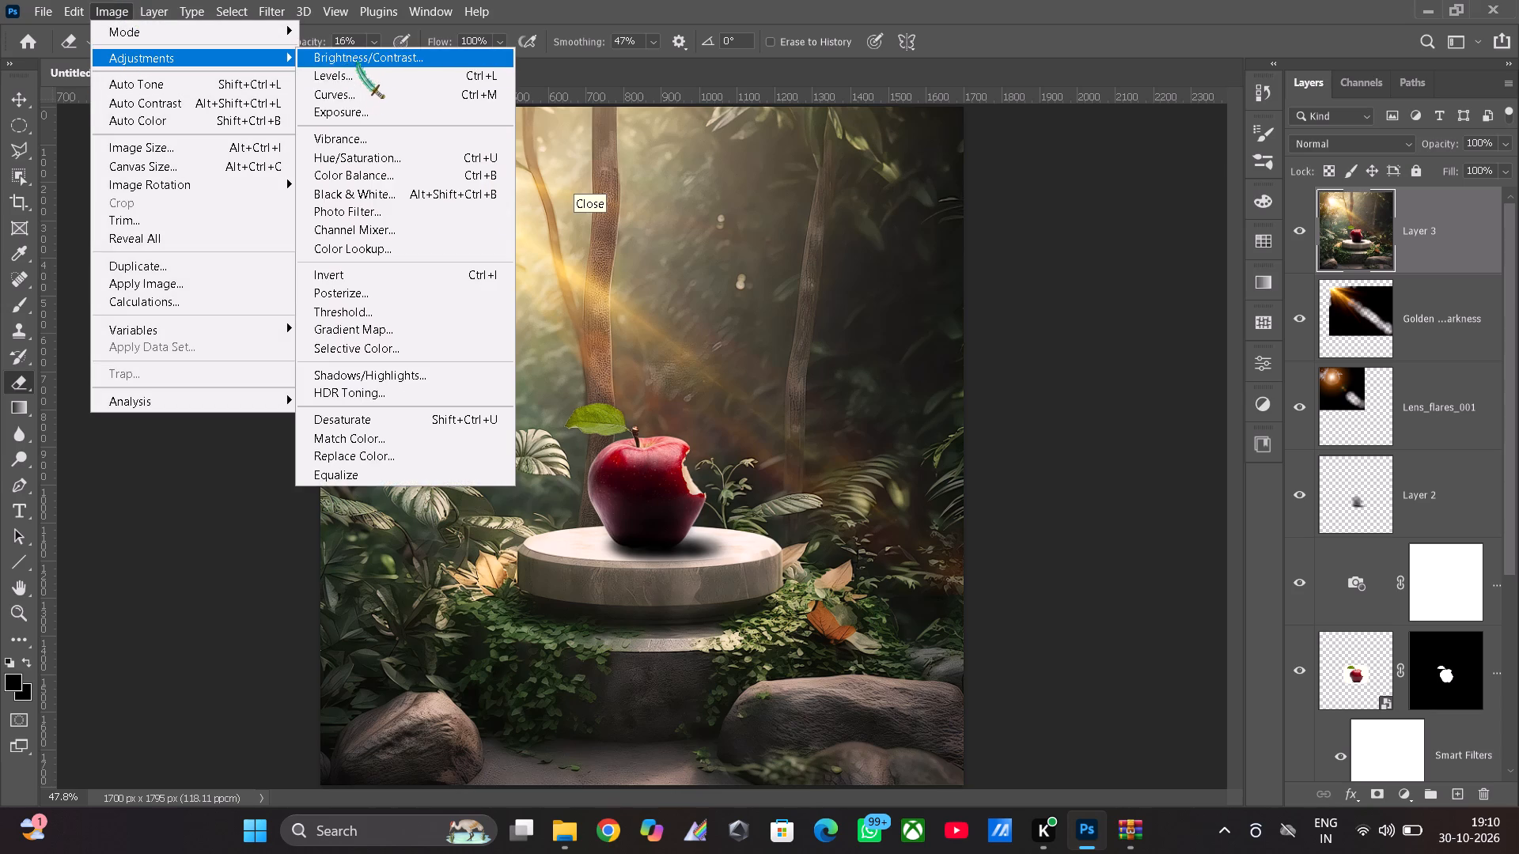
click(358, 58)
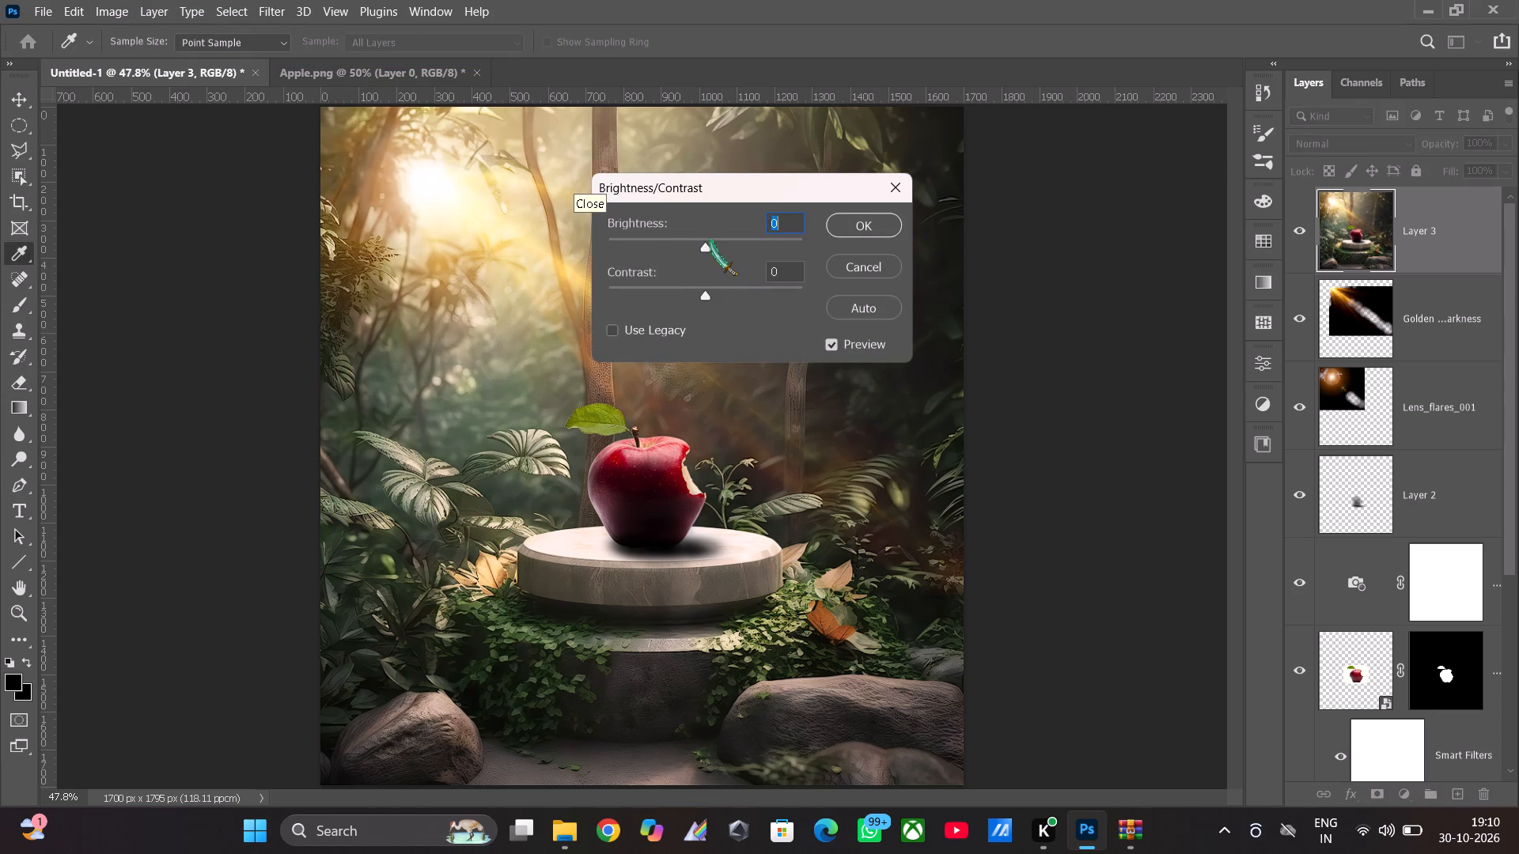
click(713, 240)
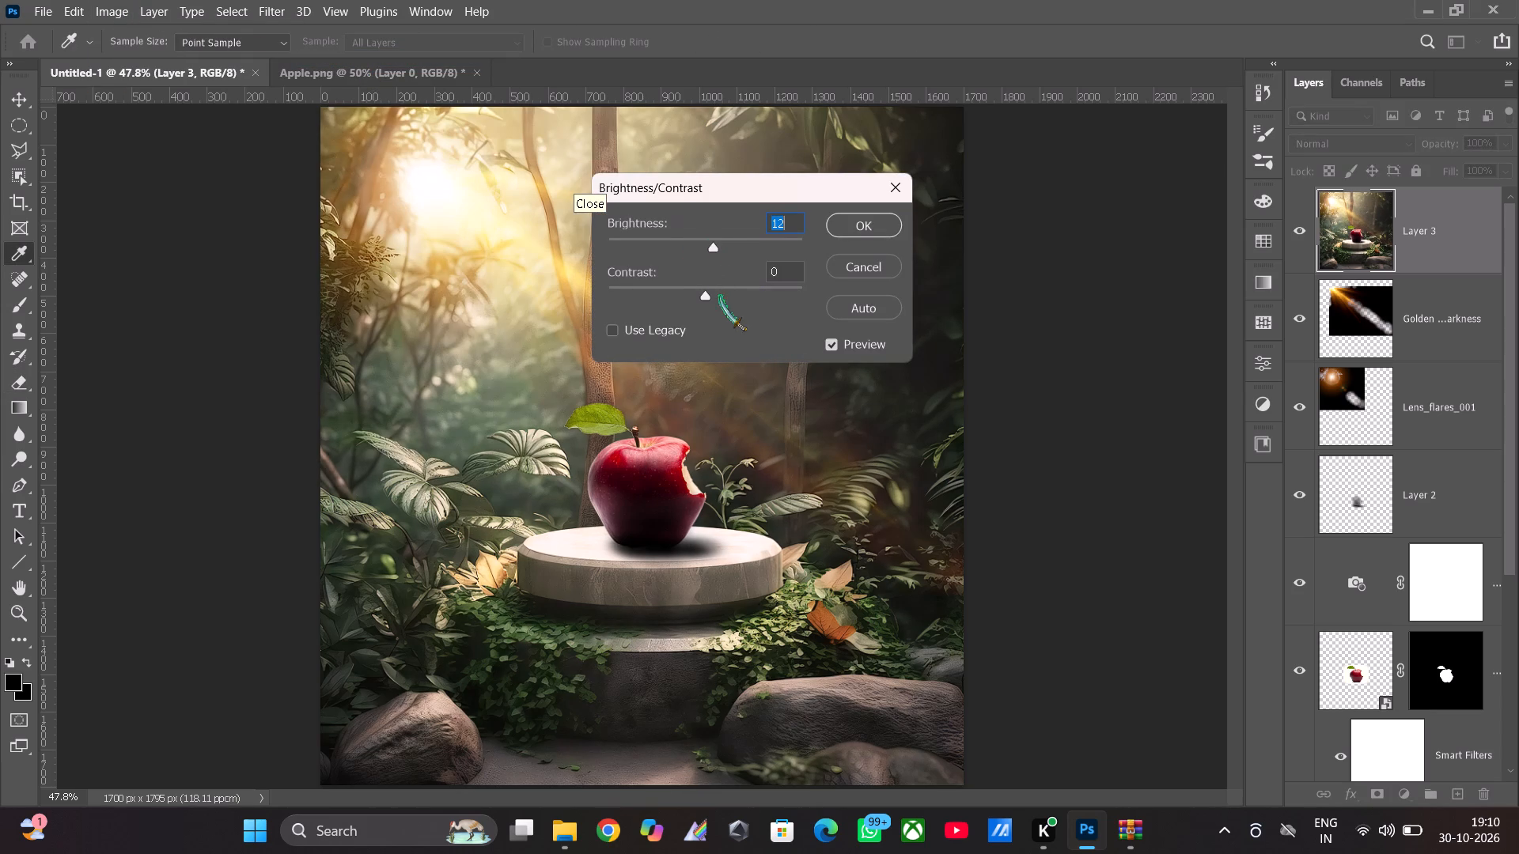
click(730, 291)
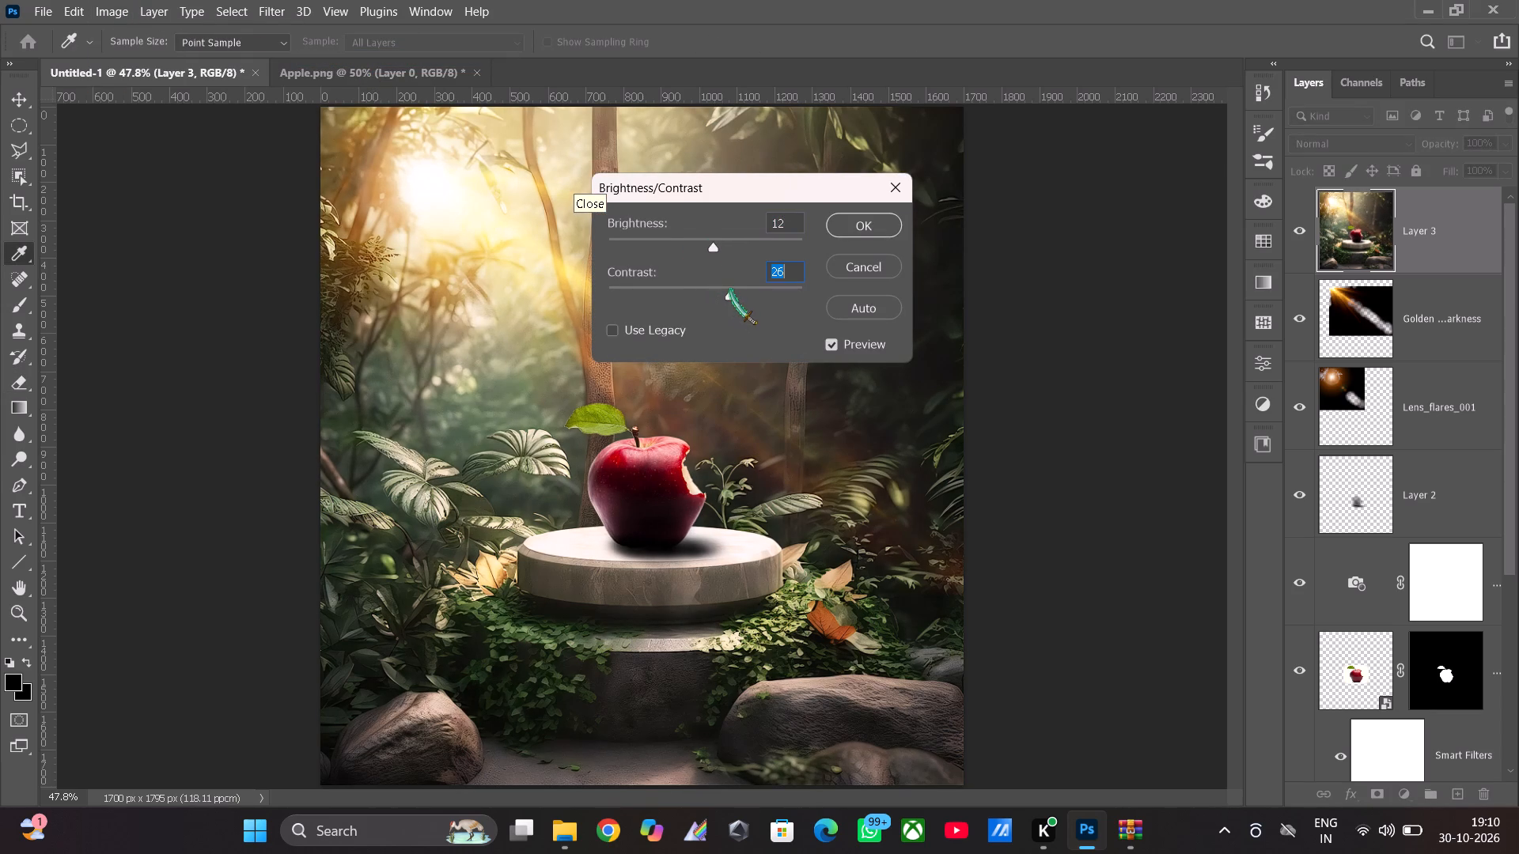
drag(730, 288, 768, 296)
drag(768, 296, 738, 292)
drag(738, 292, 729, 295)
drag(729, 295, 730, 297)
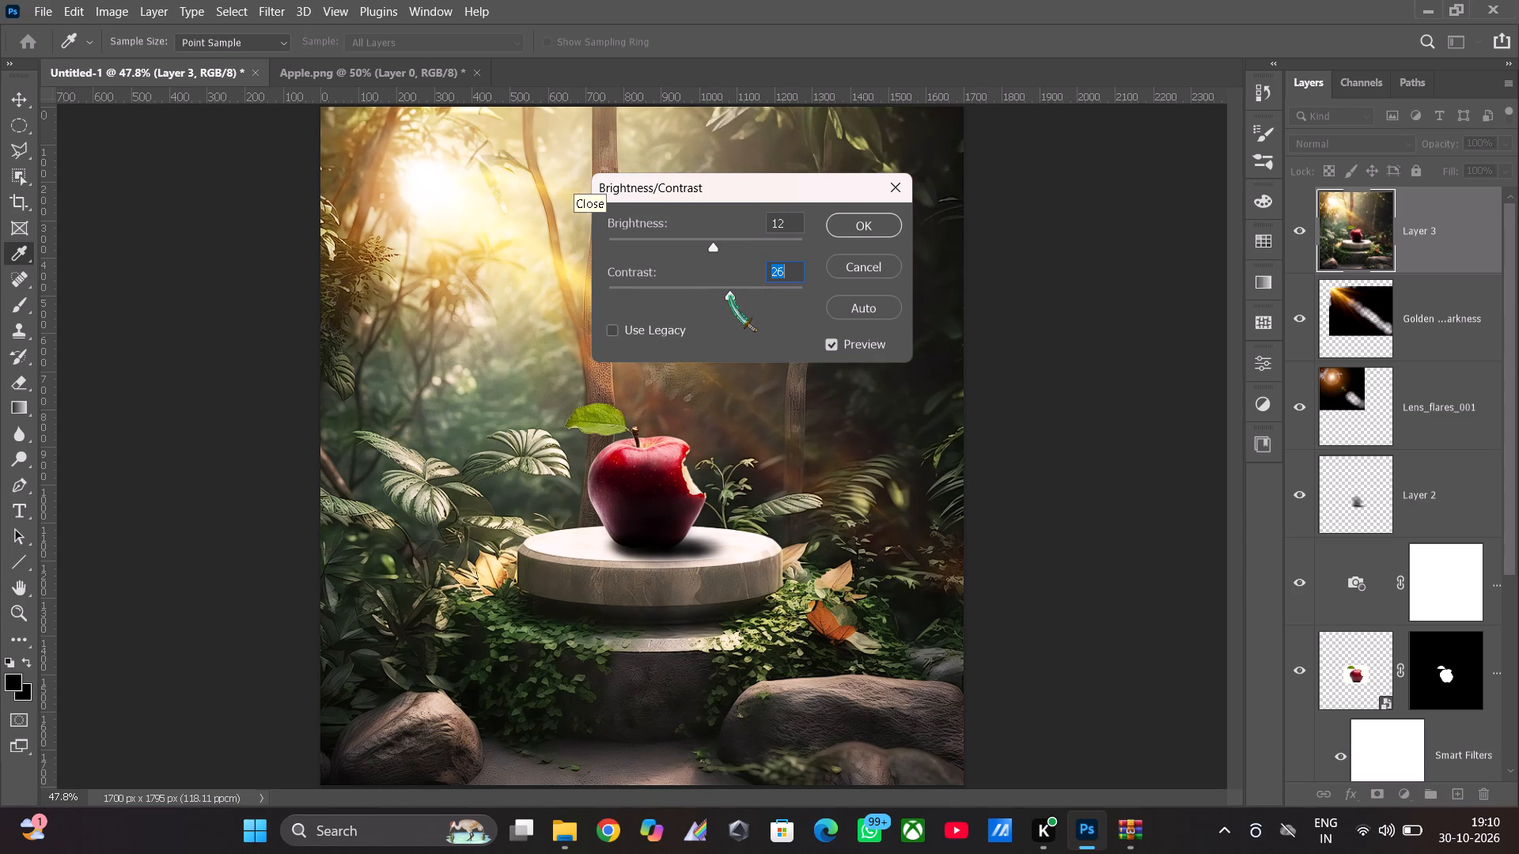
click(705, 245)
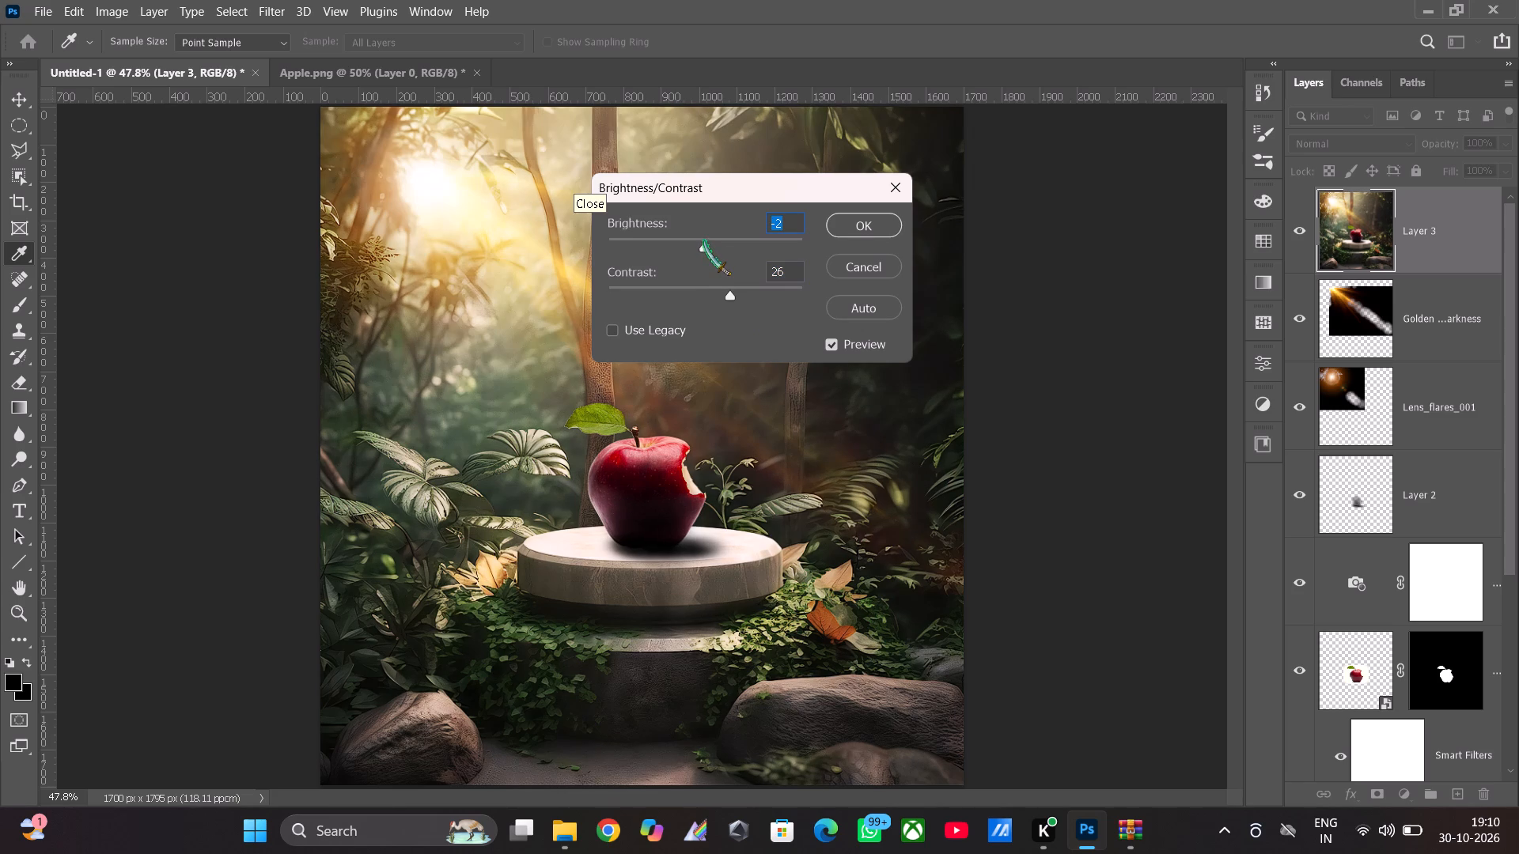
click(712, 240)
click(862, 222)
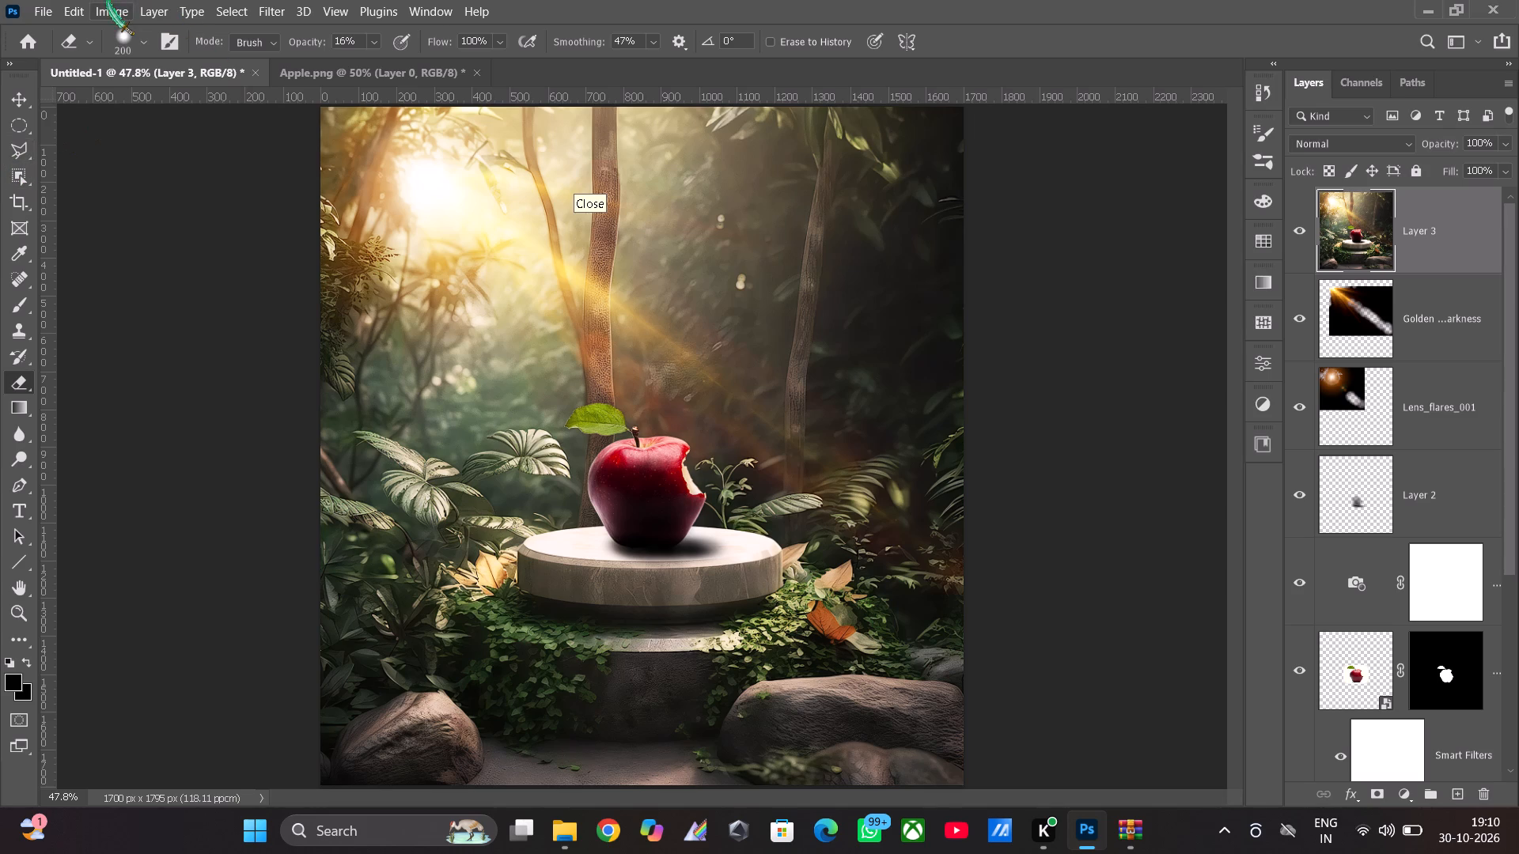
Start a Curves adjustment on the merged top layer and lower the RGB curve's highlights with a point at input 199, output 177.
click(75, 4)
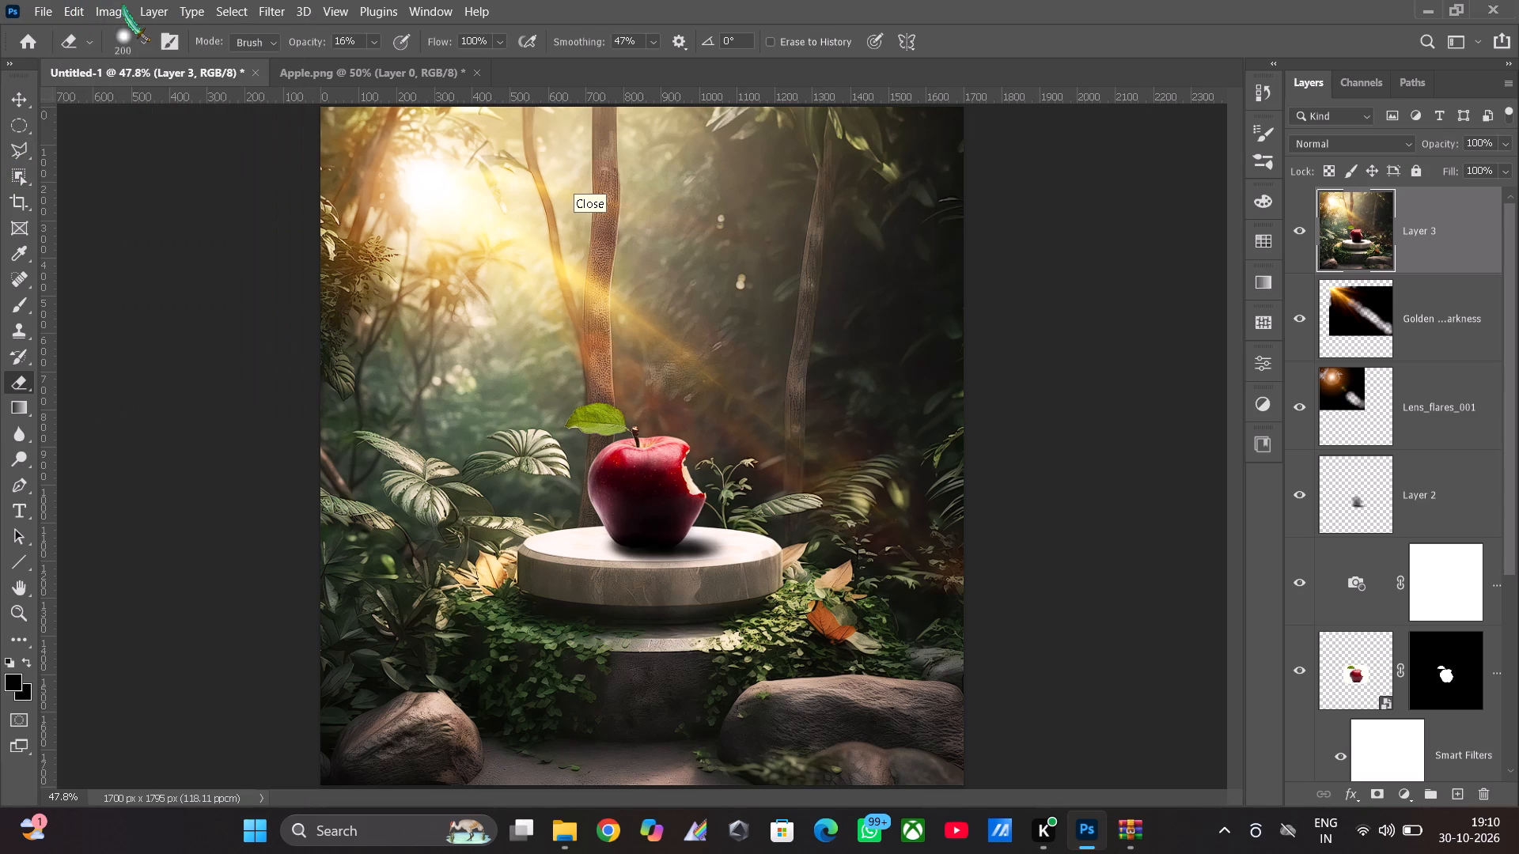
click(123, 6)
click(170, 58)
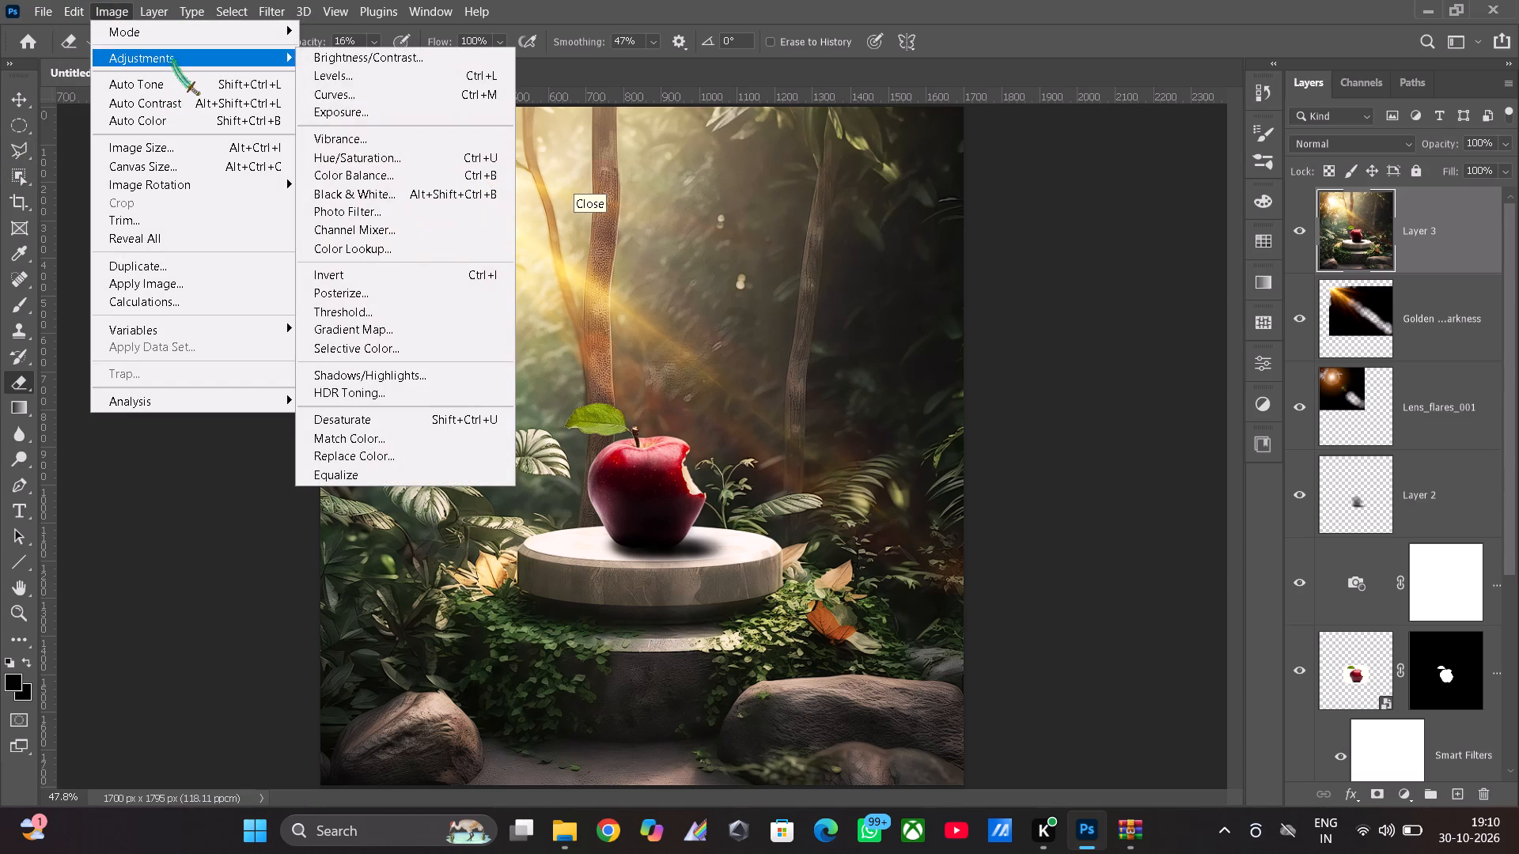
click(337, 96)
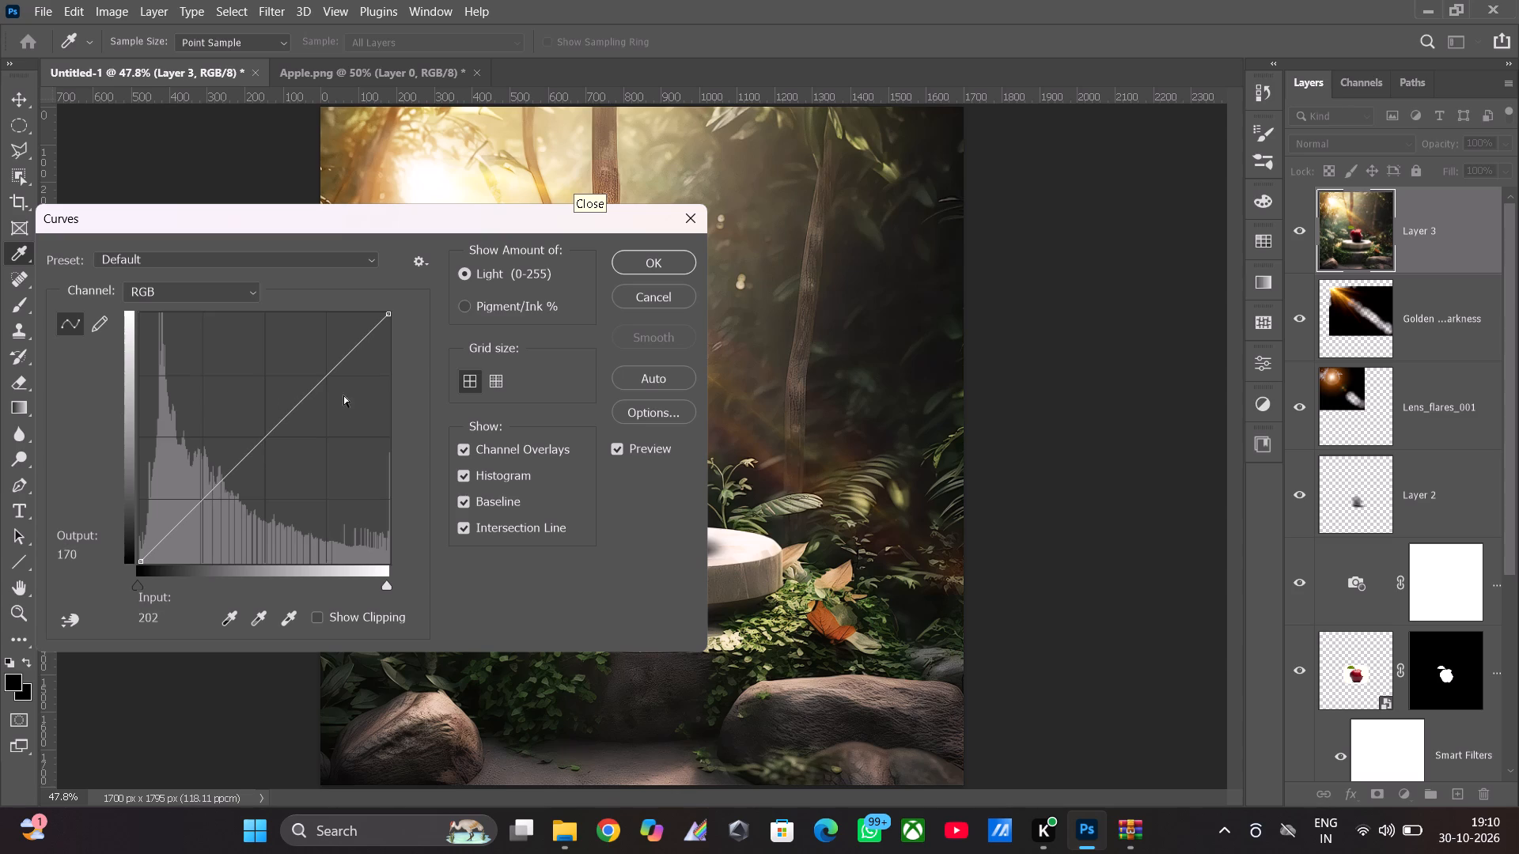
drag(320, 385, 322, 389)
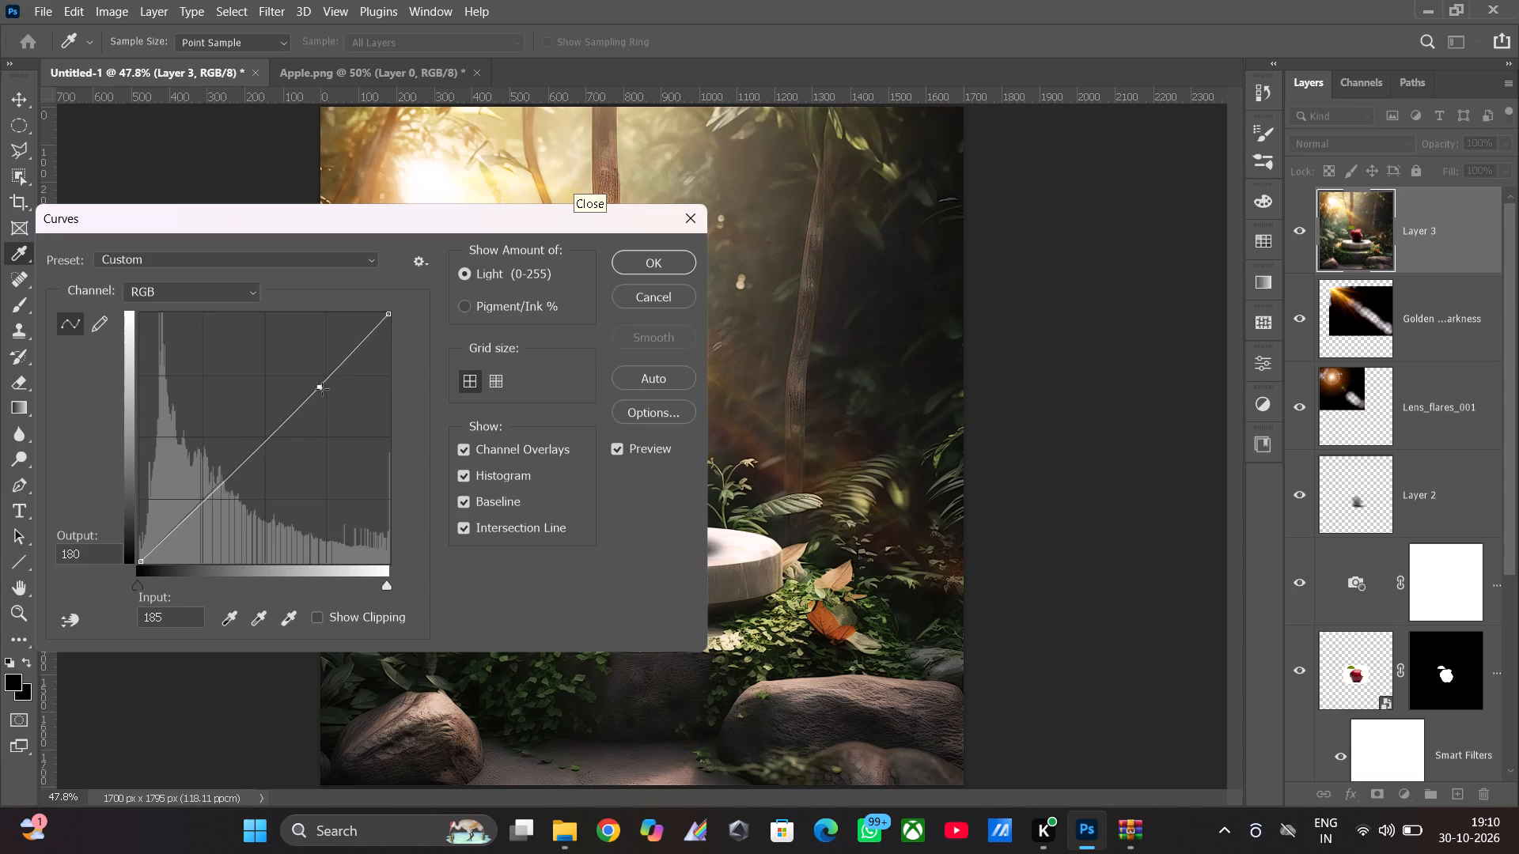
drag(322, 389, 328, 395)
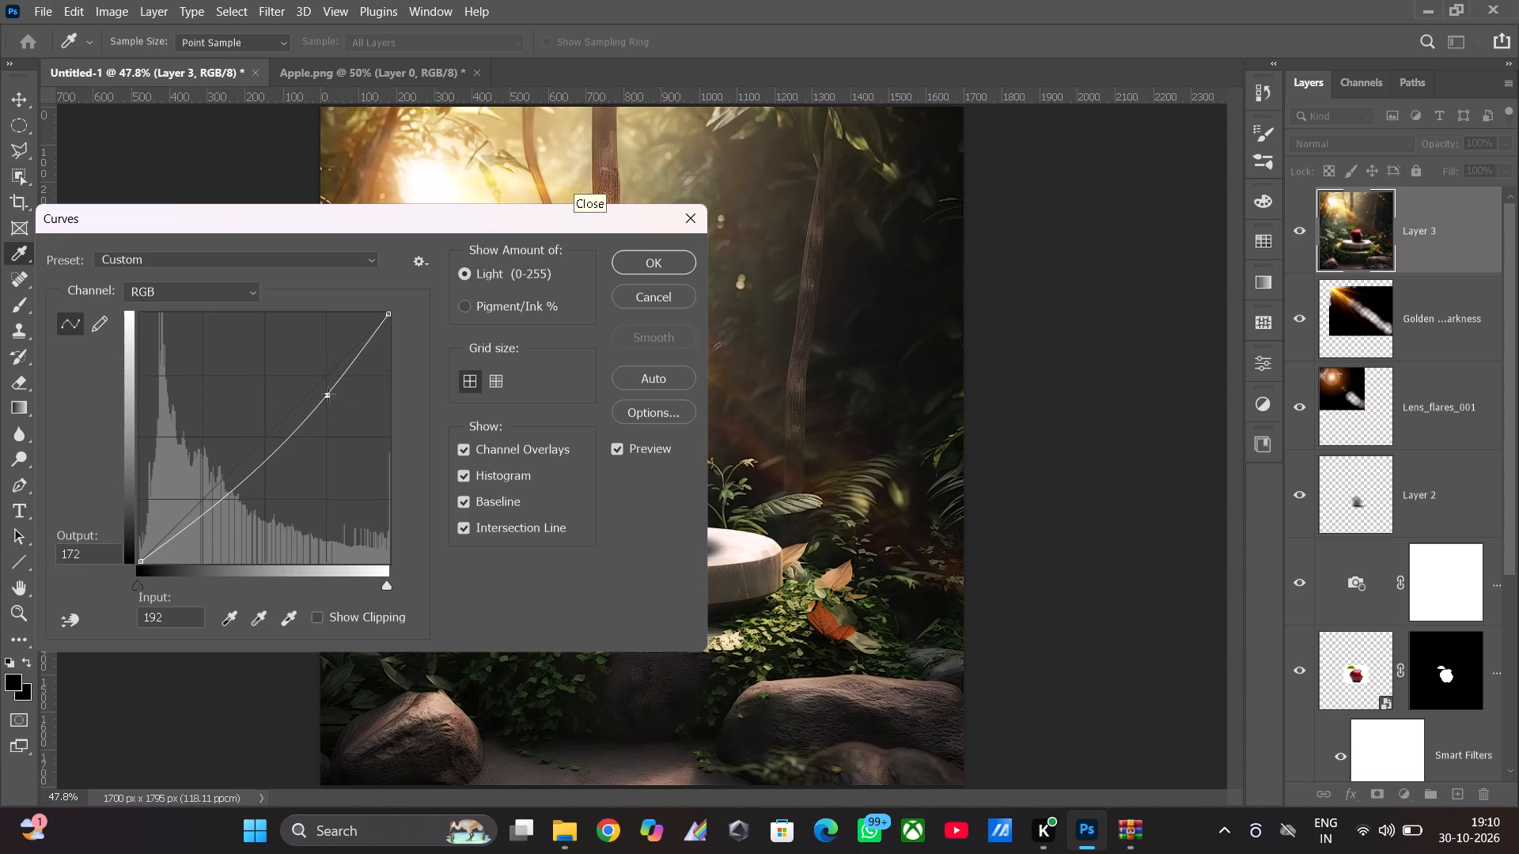
drag(328, 395, 339, 402)
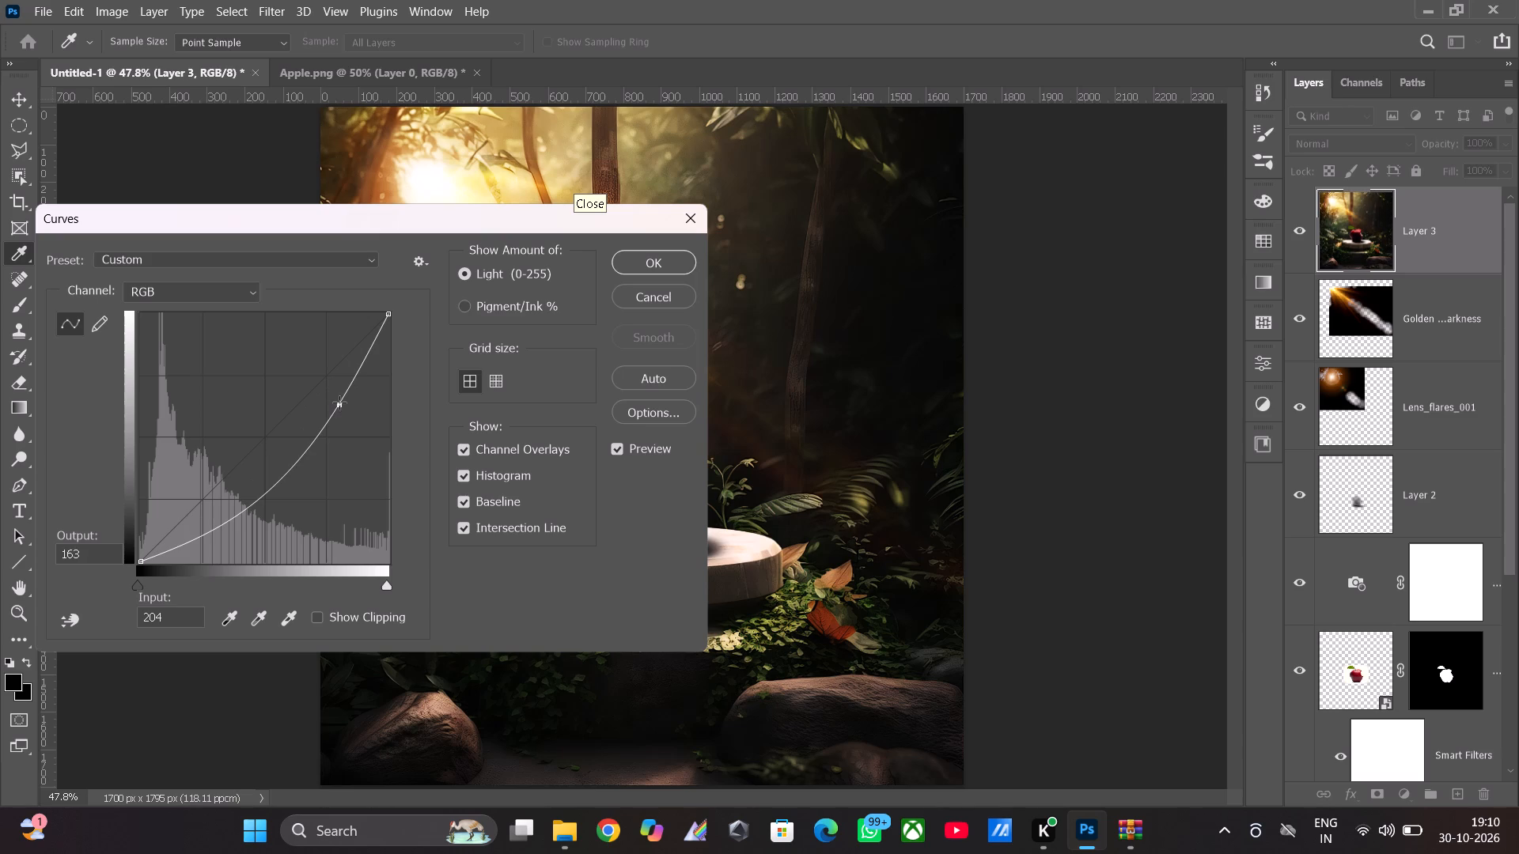
drag(339, 402, 335, 392)
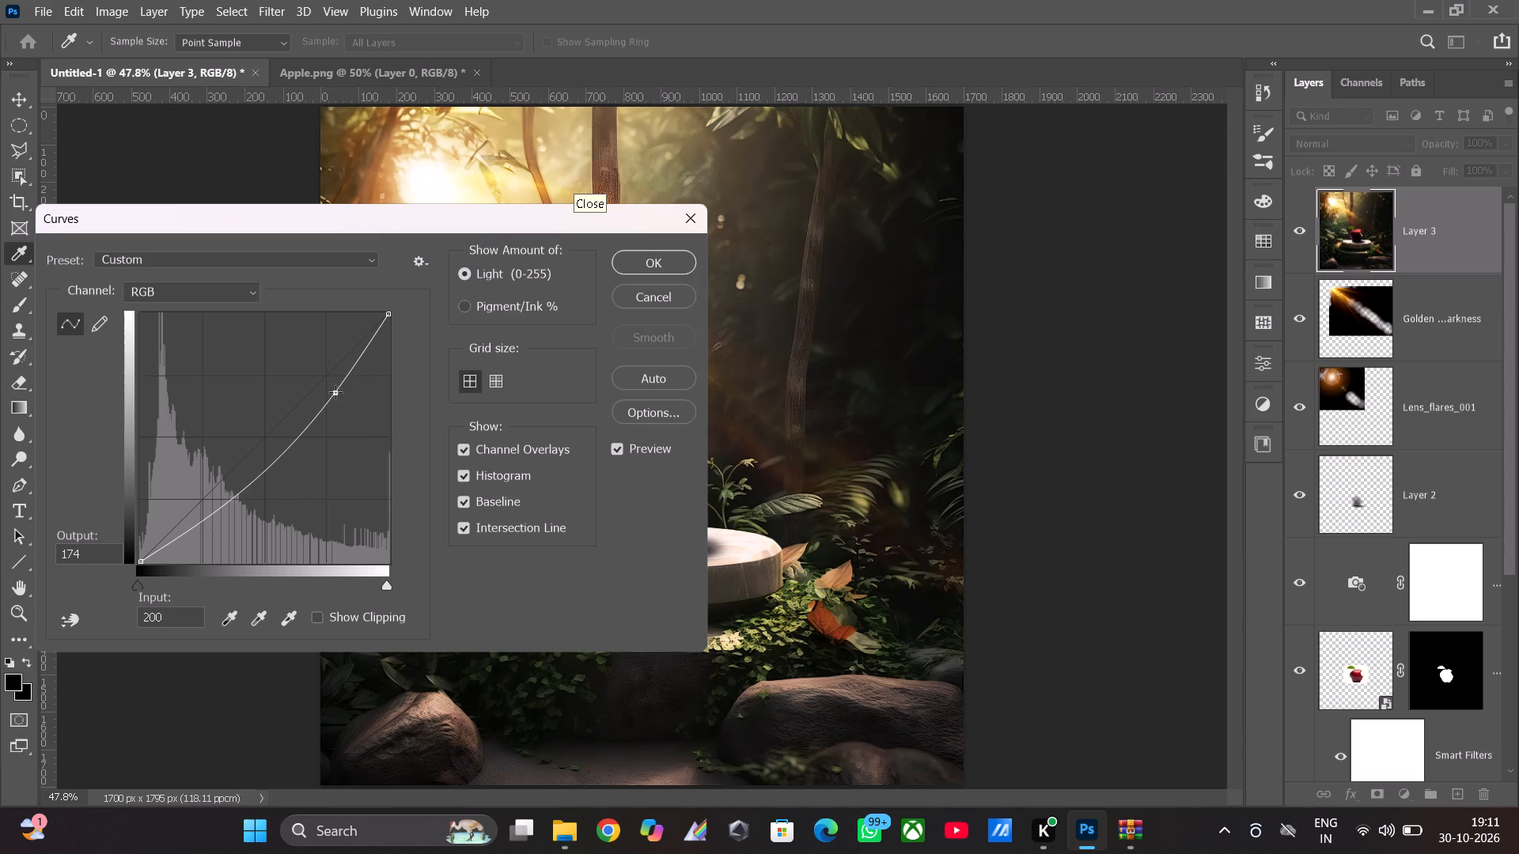
drag(335, 392, 335, 390)
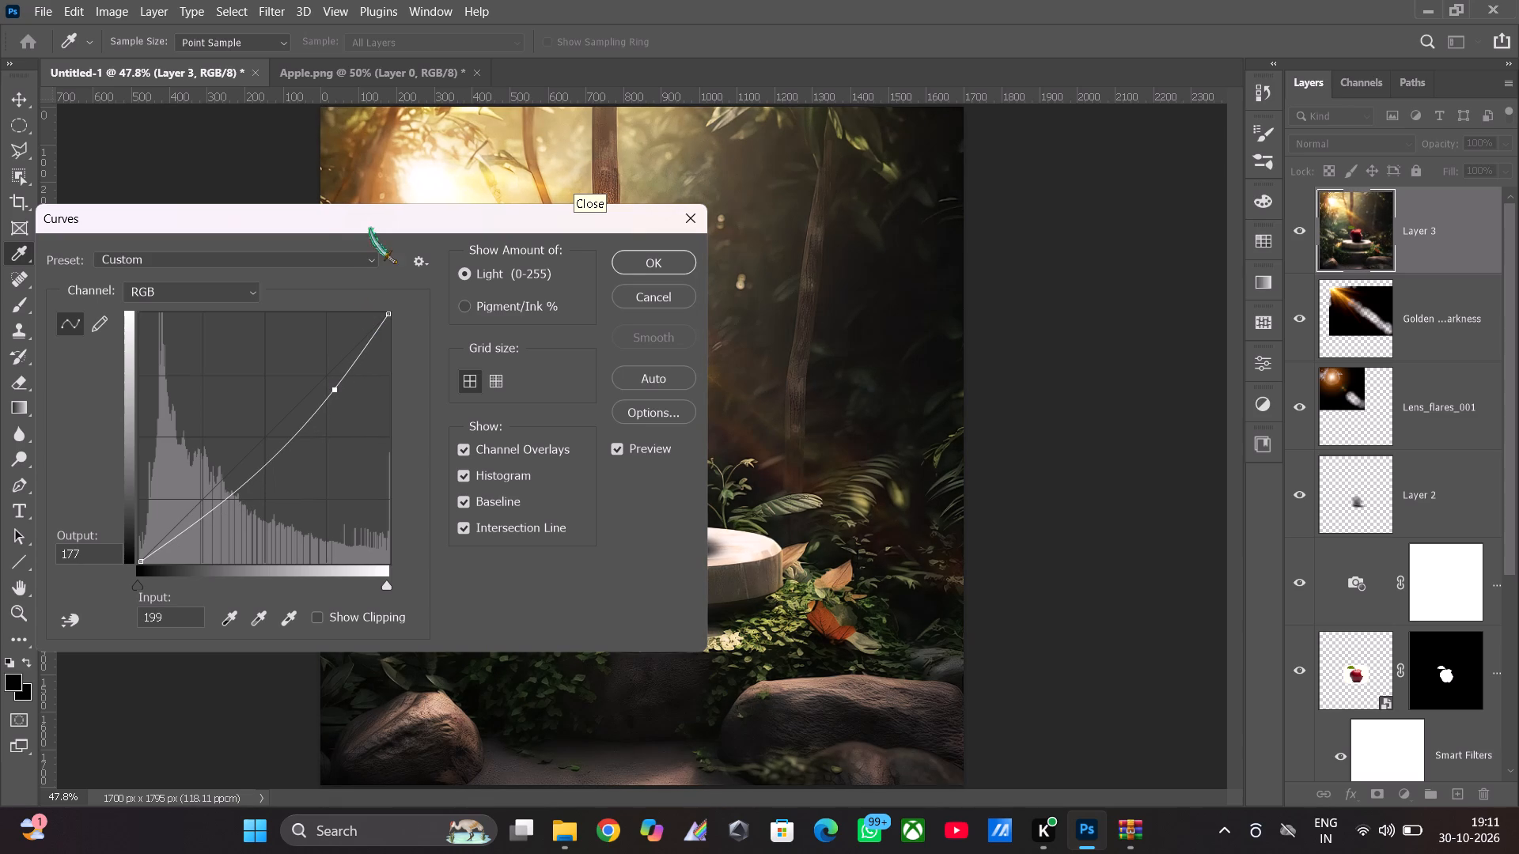
Shape the RGB curve with a midtone point at input 130 and a shadow point at input 77, both slightly below the baseline.
drag(369, 225, 229, 62)
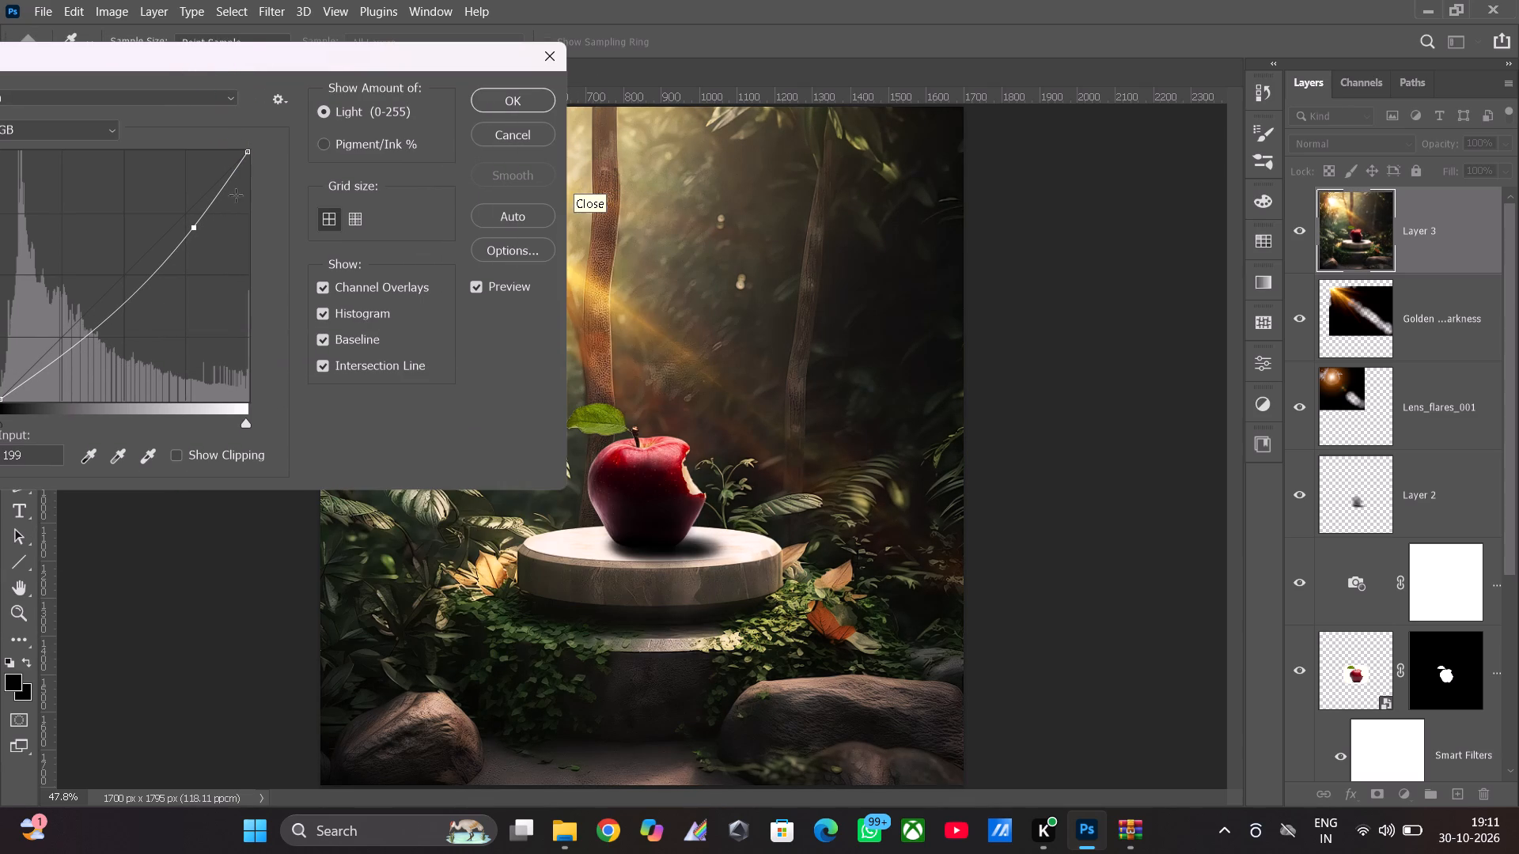
drag(116, 315, 110, 308)
drag(110, 308, 110, 293)
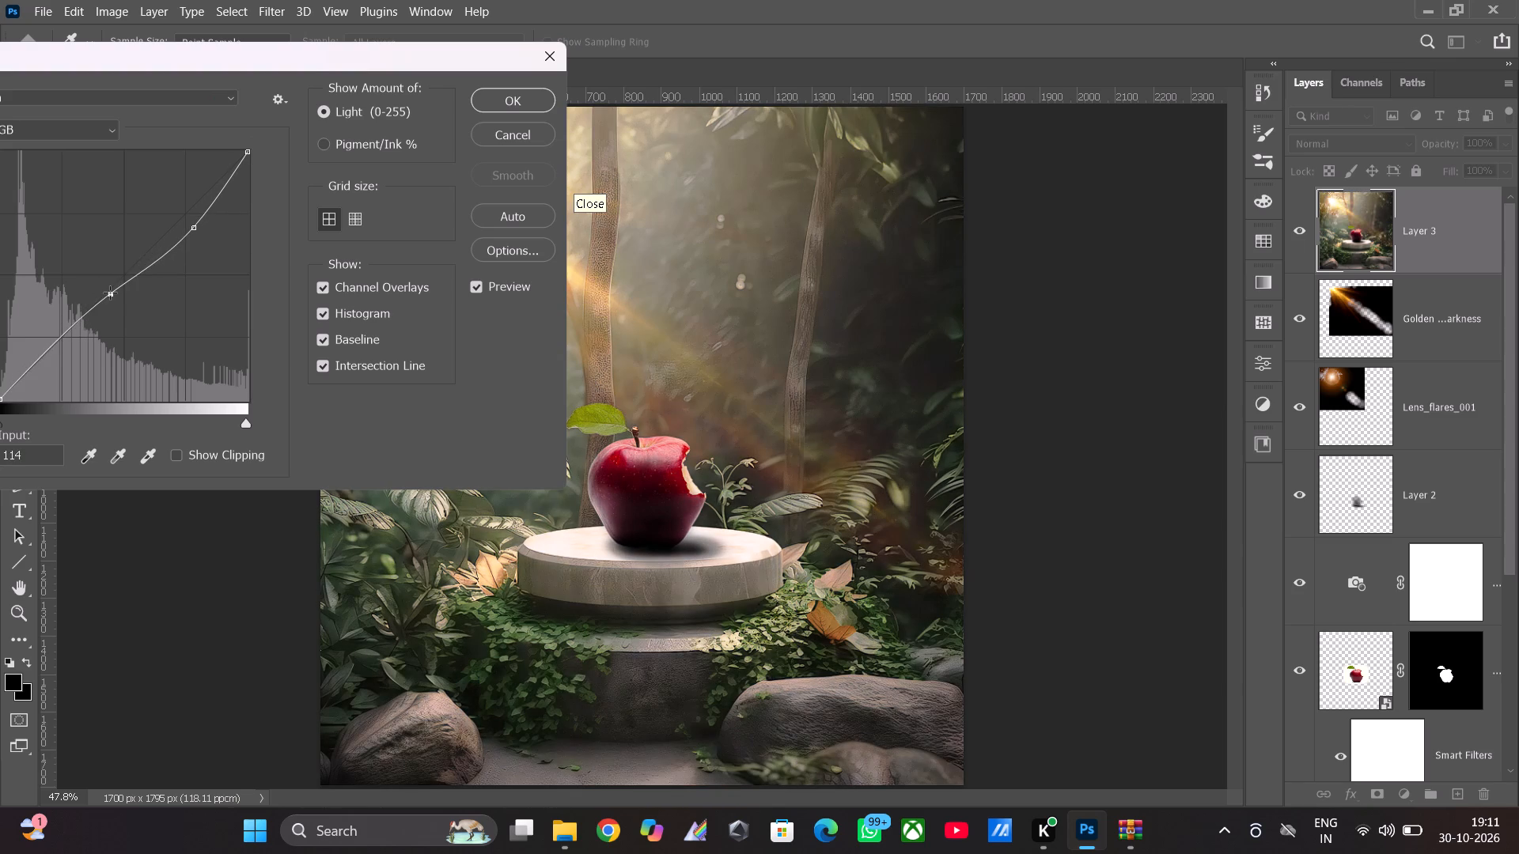
drag(110, 293, 122, 297)
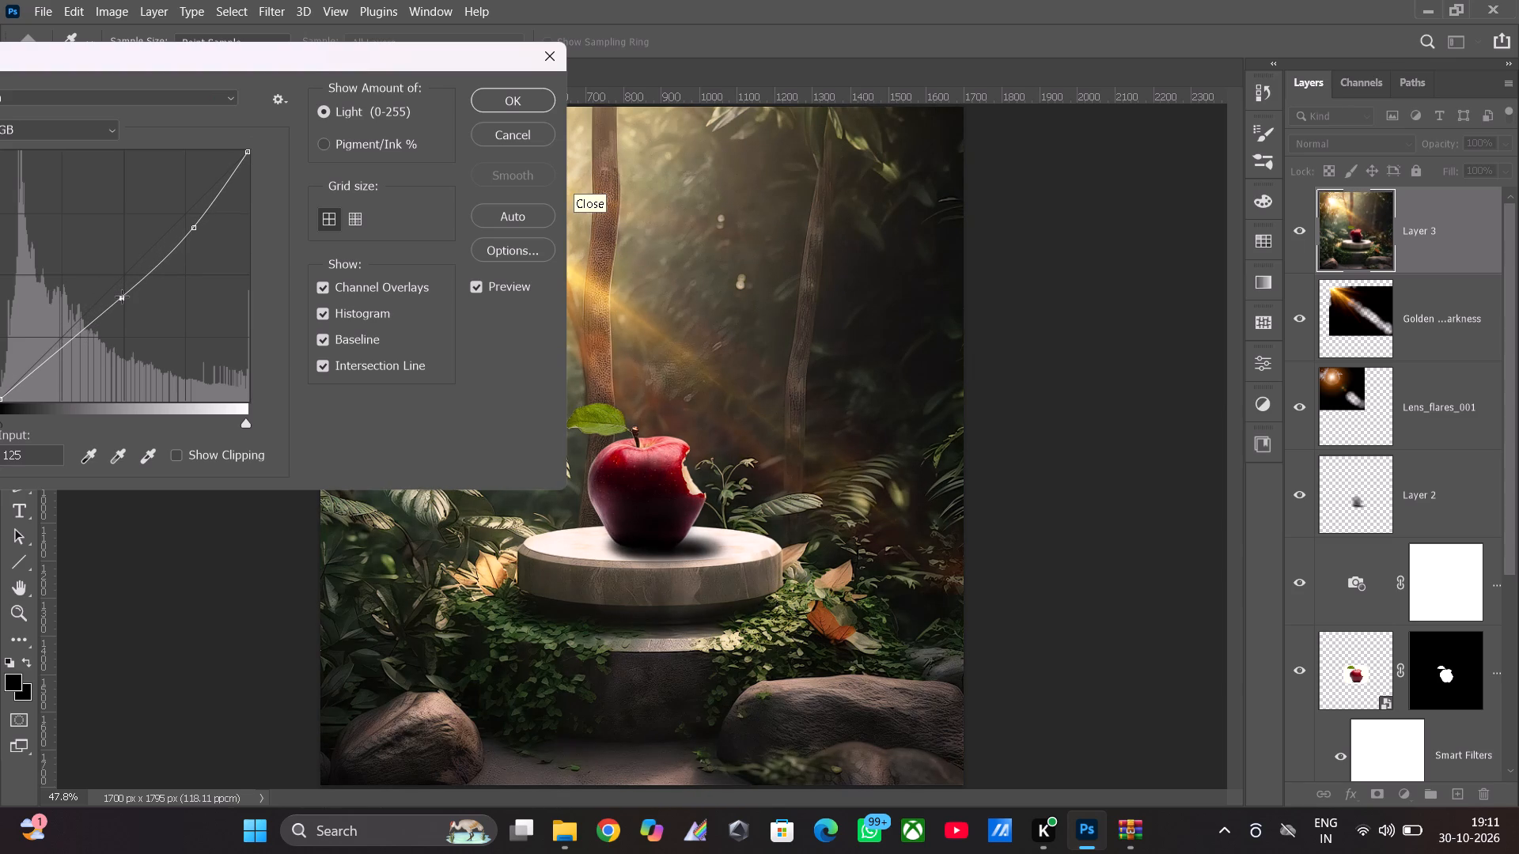
drag(122, 297, 122, 291)
drag(122, 291, 127, 293)
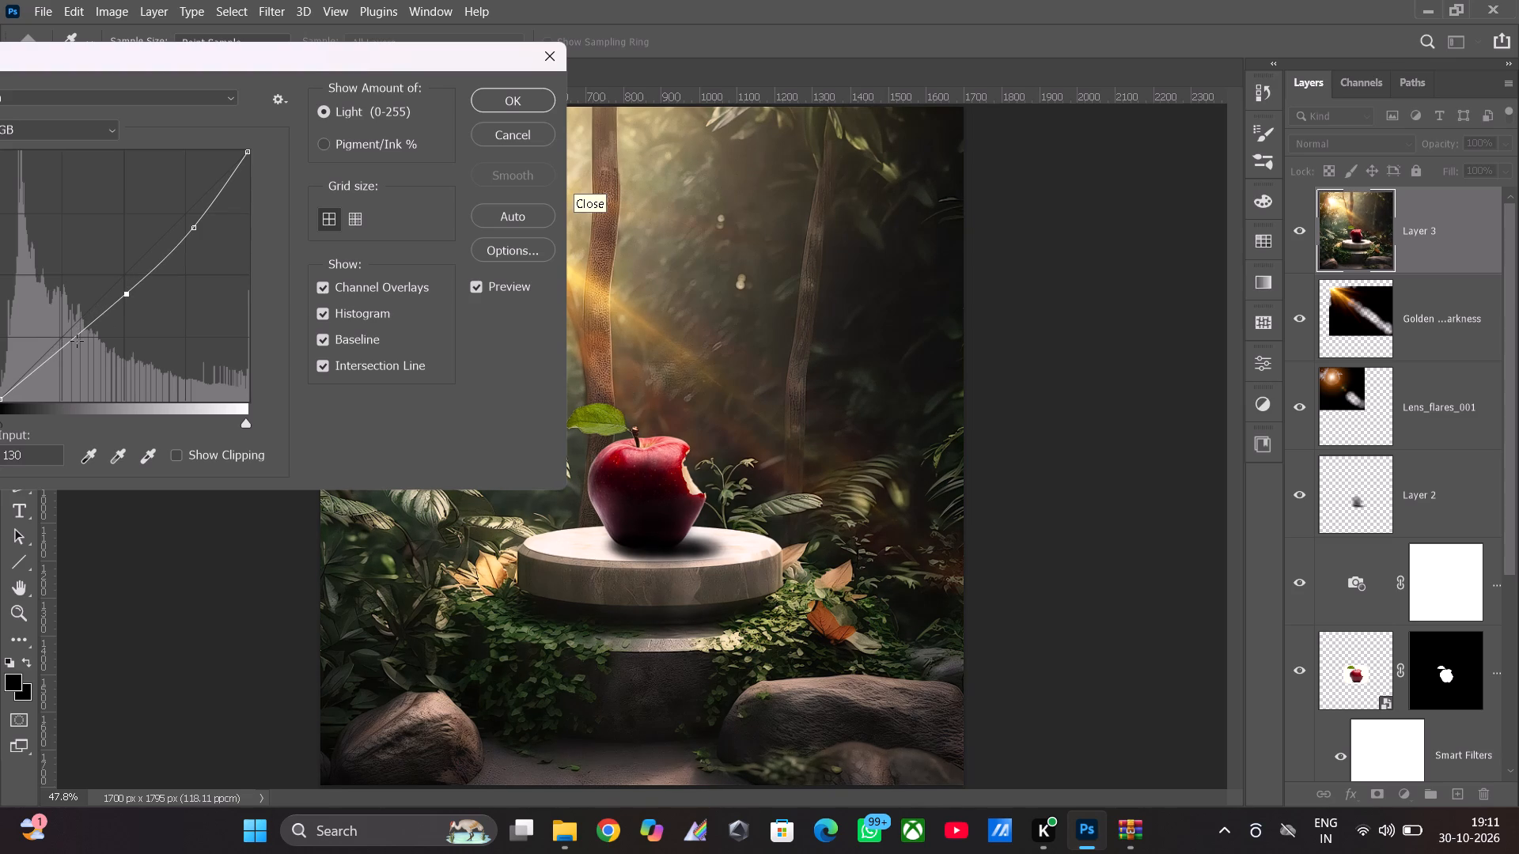
drag(55, 357, 78, 355)
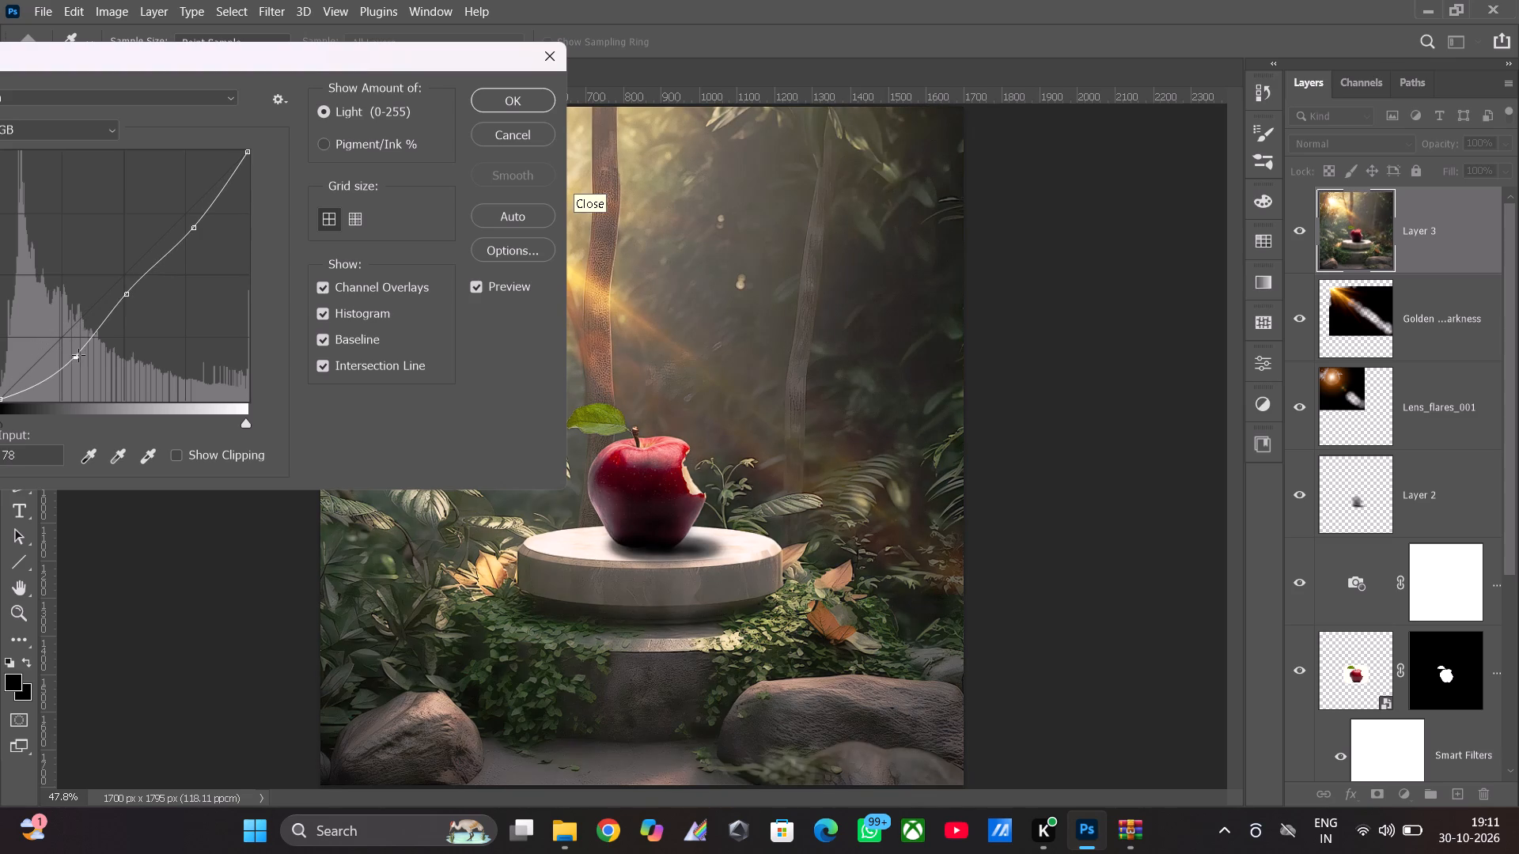
drag(78, 355, 63, 342)
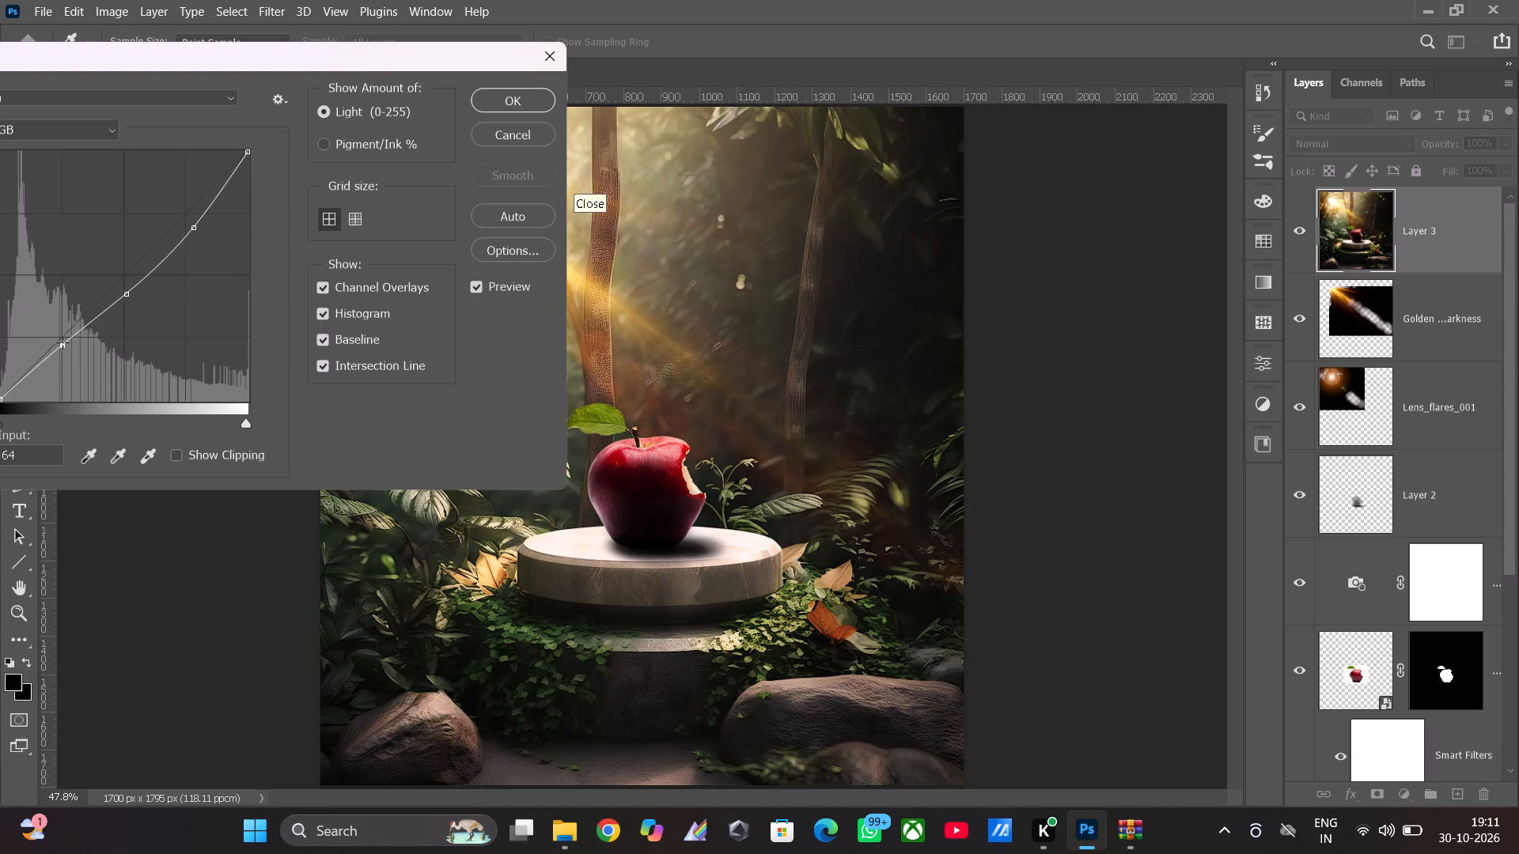
drag(63, 342, 80, 346)
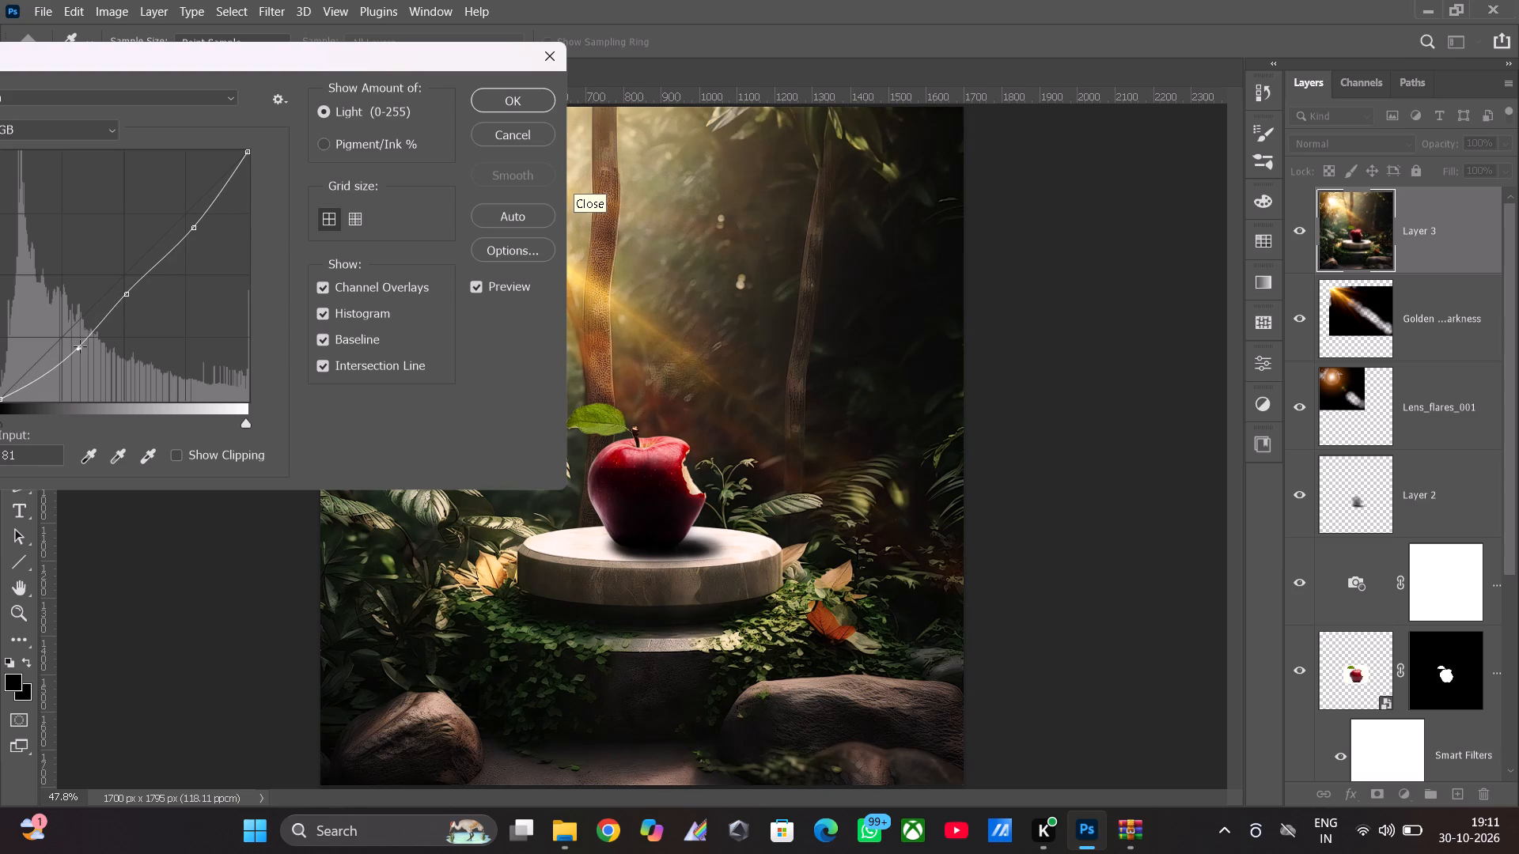
drag(80, 346, 79, 344)
drag(79, 344, 76, 338)
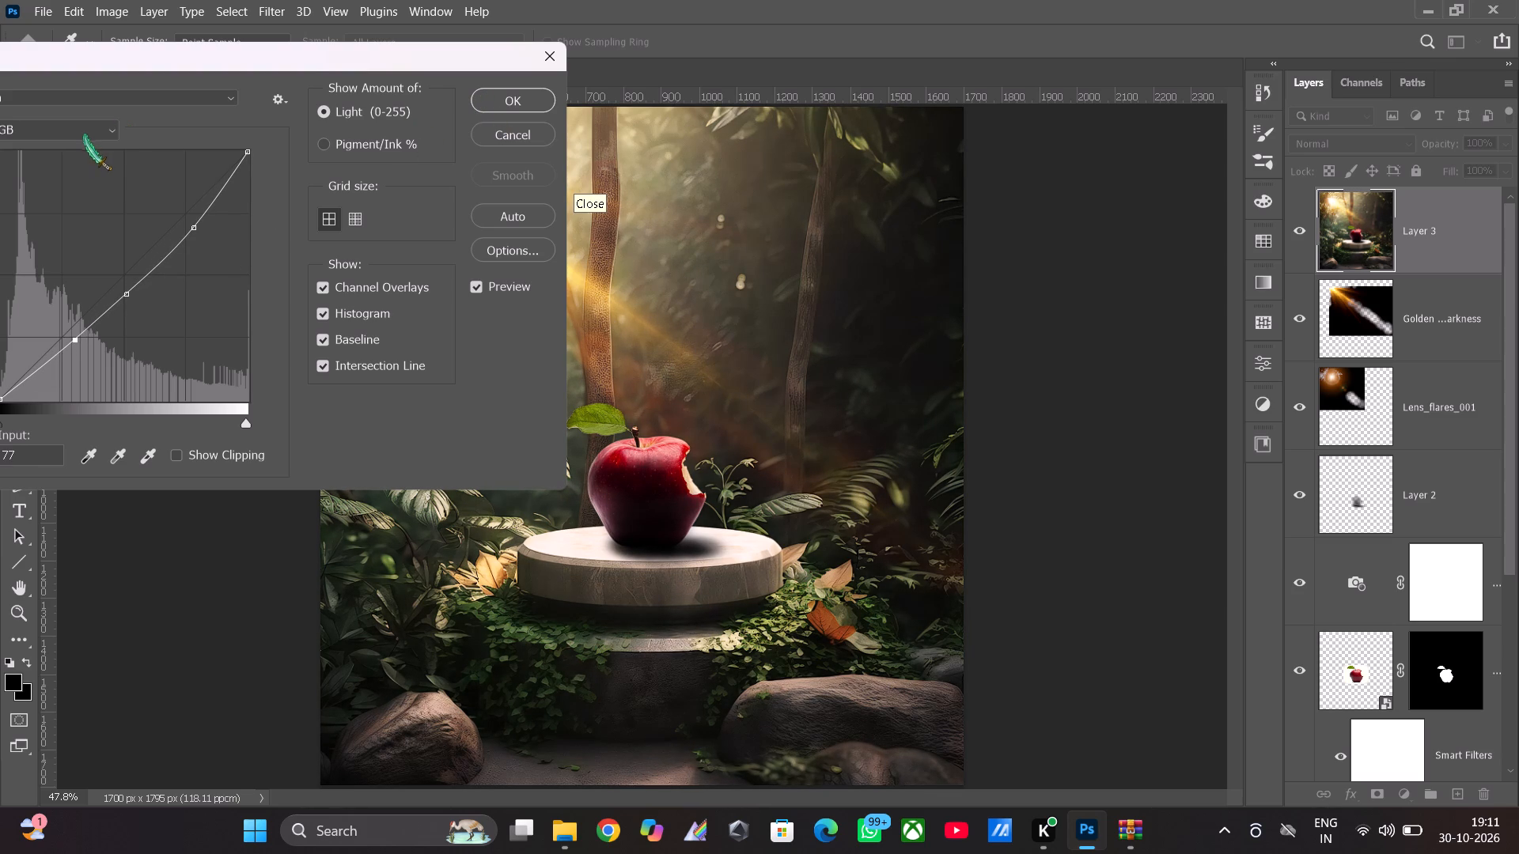
Switch the Curves adjustment to the Green channel and add a highlight point at input 177, raised slightly above the baseline.
click(85, 134)
click(71, 180)
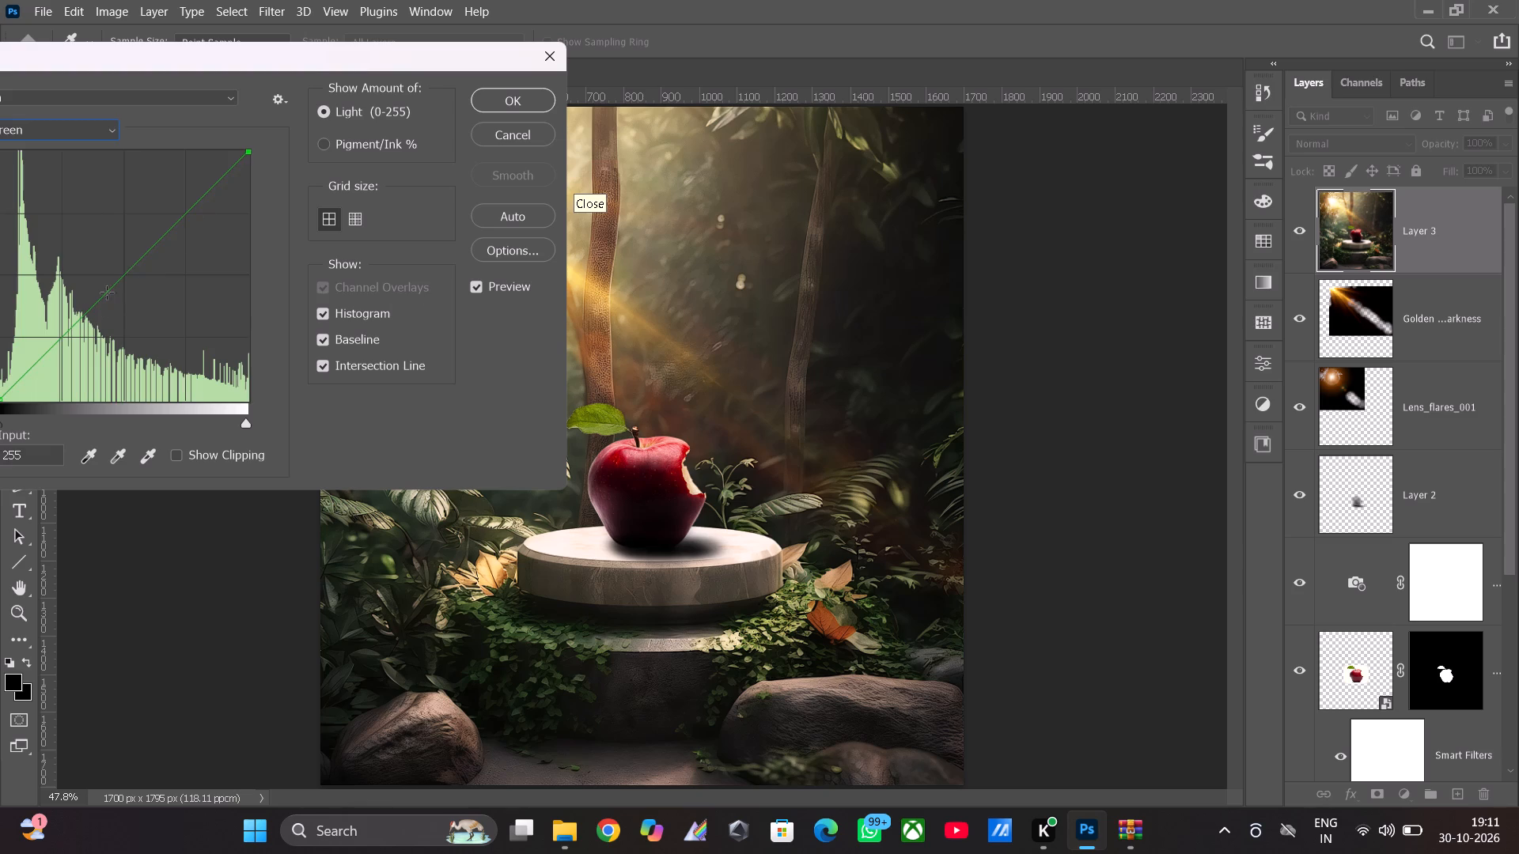
drag(160, 237, 166, 238)
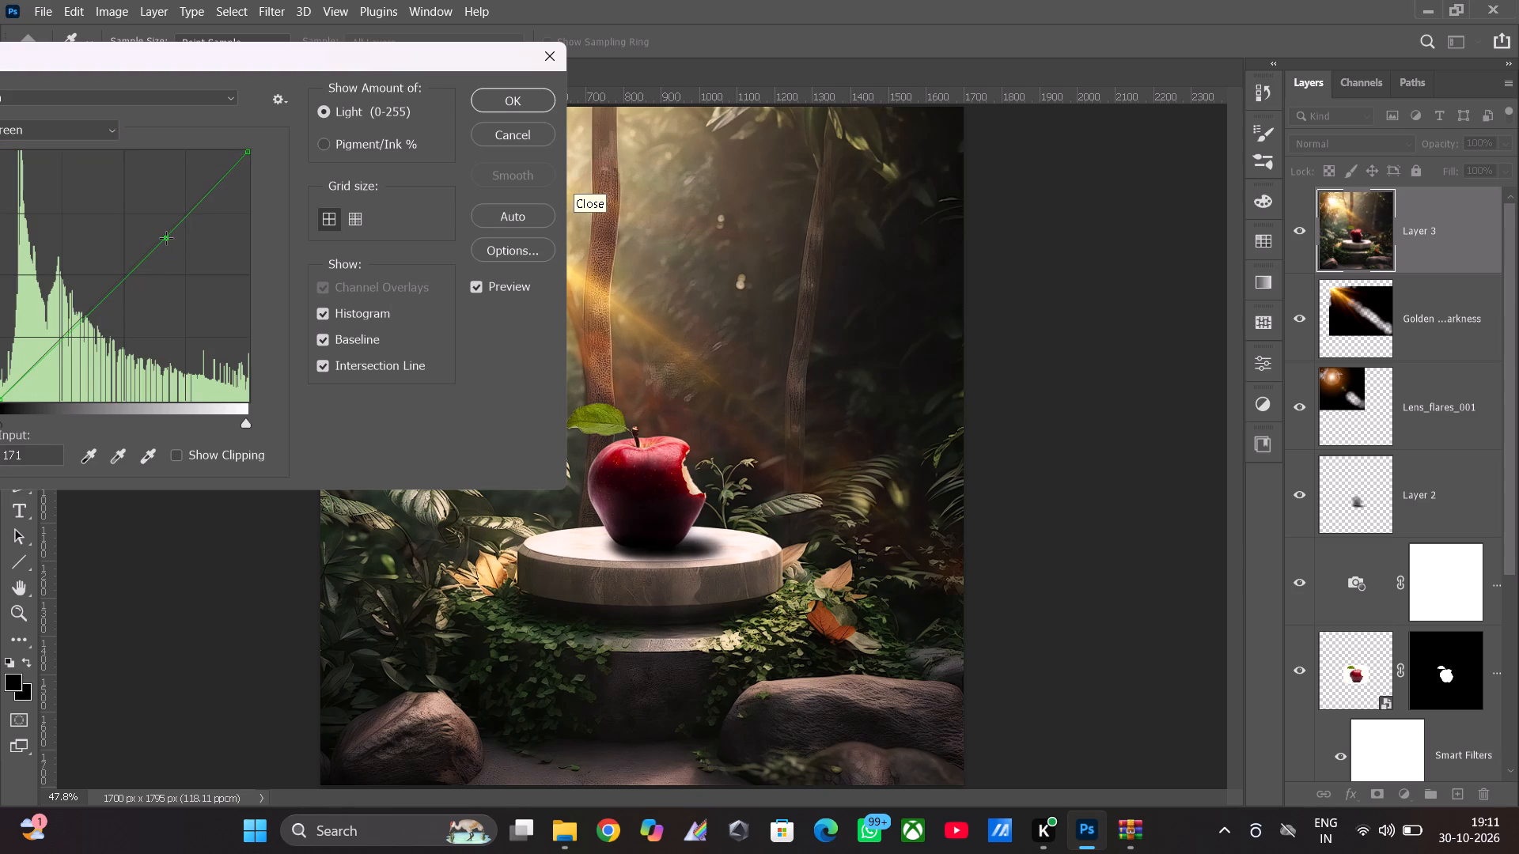
drag(166, 238, 164, 232)
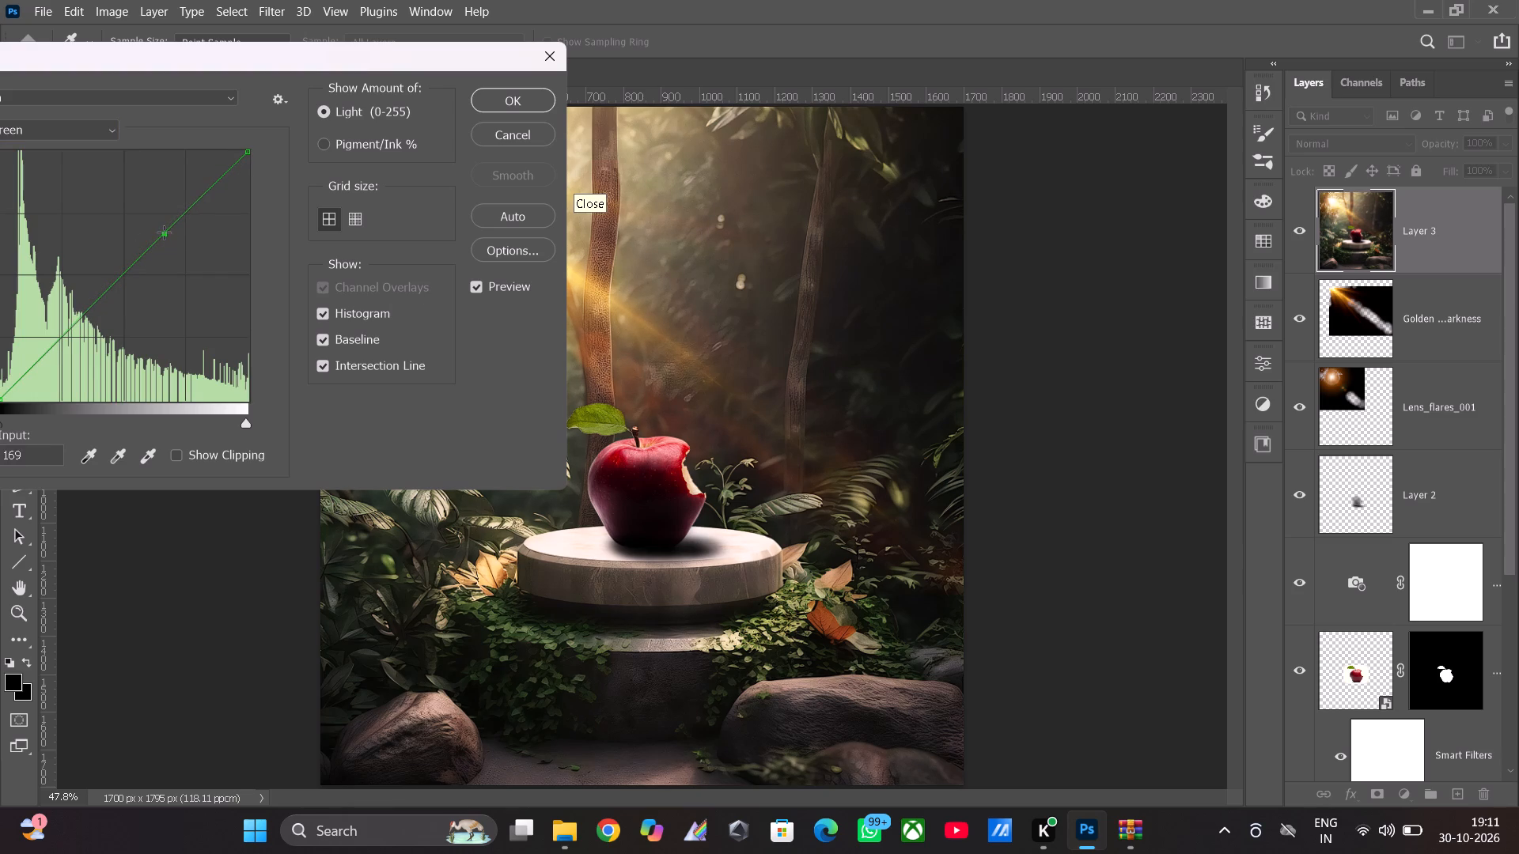
drag(164, 232, 184, 221)
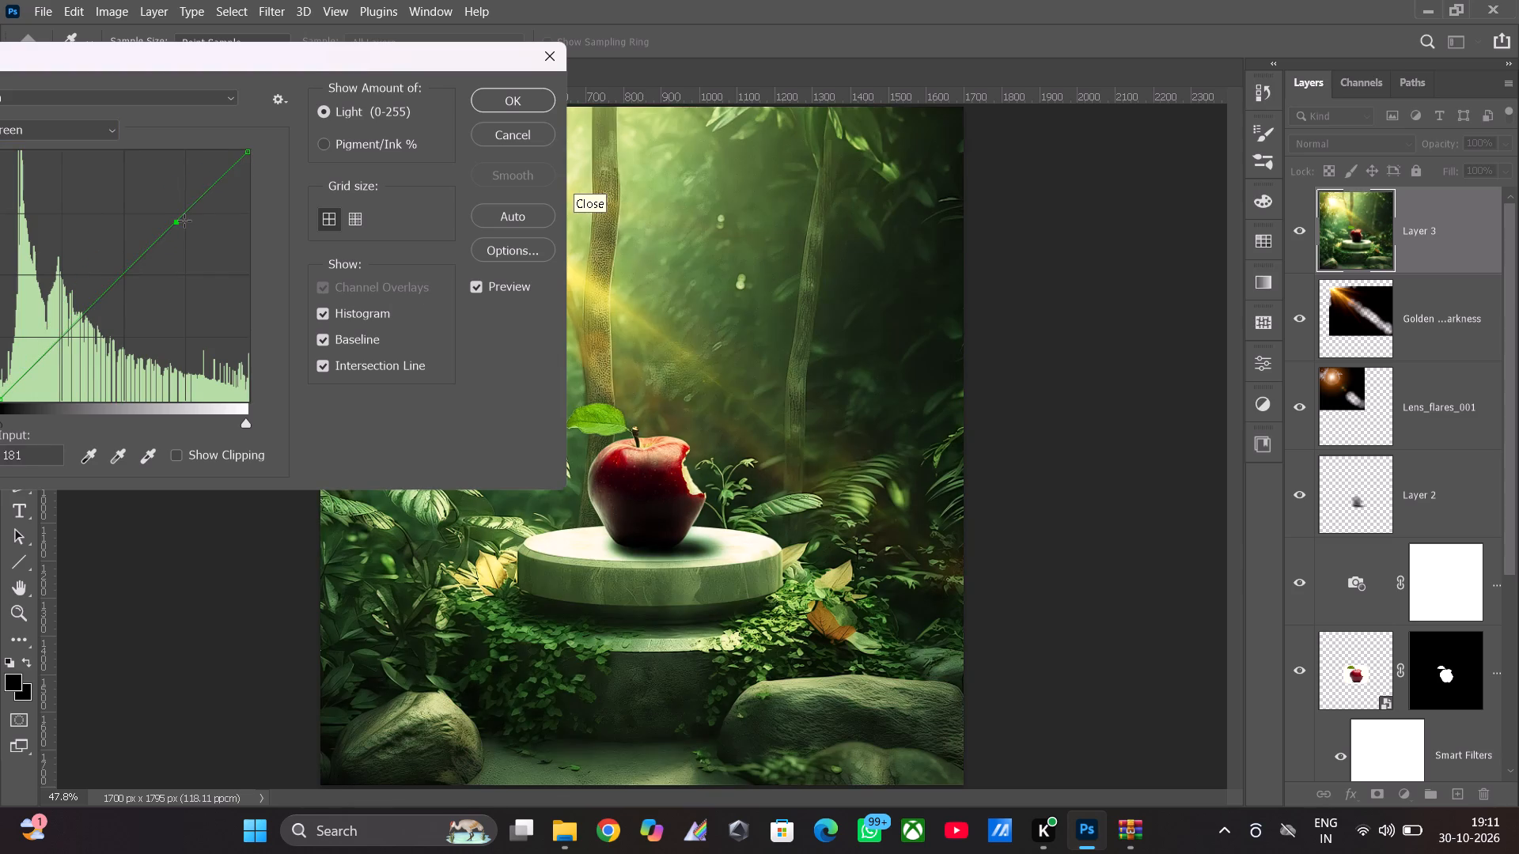
drag(184, 221, 172, 215)
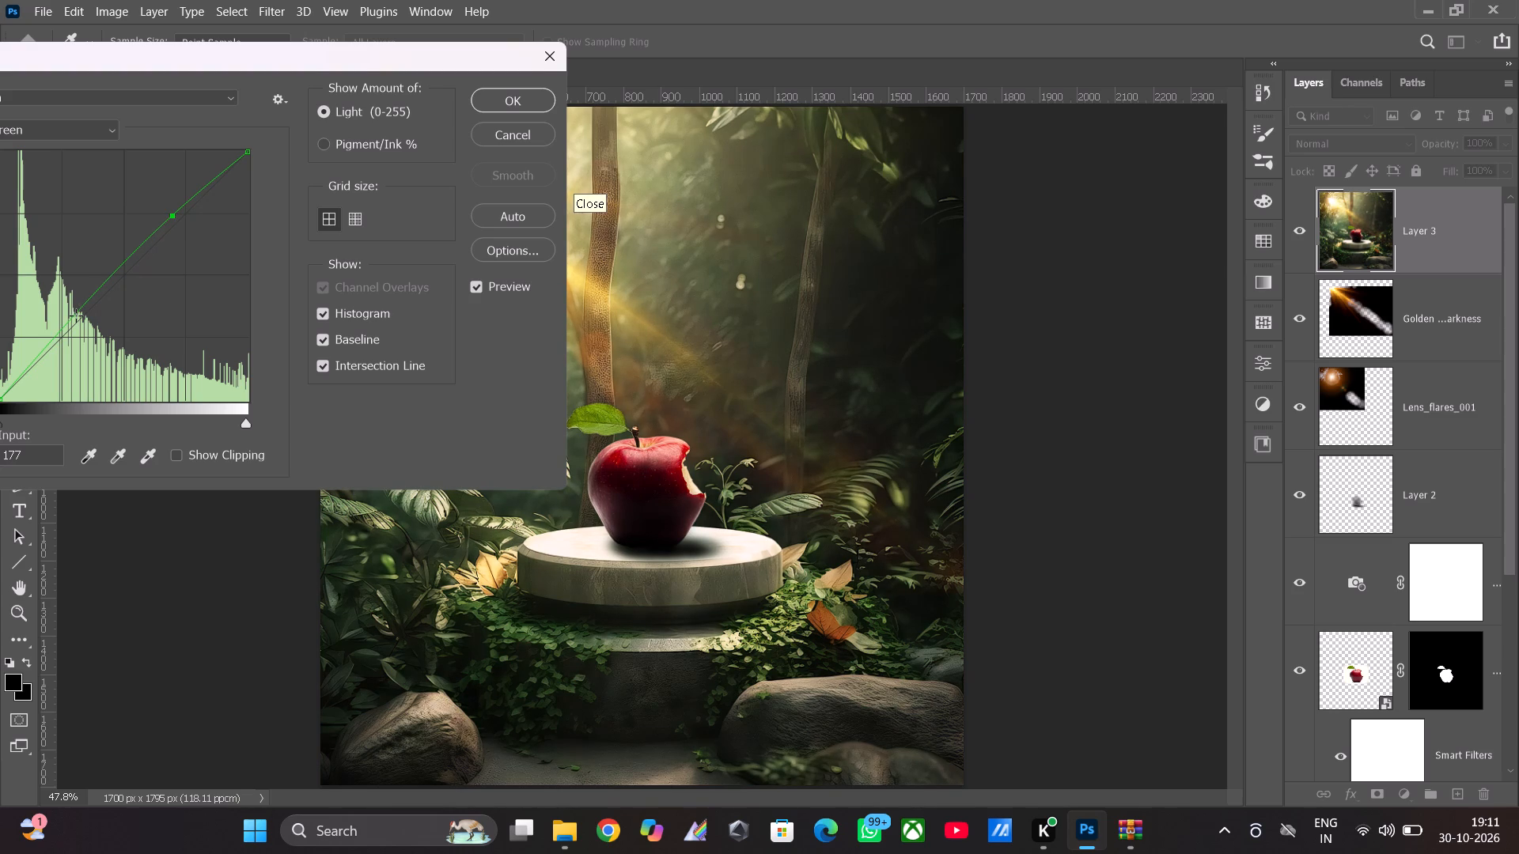
Add a shadow point to the Green curve and place it slightly above the baseline.
drag(74, 318, 90, 334)
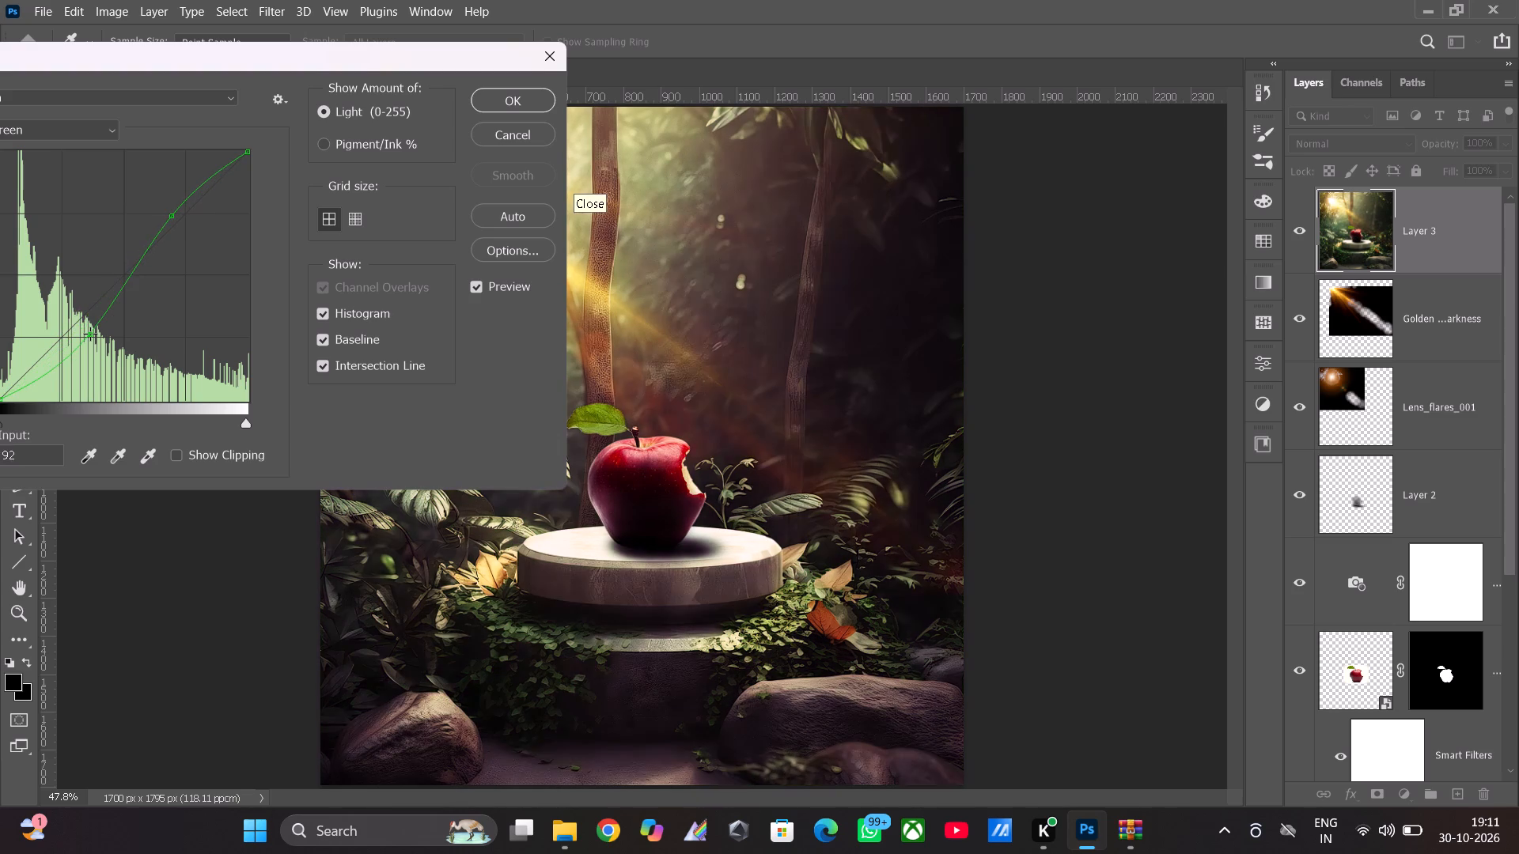
drag(90, 334, 84, 326)
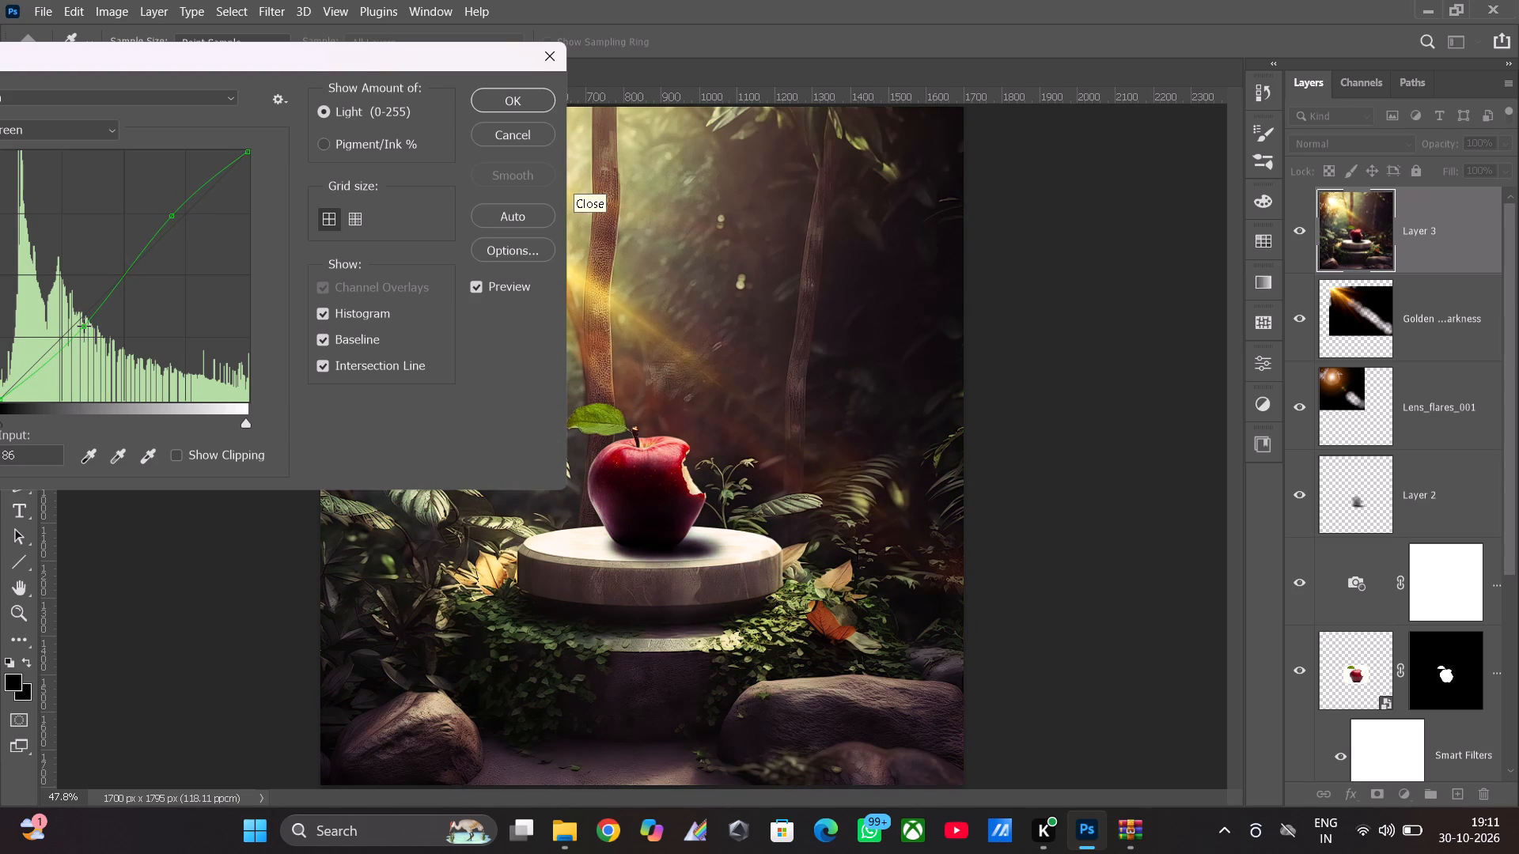
drag(84, 326, 75, 324)
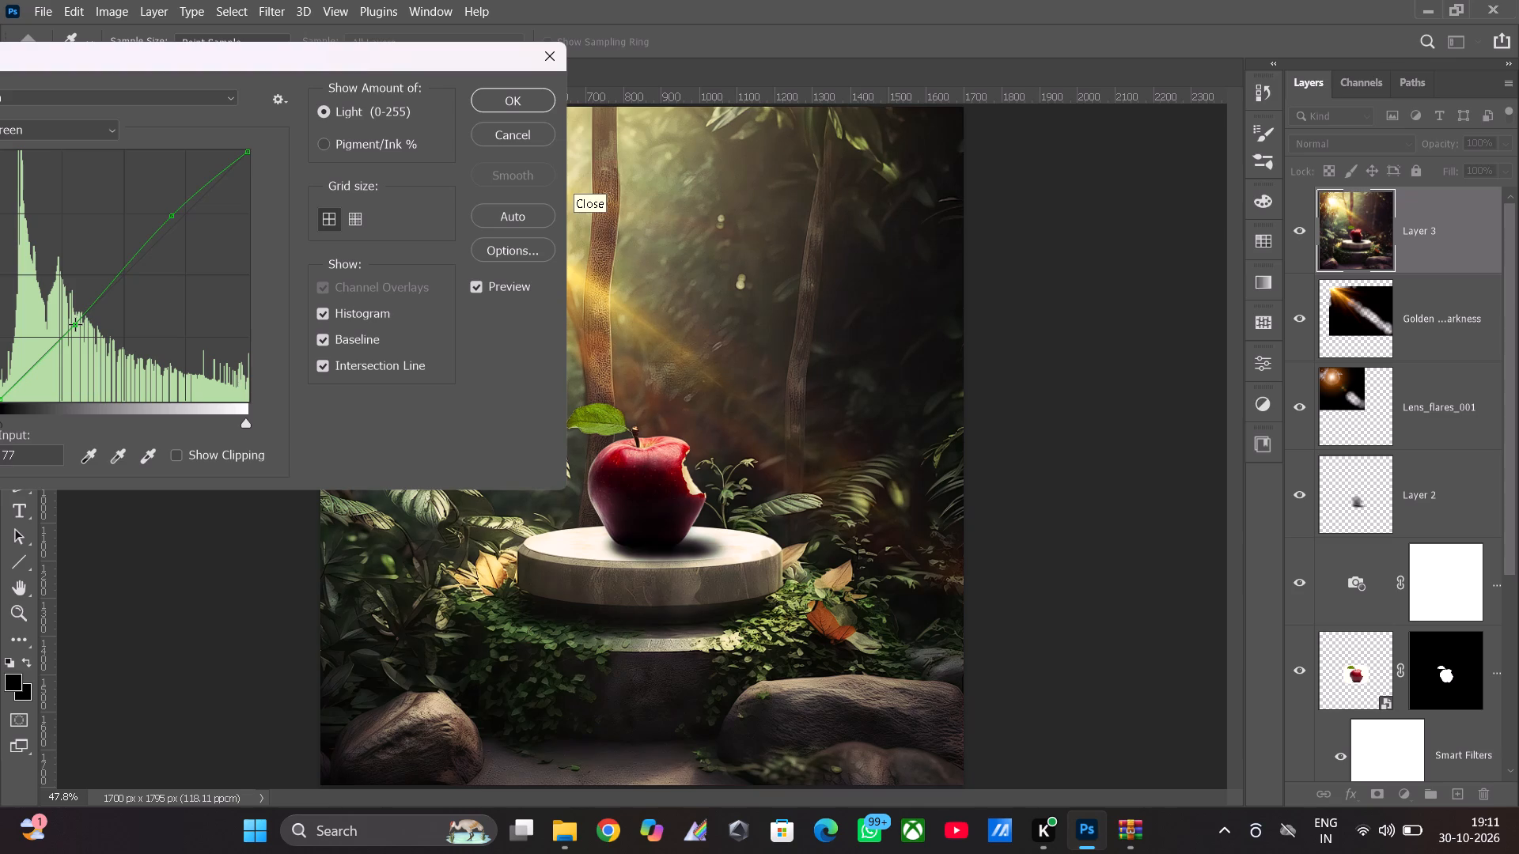
drag(75, 324, 66, 323)
Move the Green curve's highlight point to input 187, slightly below the baseline.
drag(169, 218, 179, 229)
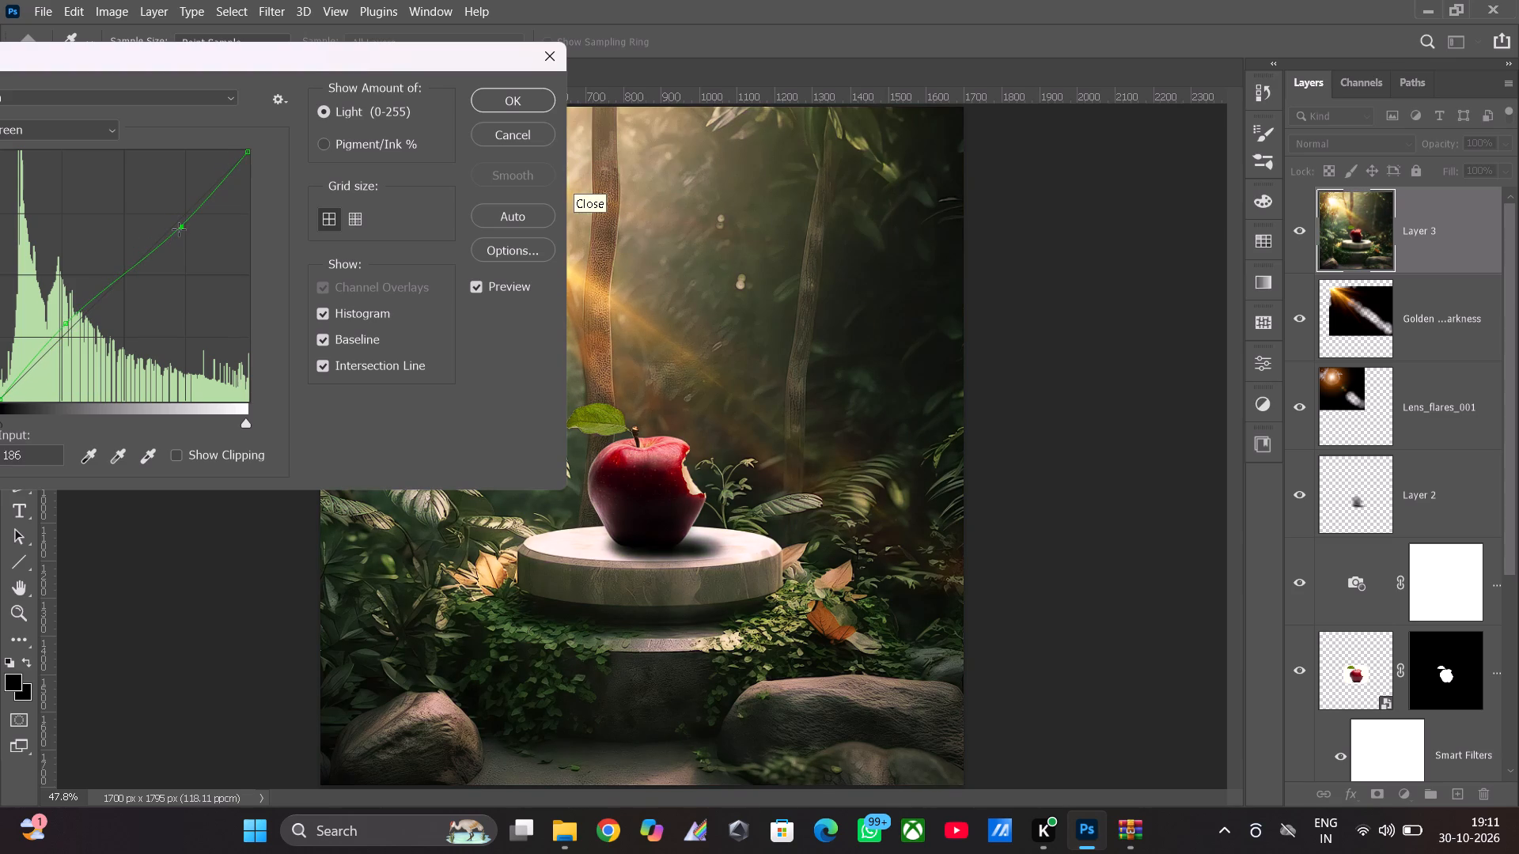
drag(179, 229, 181, 232)
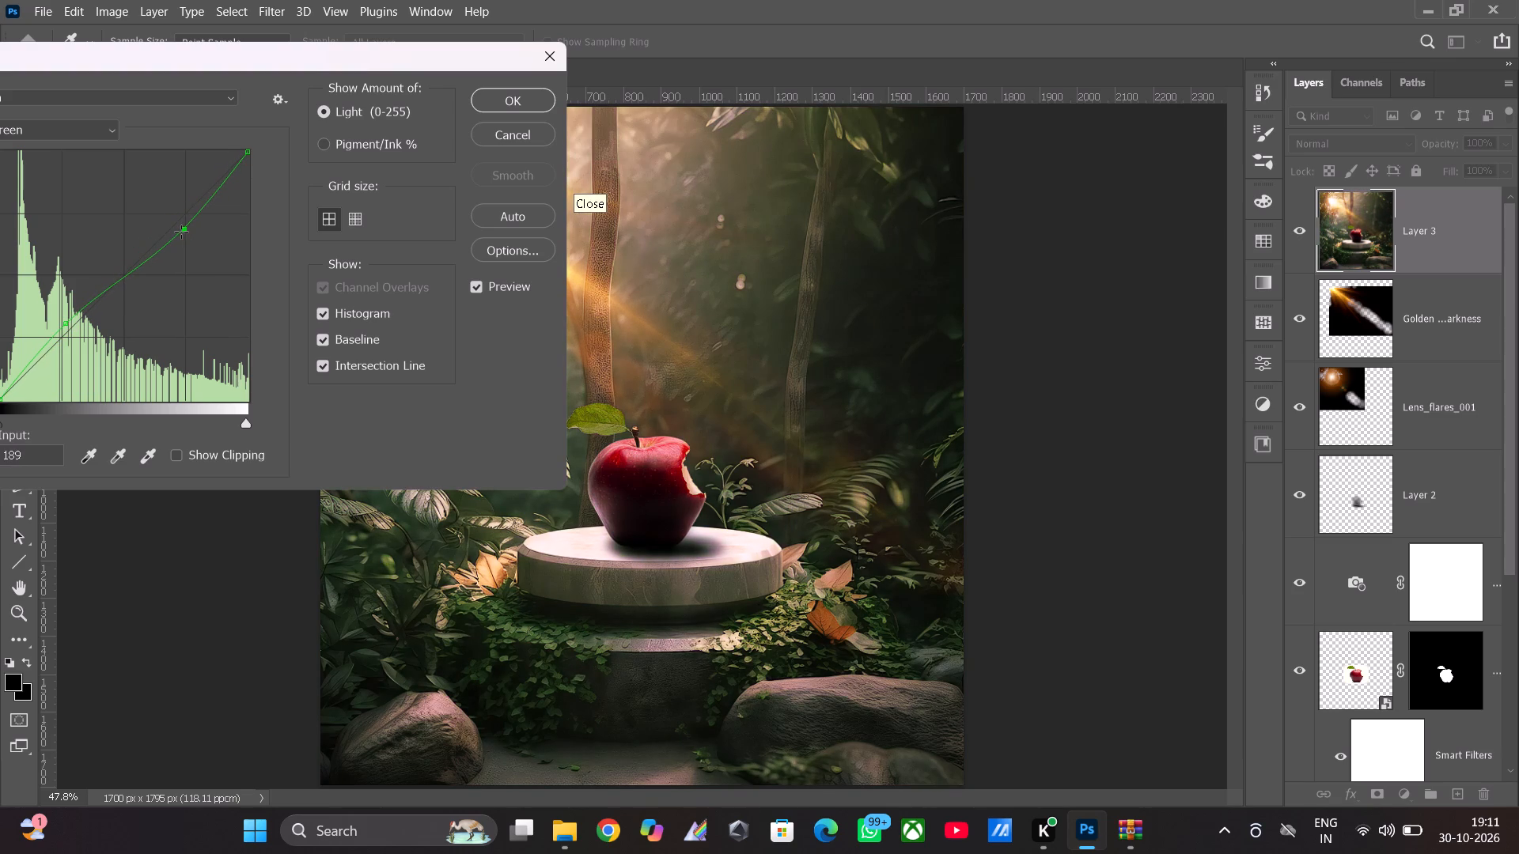
drag(181, 232, 180, 229)
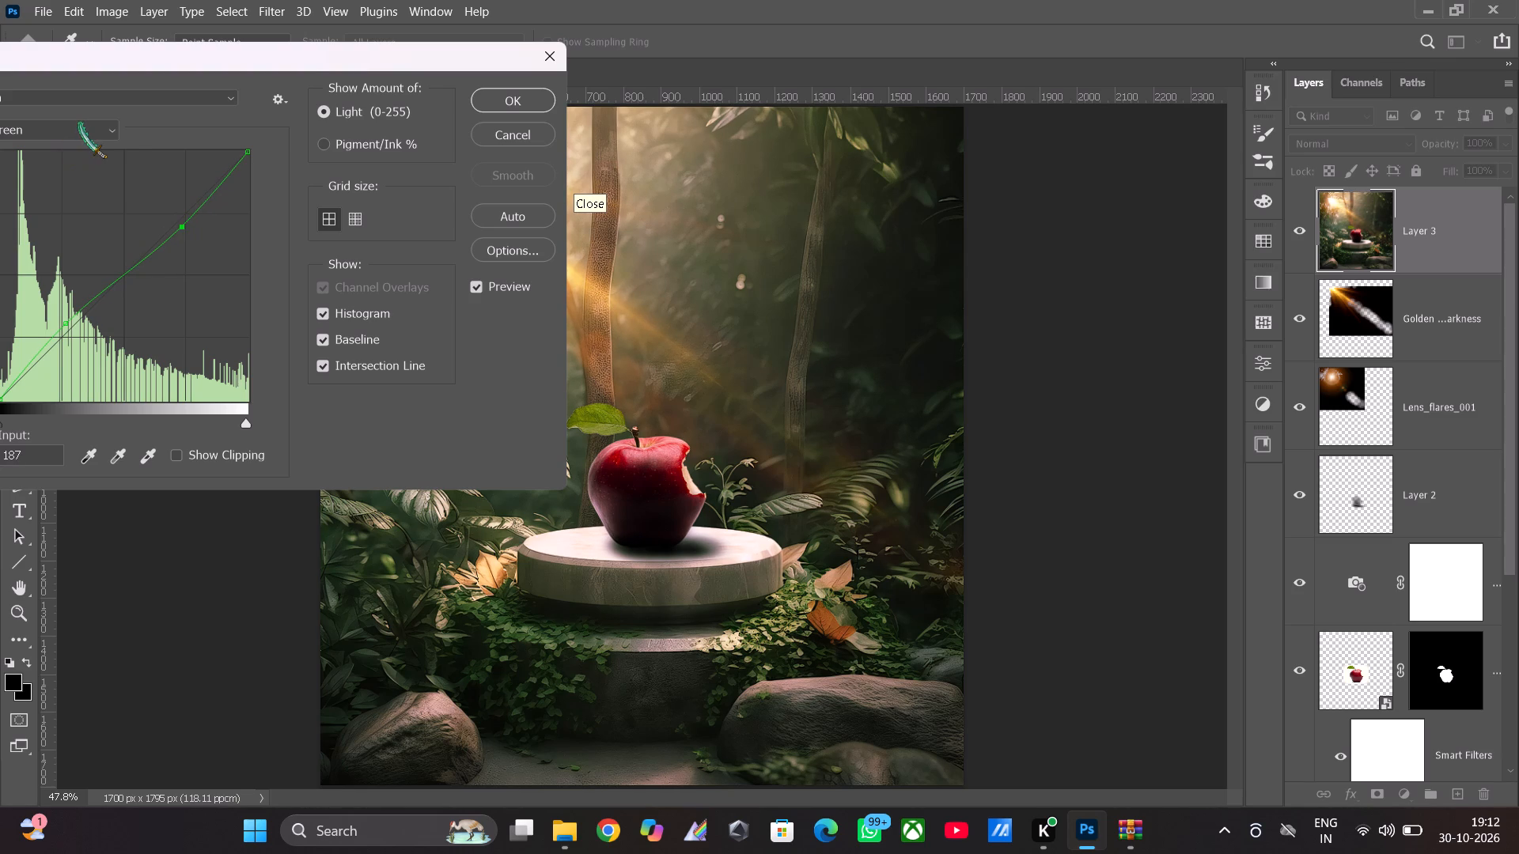
click(80, 123)
click(80, 123)
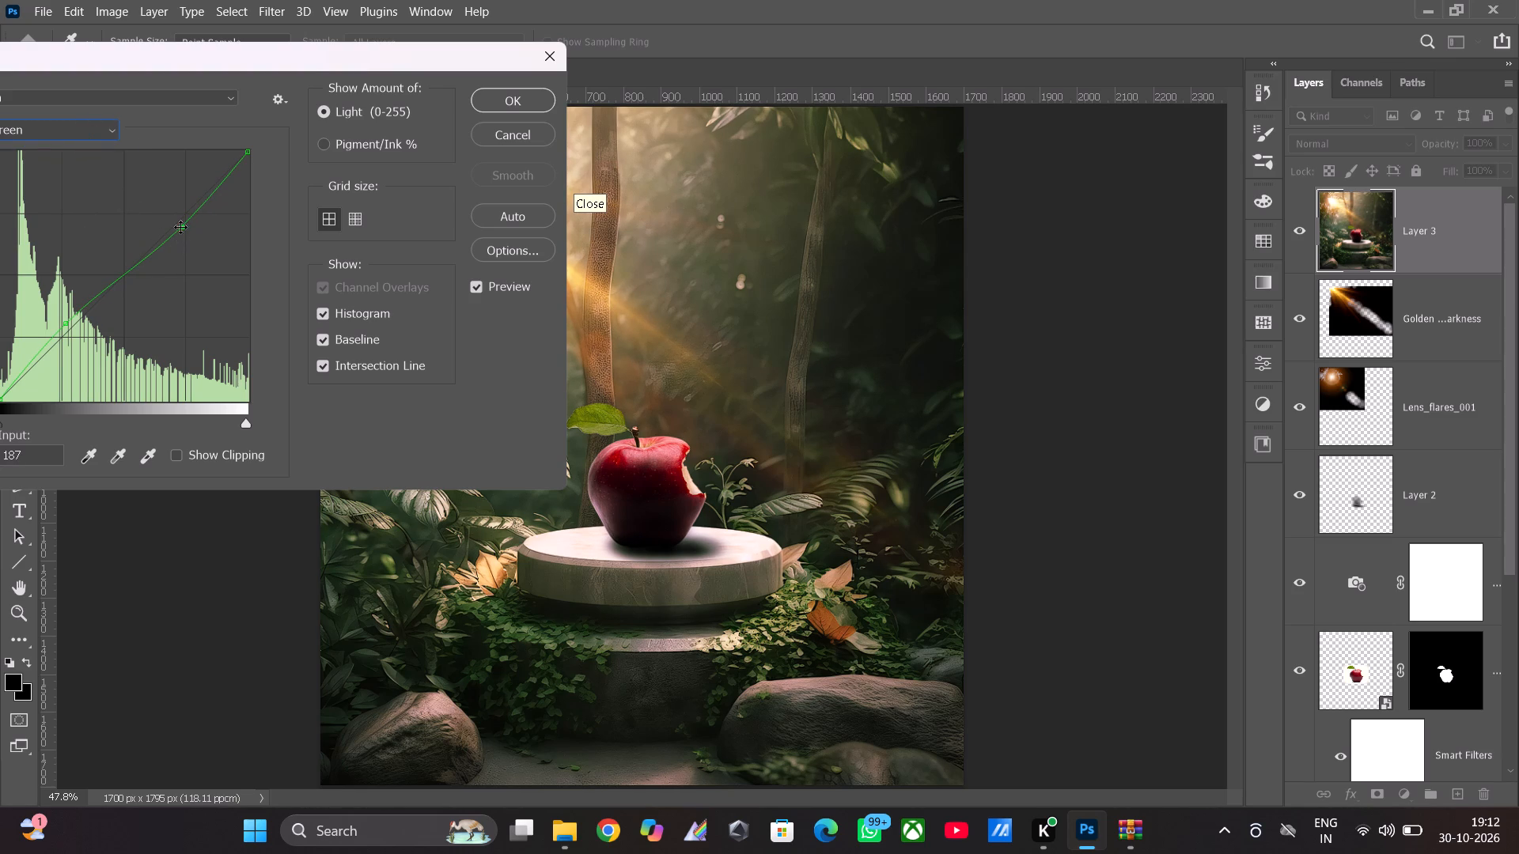
click(180, 226)
Add a deeper shadow point to the Green curve at input 51 and apply the Curves adjustment.
click(49, 338)
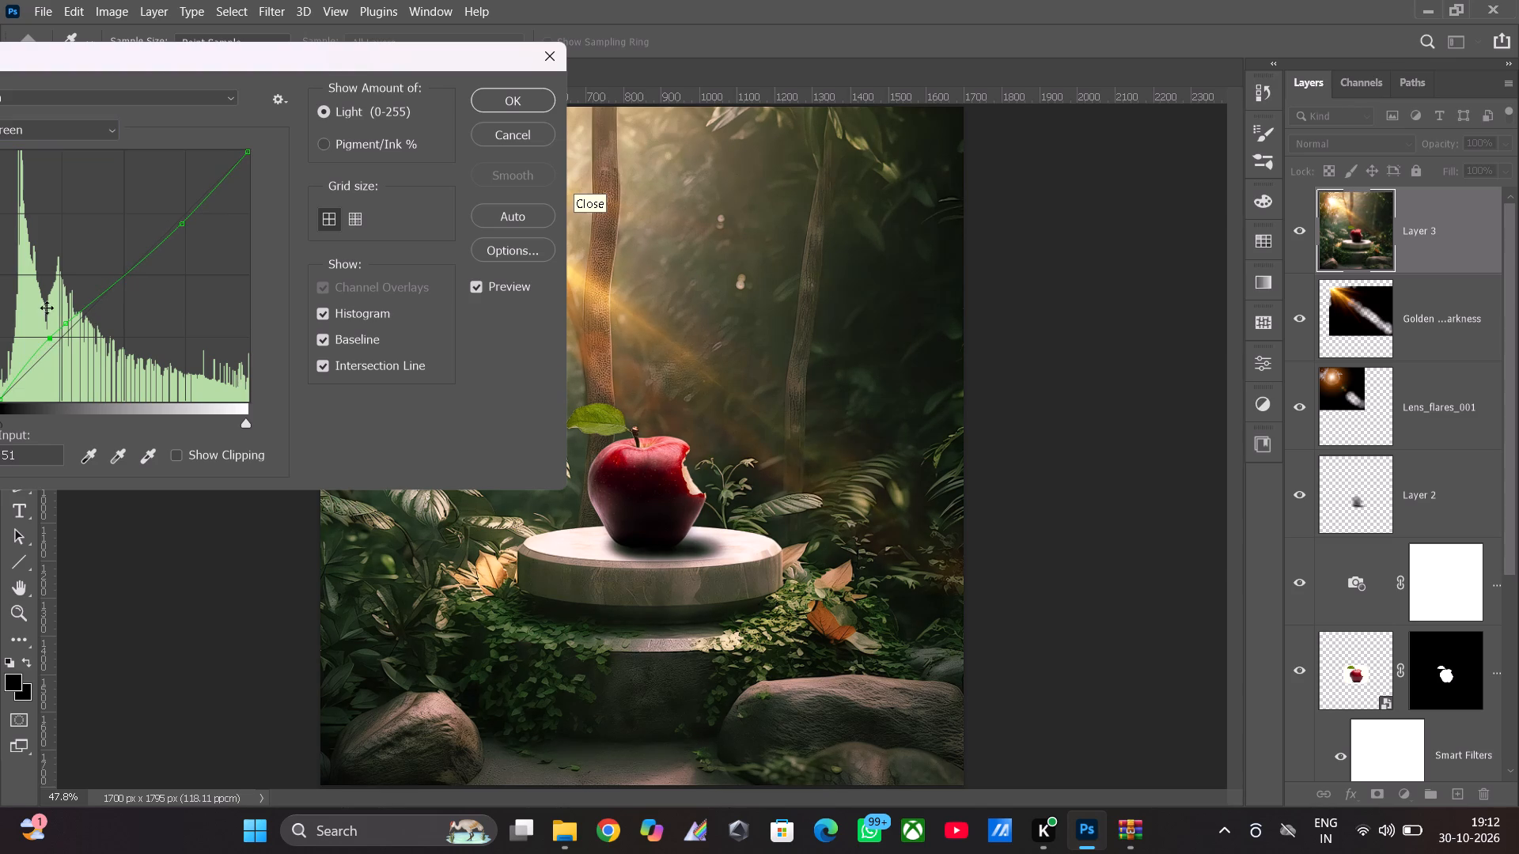
click(64, 130)
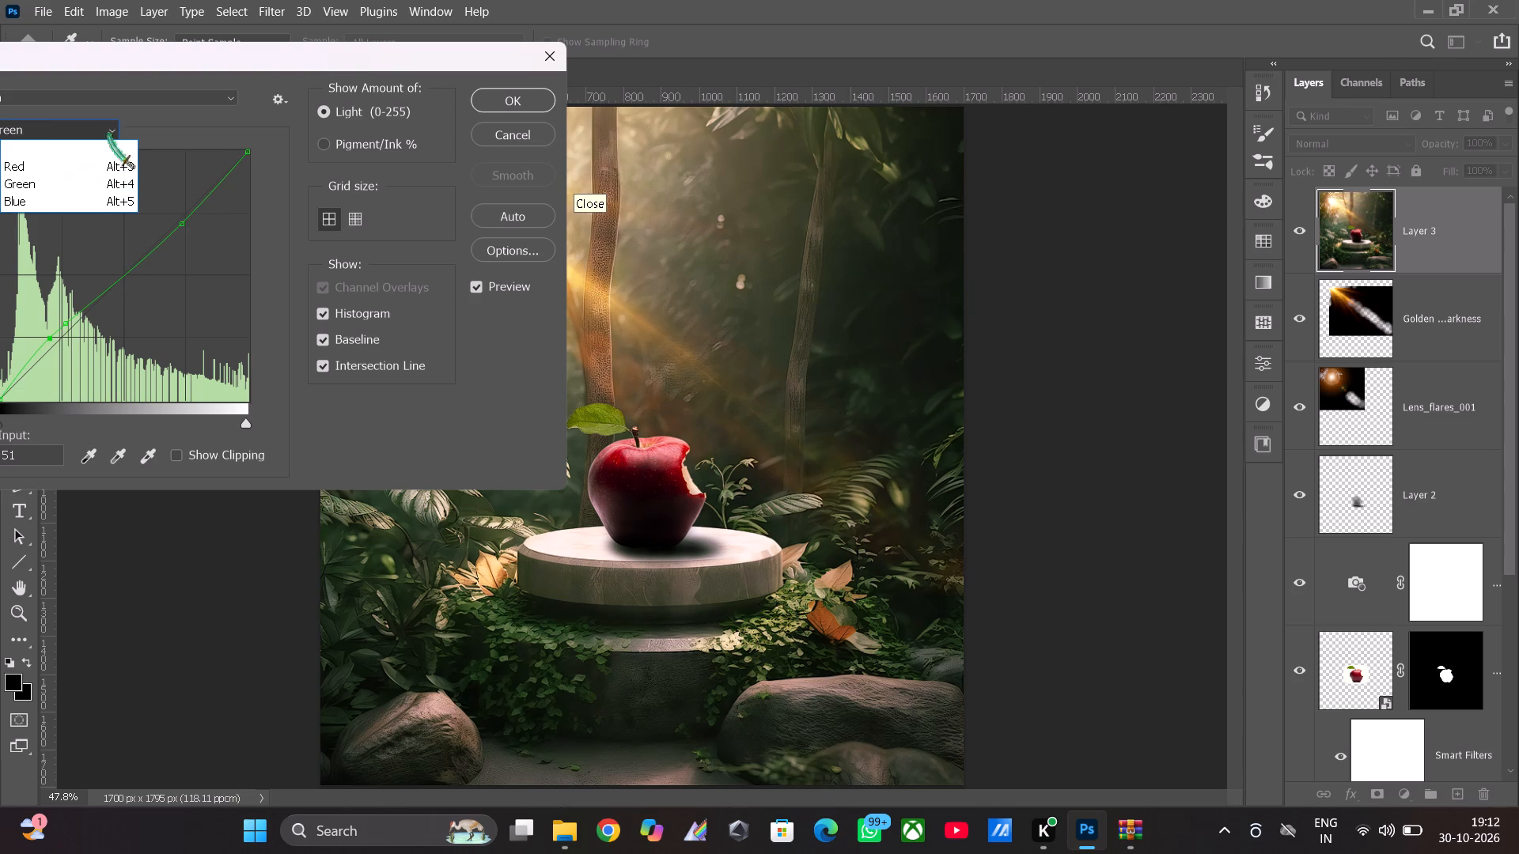
click(503, 96)
click(507, 104)
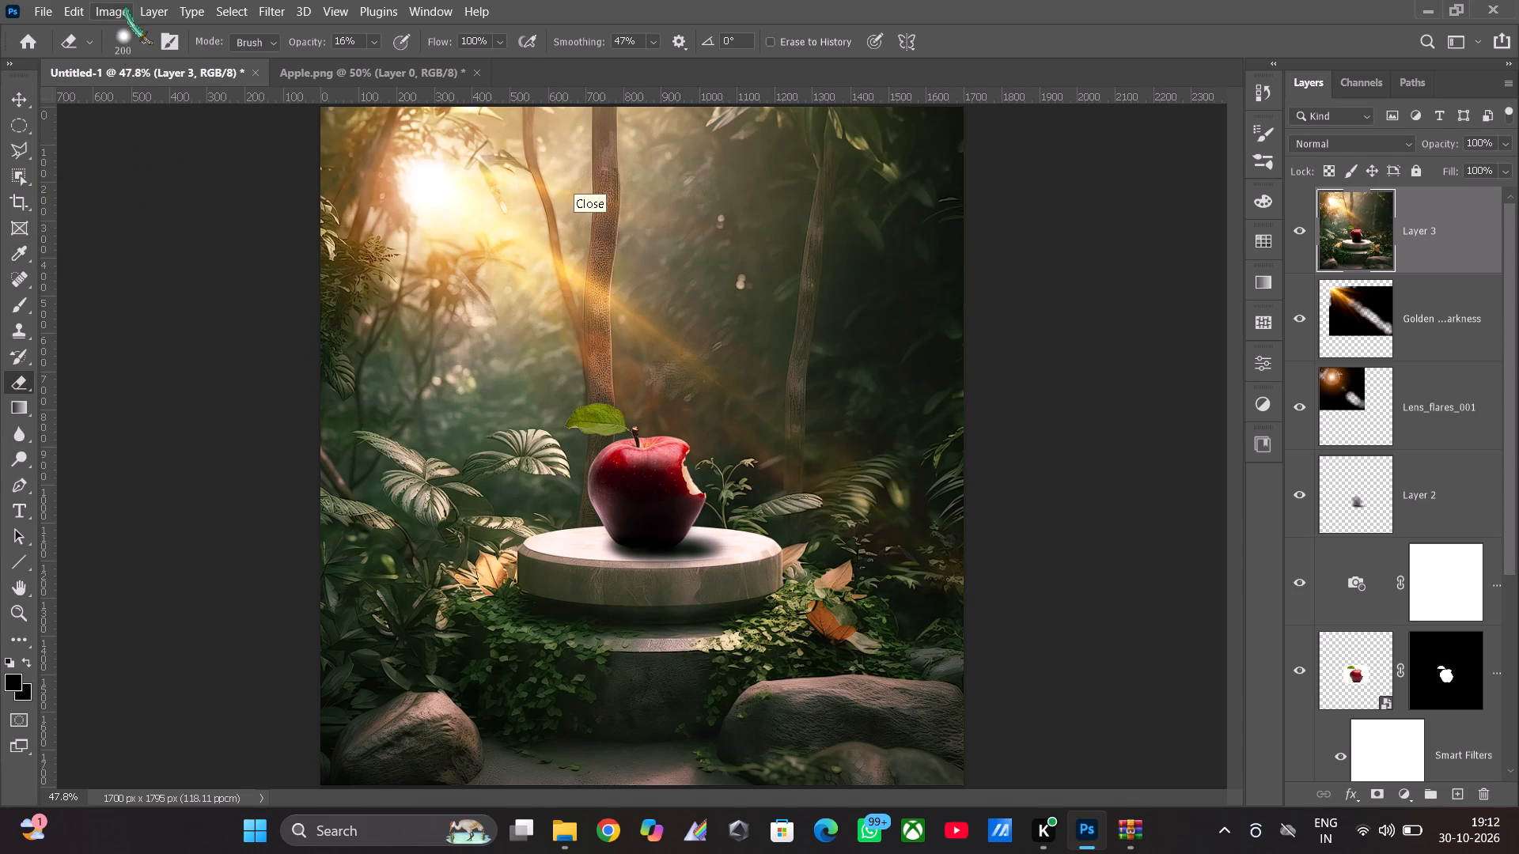
Apply an Exposure adjustment of -0.08 to the merged top layer, leaving offset and gamma correction at their defaults.
click(104, 6)
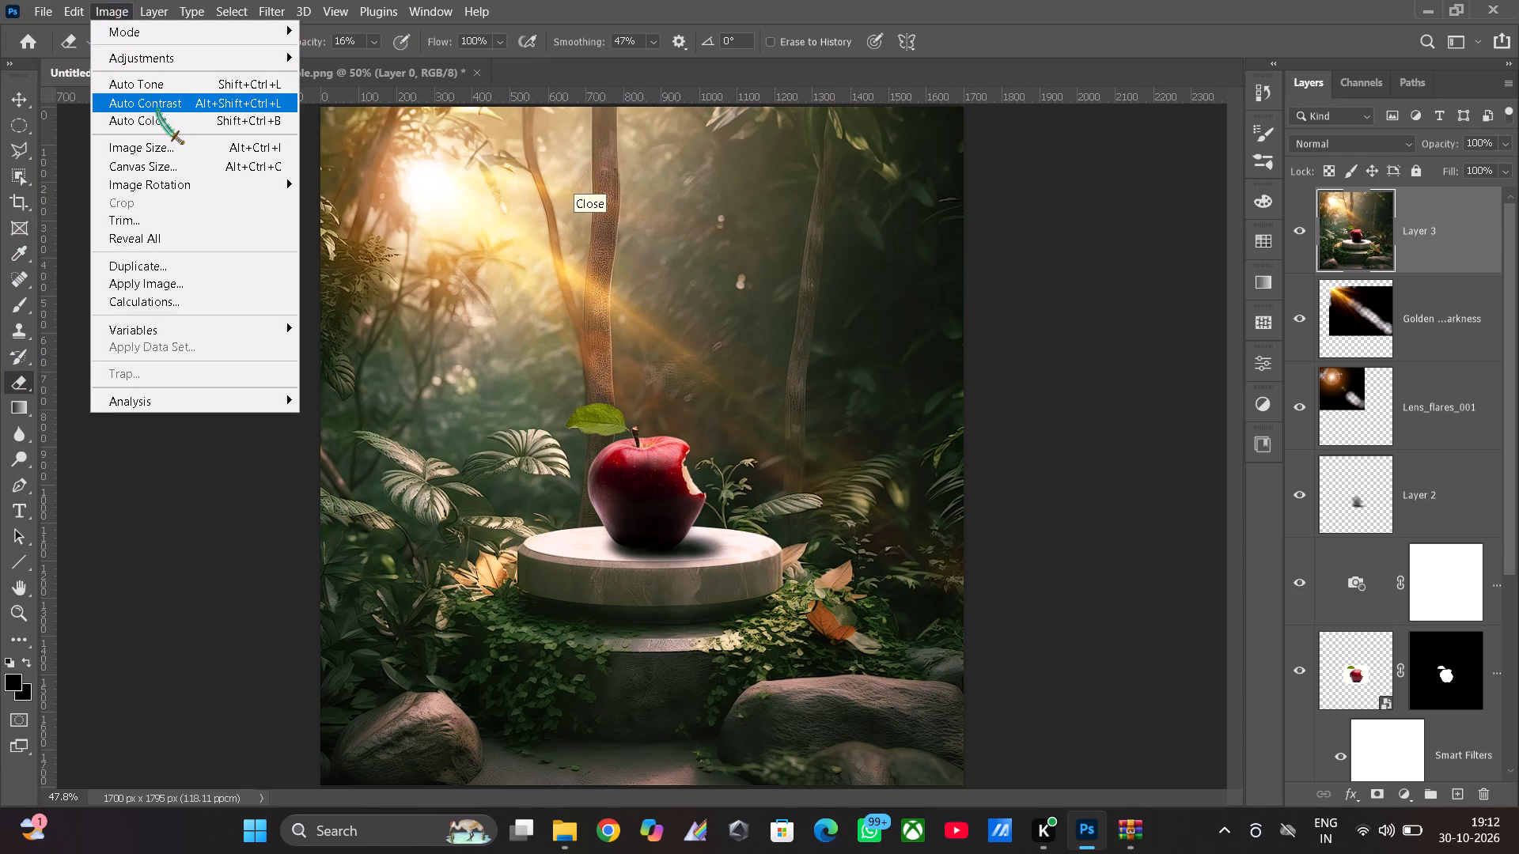
click(153, 61)
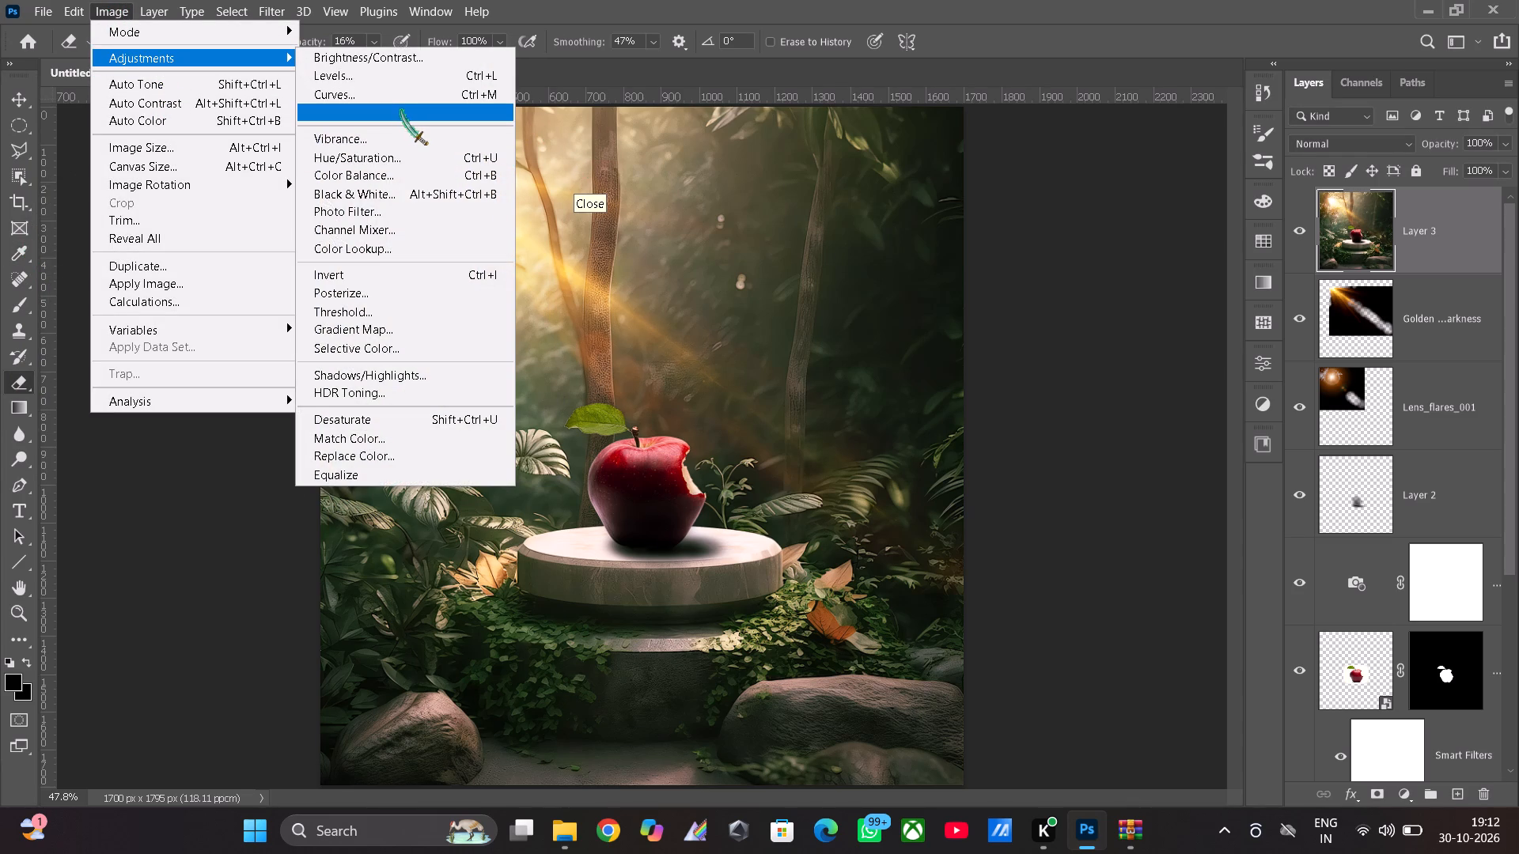
click(400, 109)
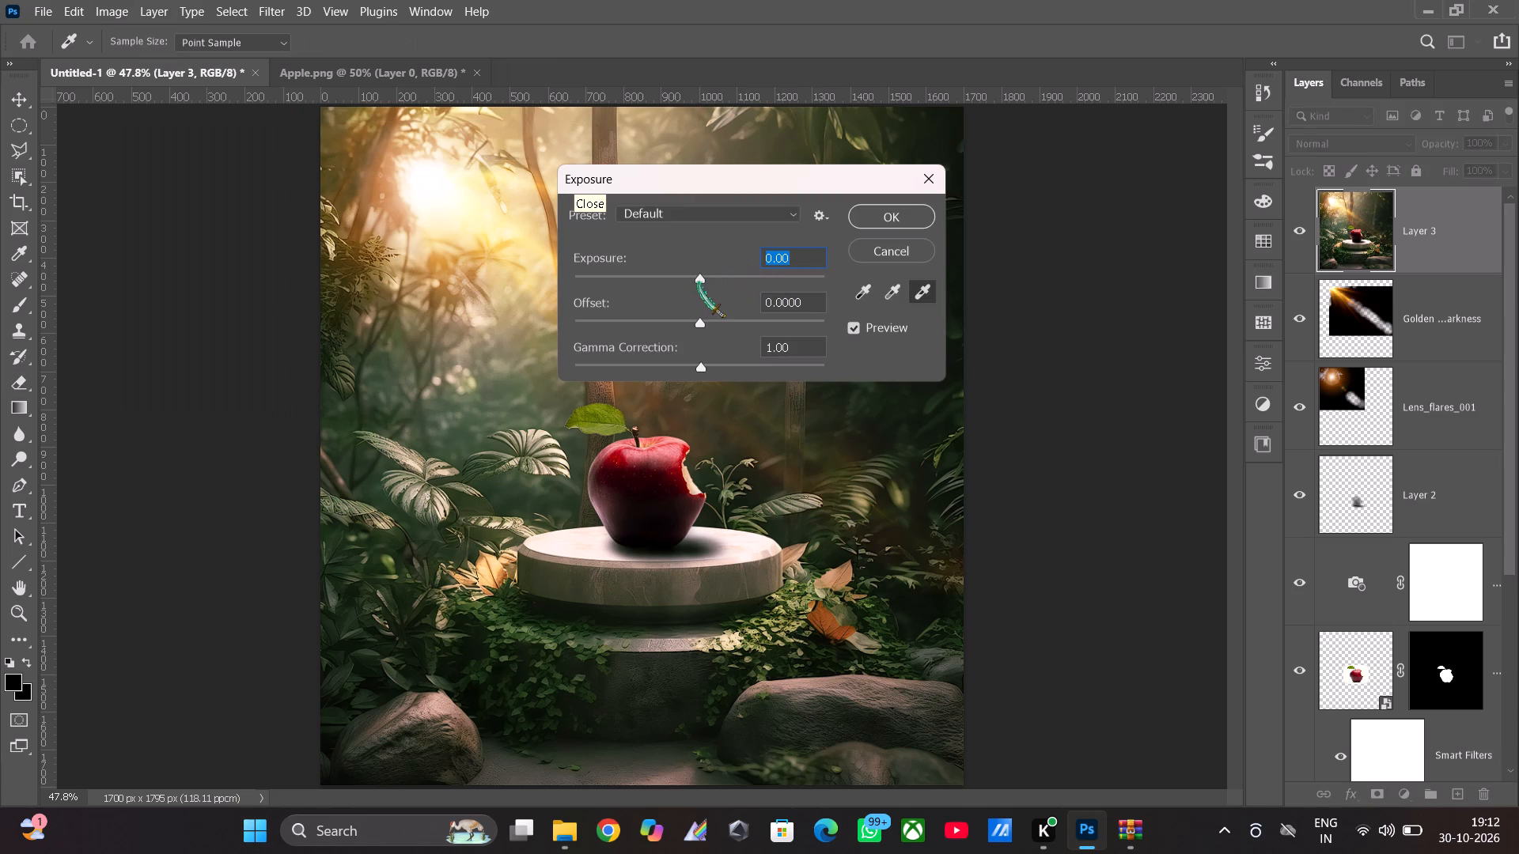
click(699, 282)
click(897, 211)
Start a Hue/Saturation adjustment on the merged top layer with master hue -8 and lightness -8.
click(117, 6)
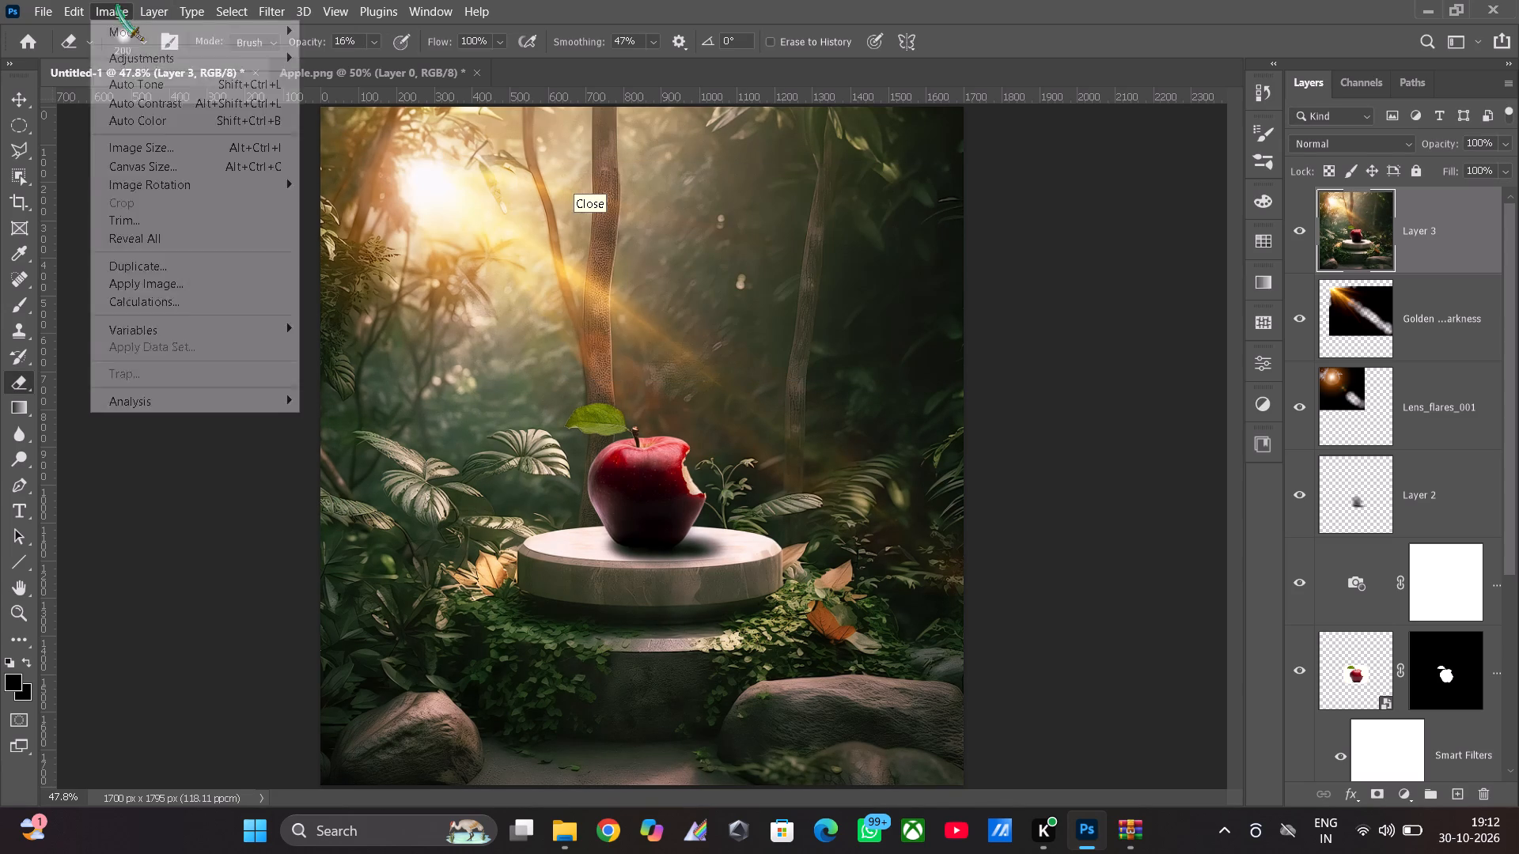
click(188, 55)
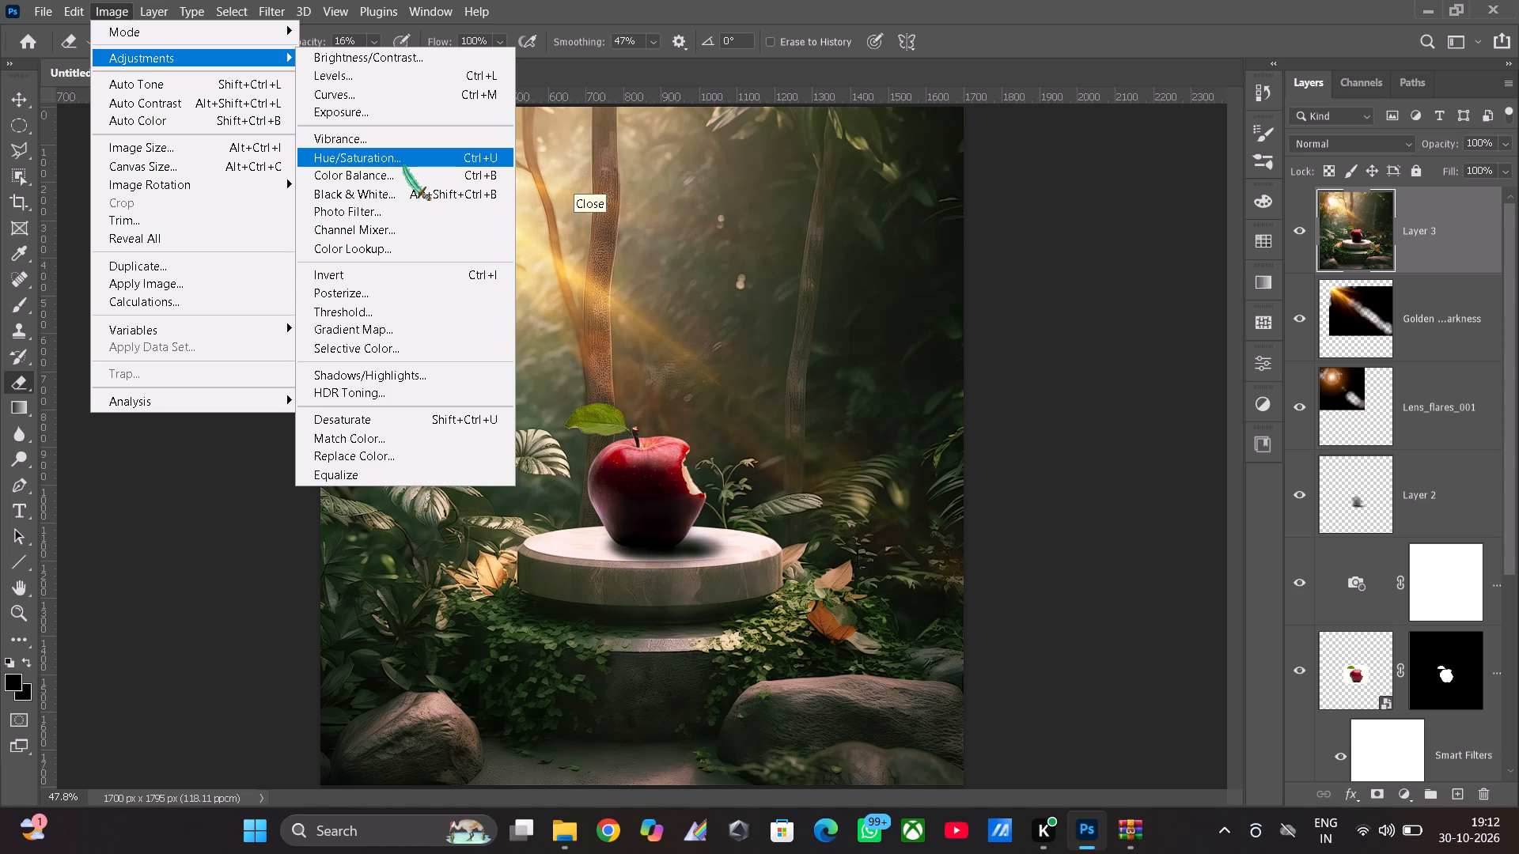
click(404, 165)
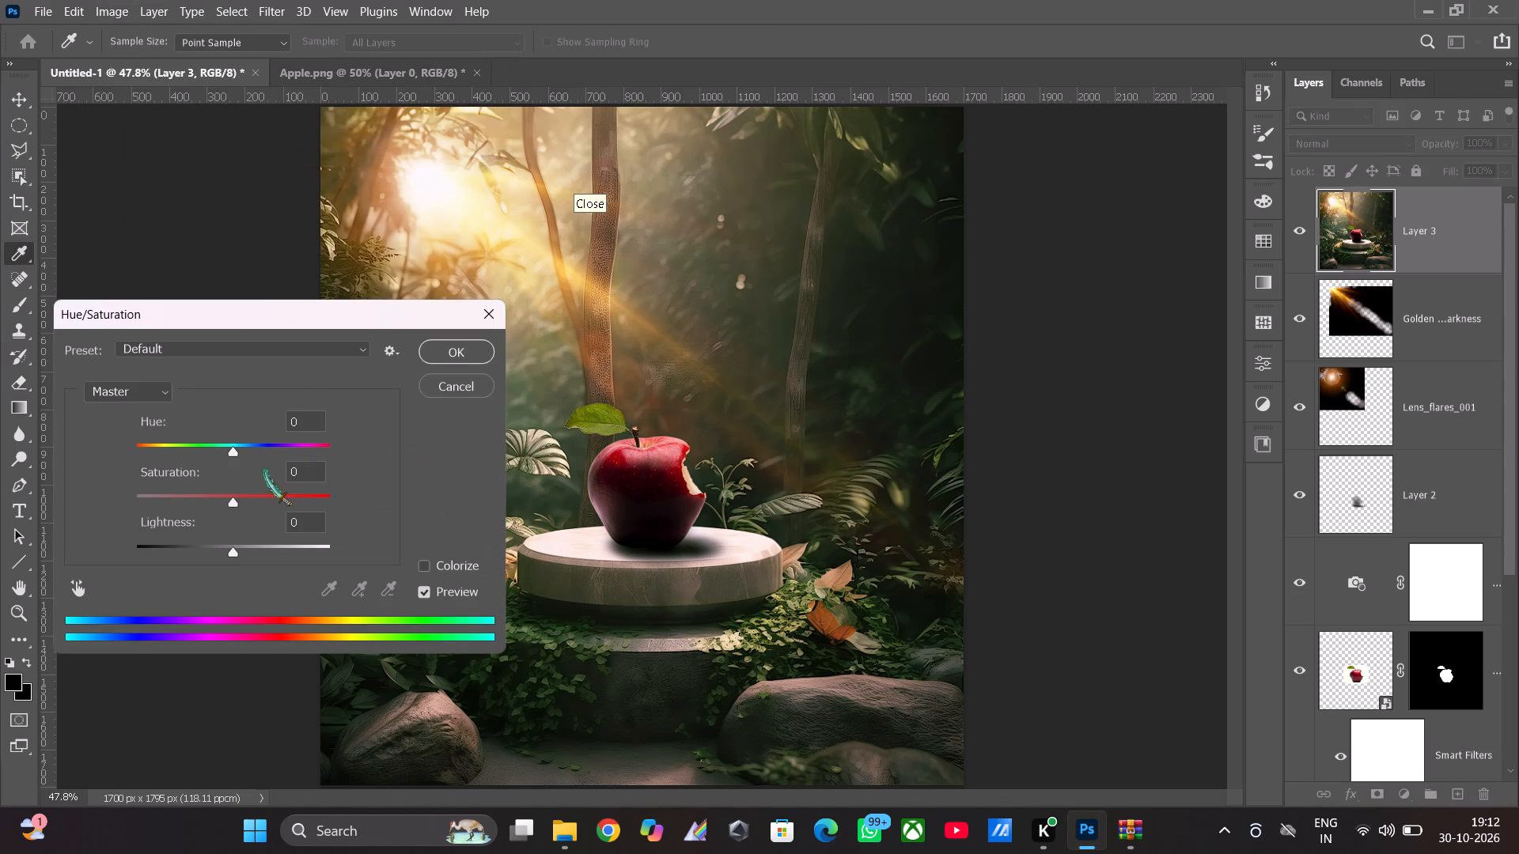
drag(233, 453, 223, 452)
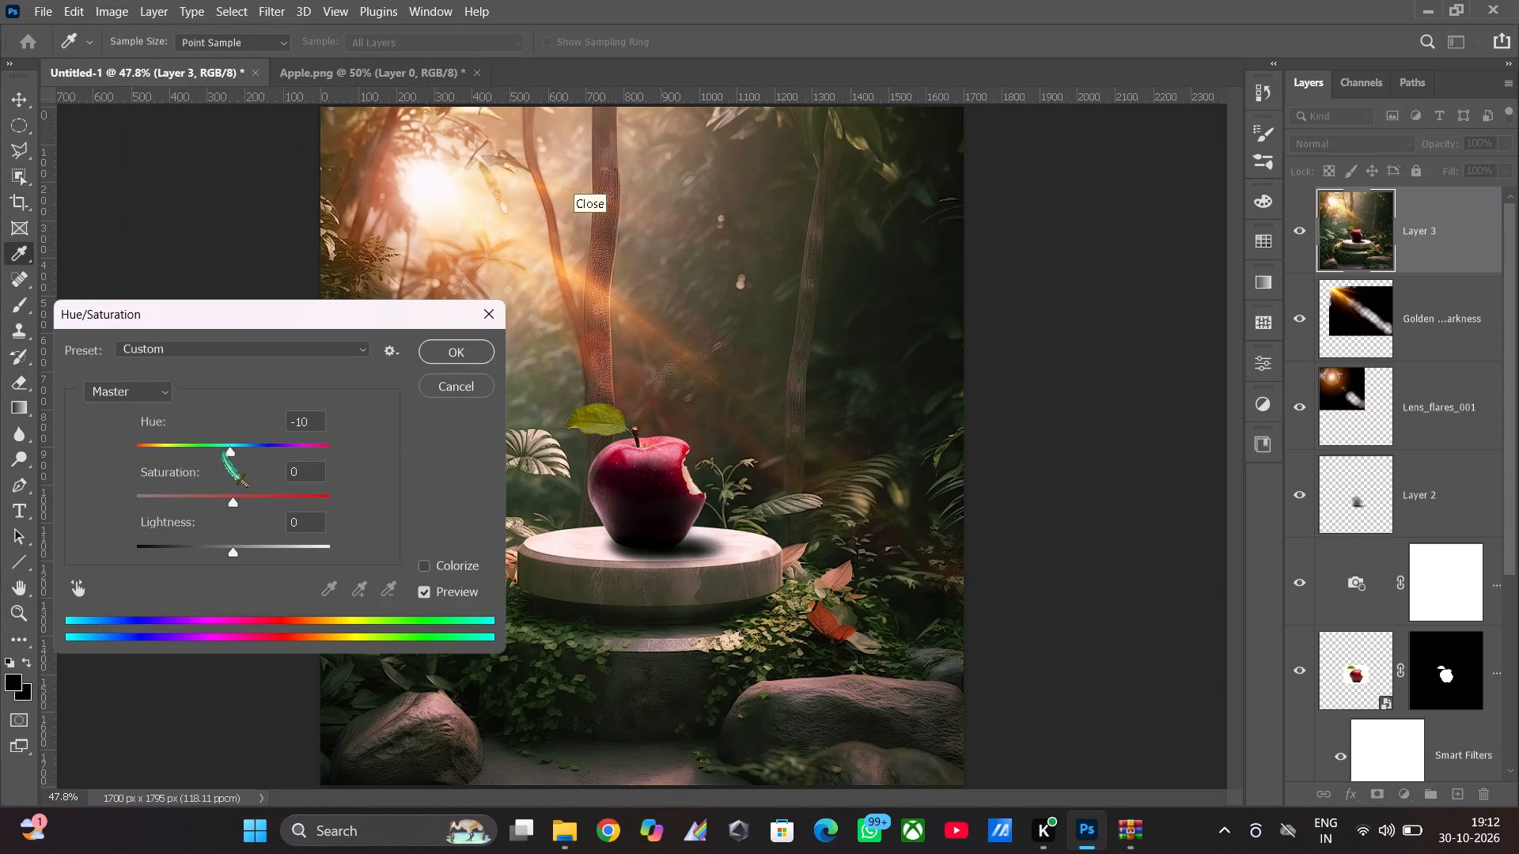
drag(223, 452, 222, 452)
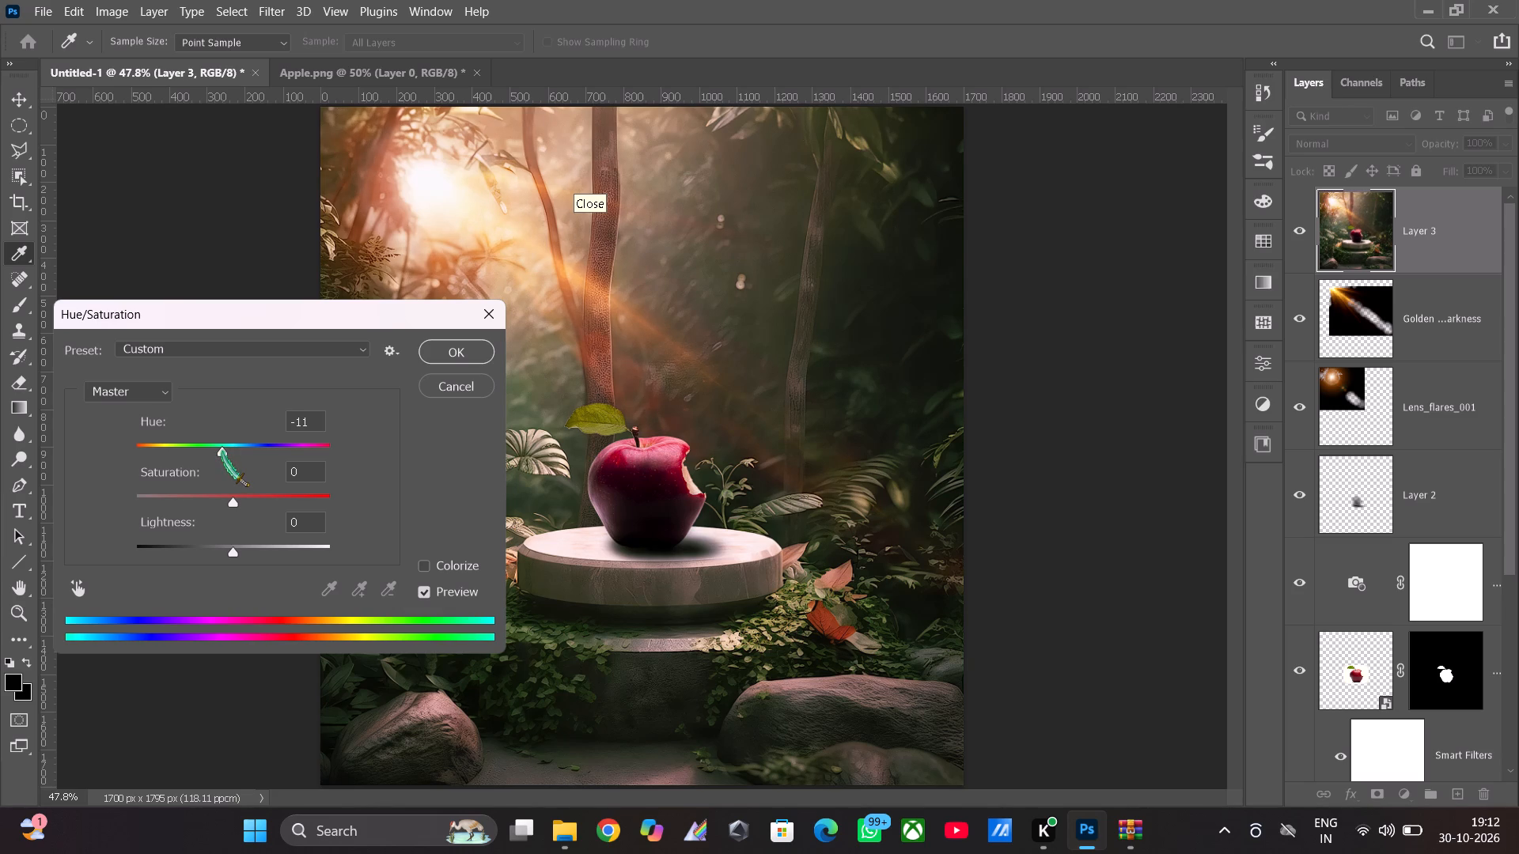
drag(222, 452, 224, 452)
drag(224, 452, 225, 452)
click(232, 548)
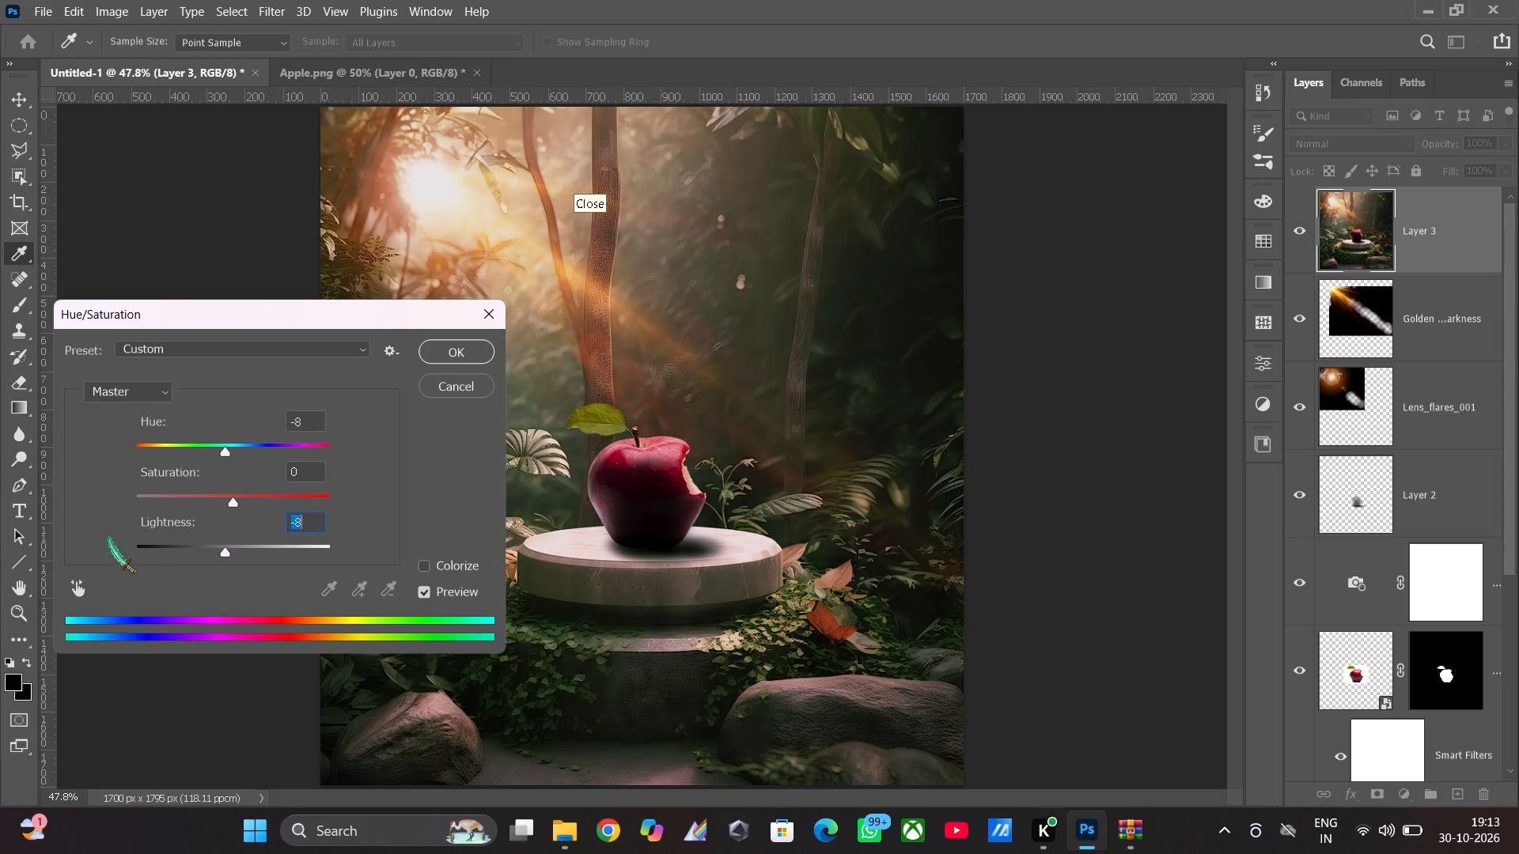
Try master saturation at +19 and +14, reset it to 0, and apply the Hue/Saturation adjustment.
drag(233, 508, 248, 508)
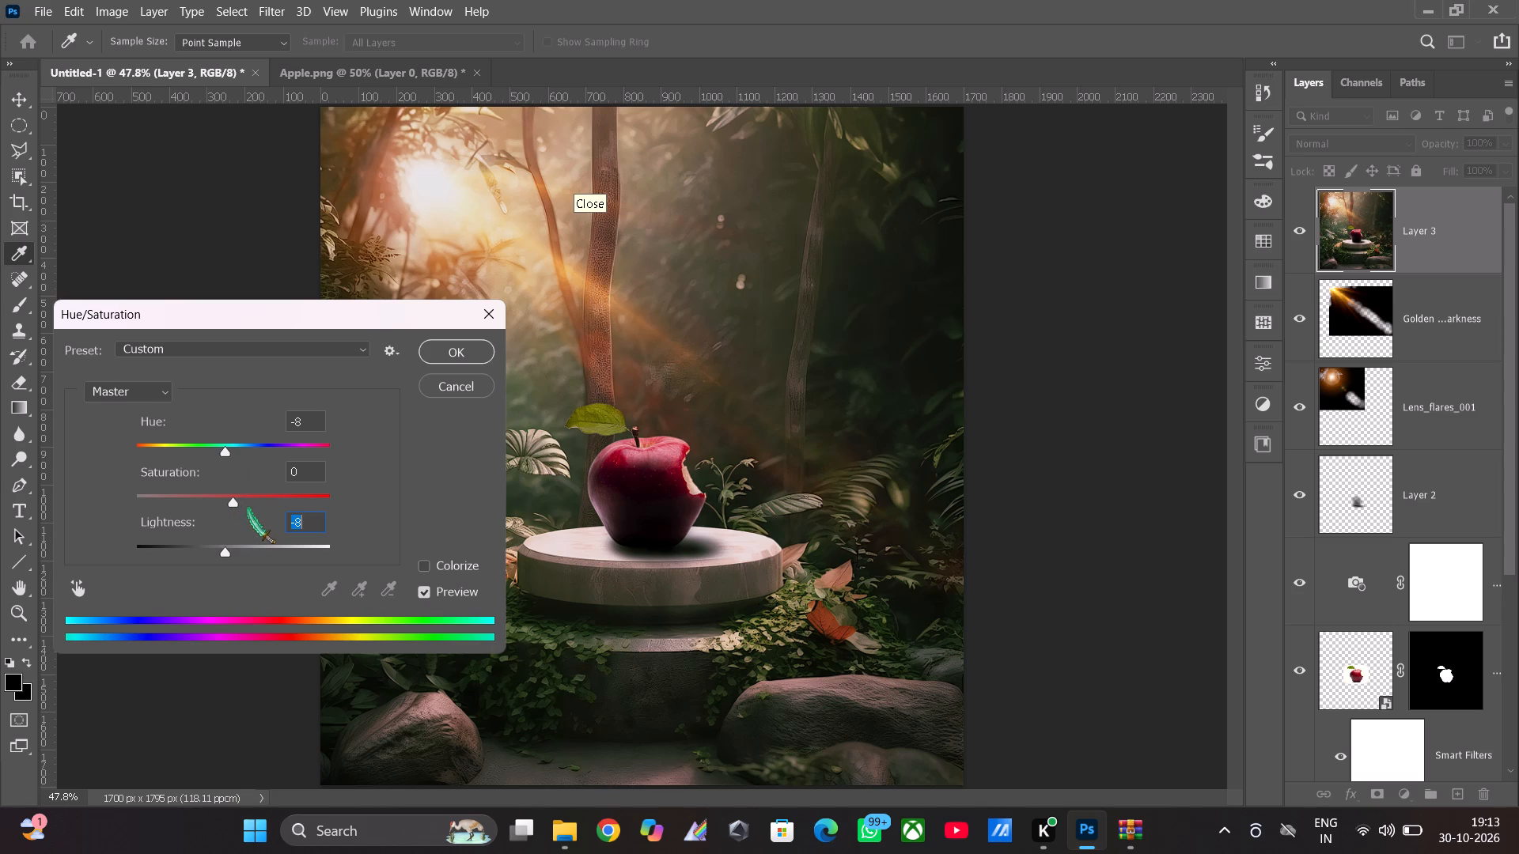
drag(248, 508, 267, 507)
click(252, 489)
click(252, 495)
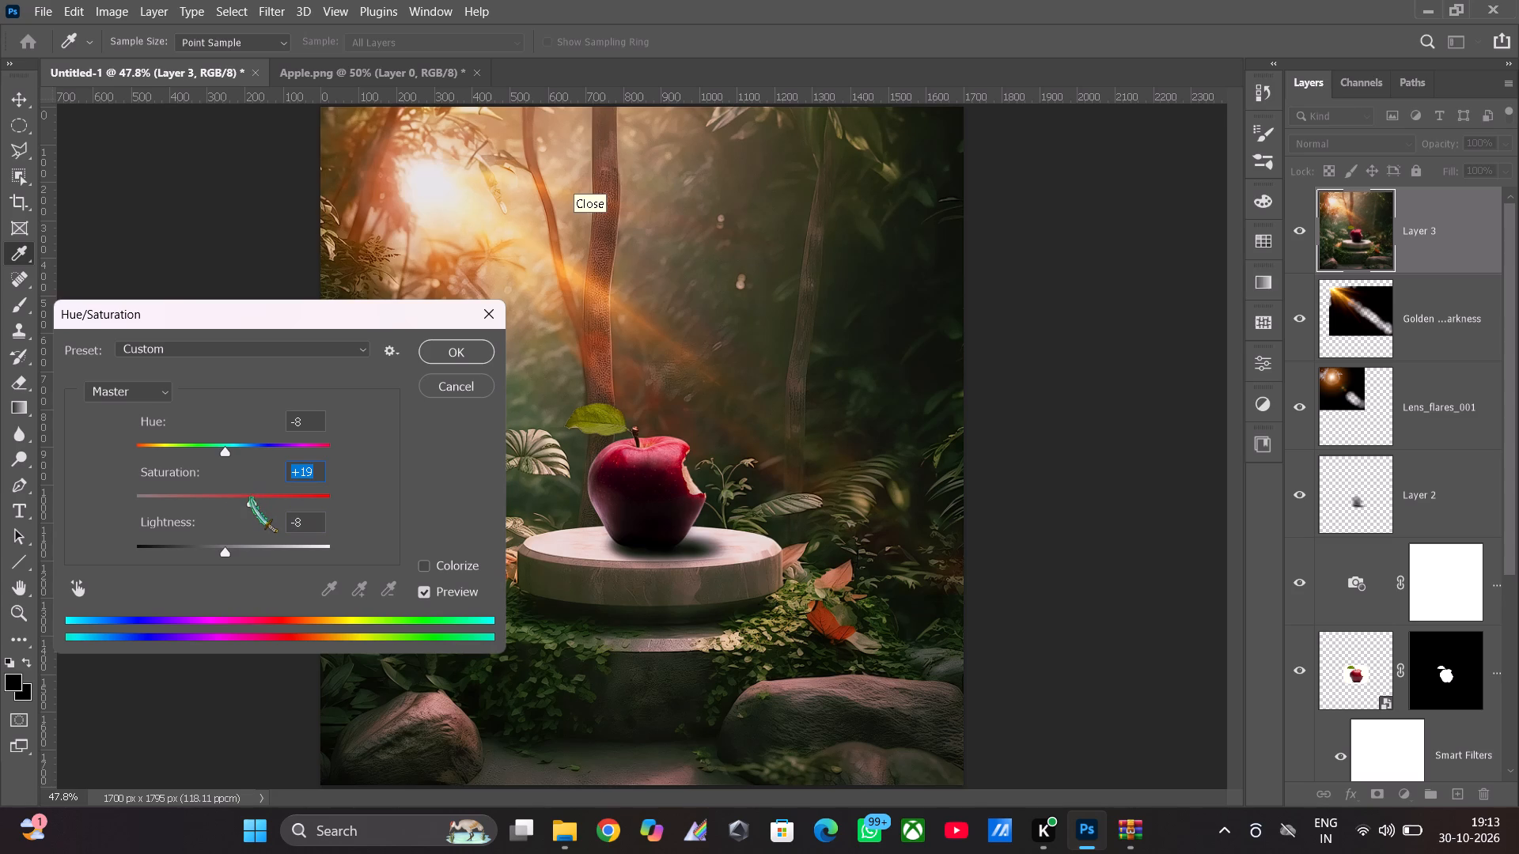
click(247, 496)
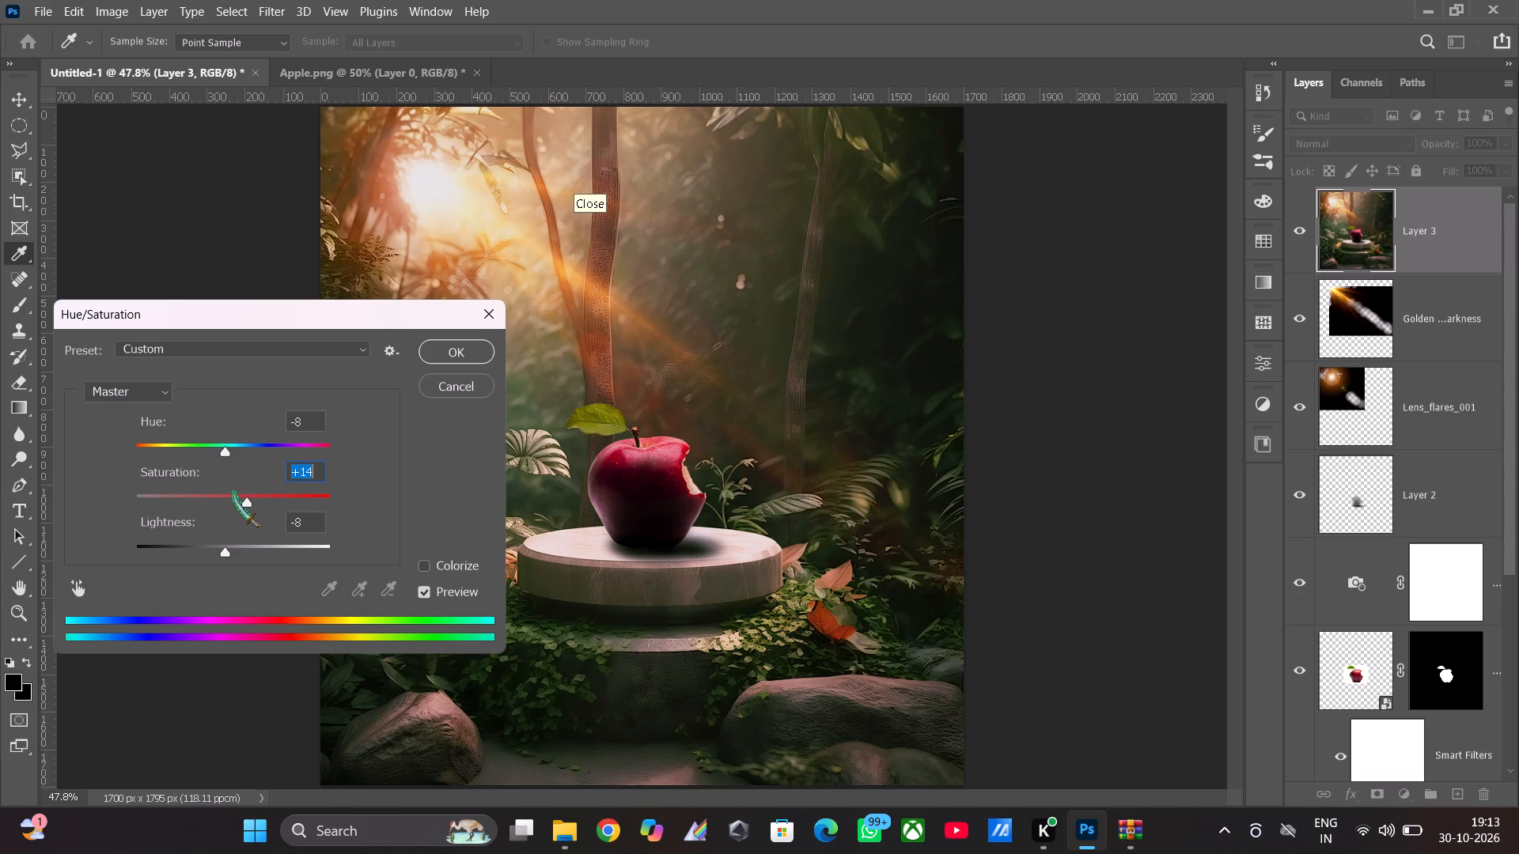
click(233, 493)
click(471, 353)
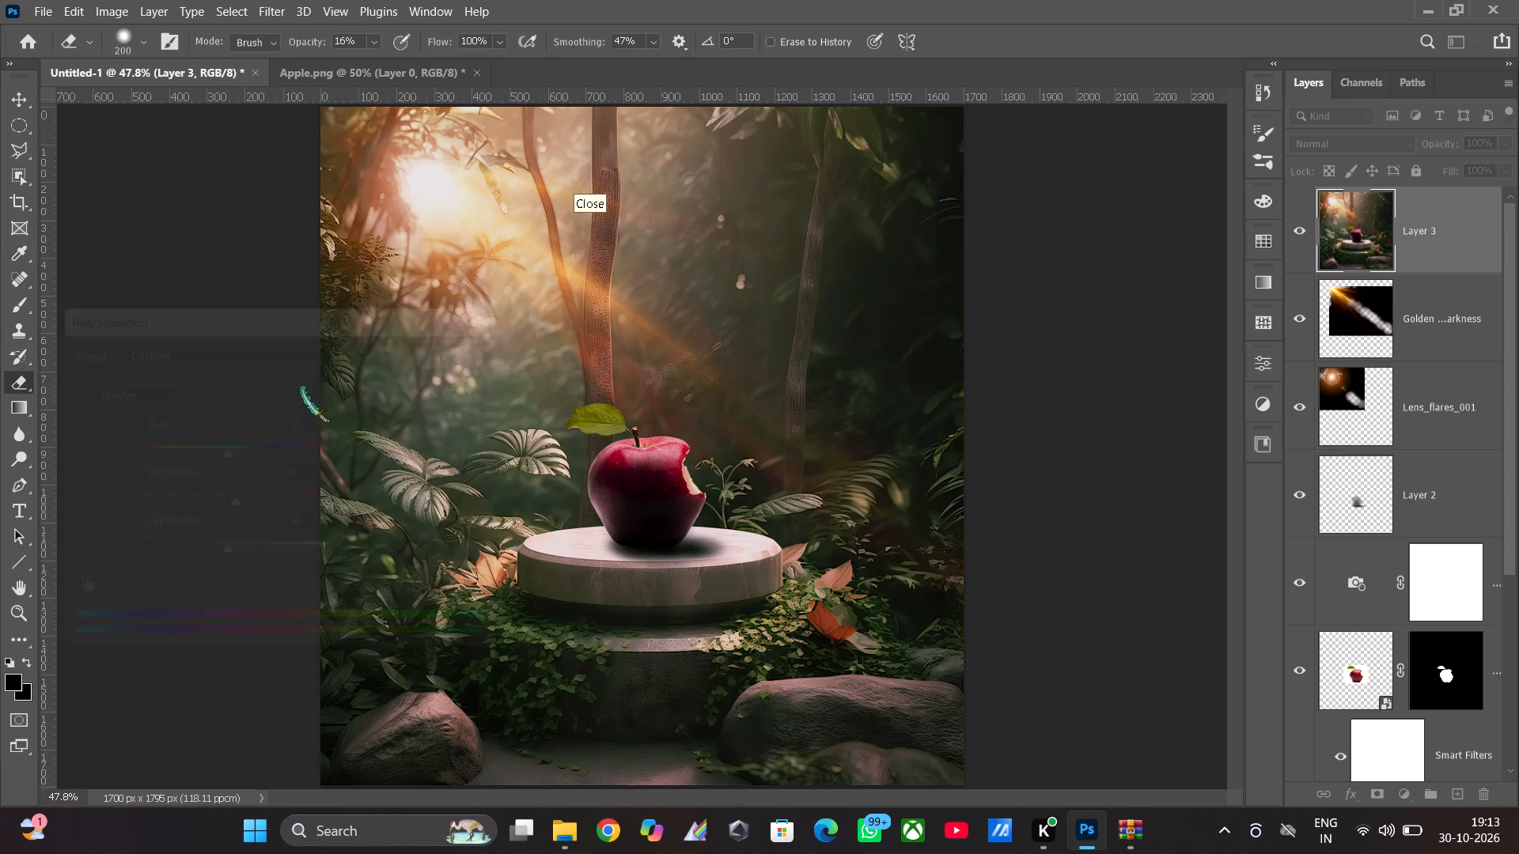
Start another image adjustment on the merged top layer.
click(95, 8)
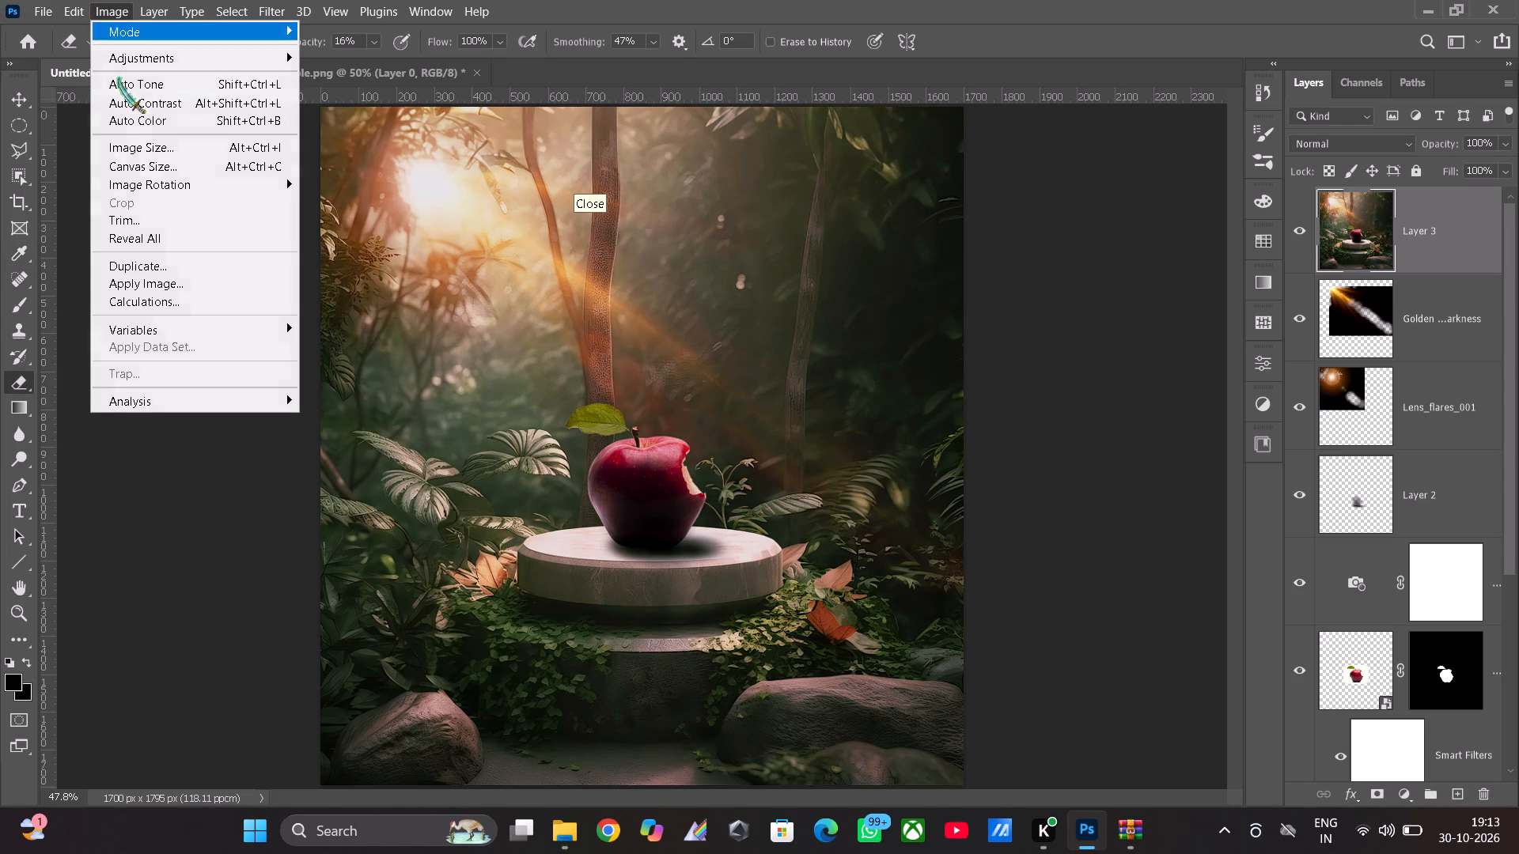